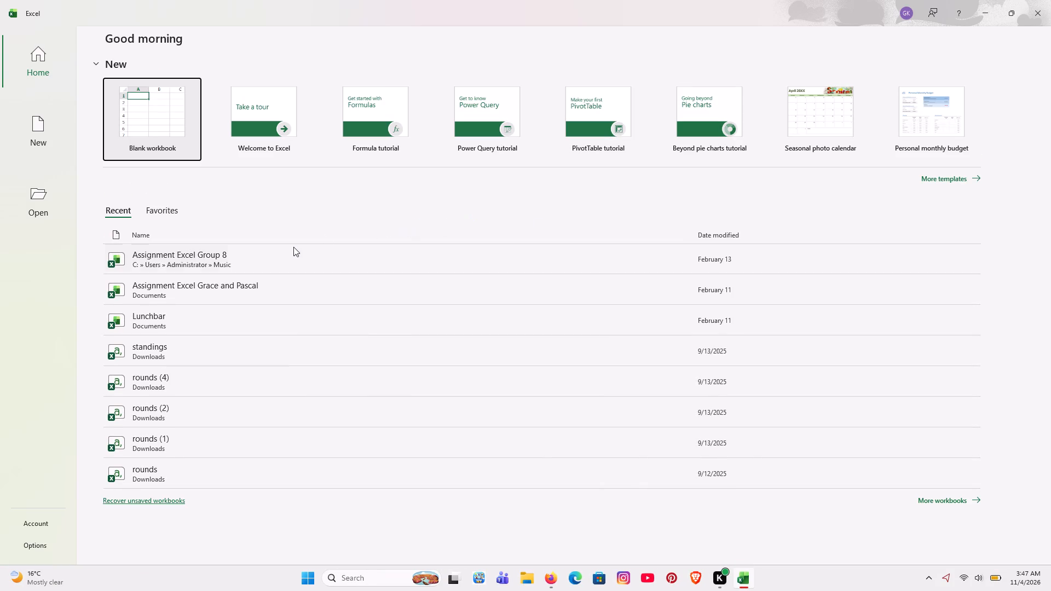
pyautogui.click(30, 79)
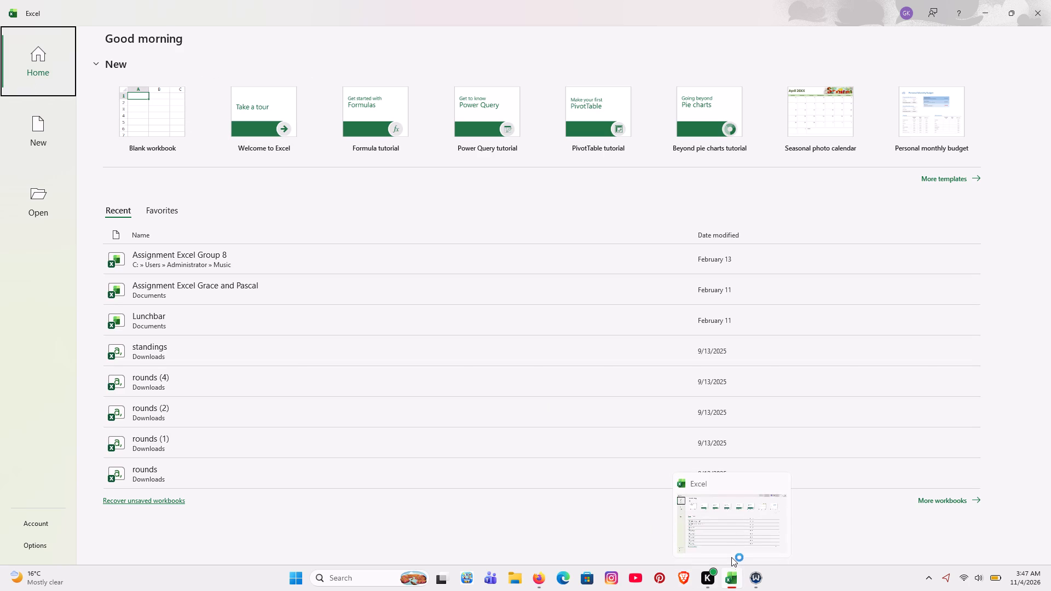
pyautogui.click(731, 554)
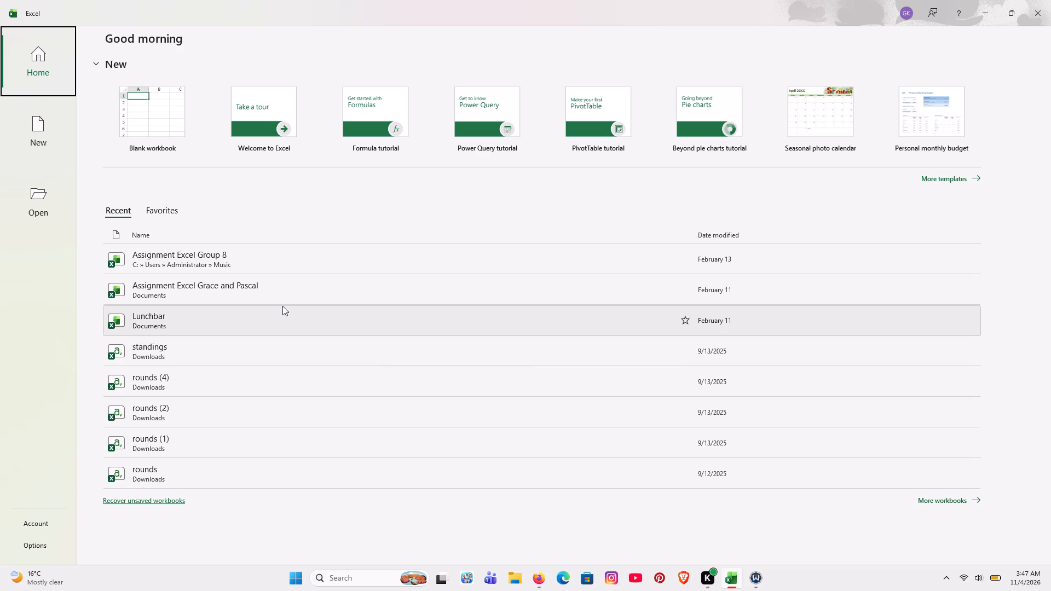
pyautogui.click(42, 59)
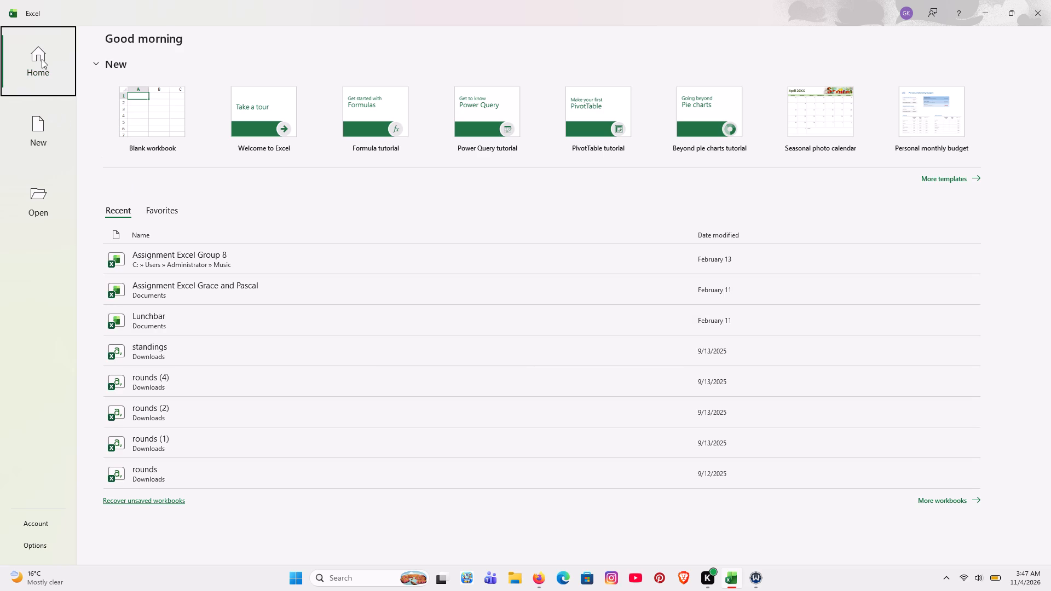
# Bring up the list of recent workbooks available to open, closing the terminal window that covers it.
pyautogui.click(41, 199)
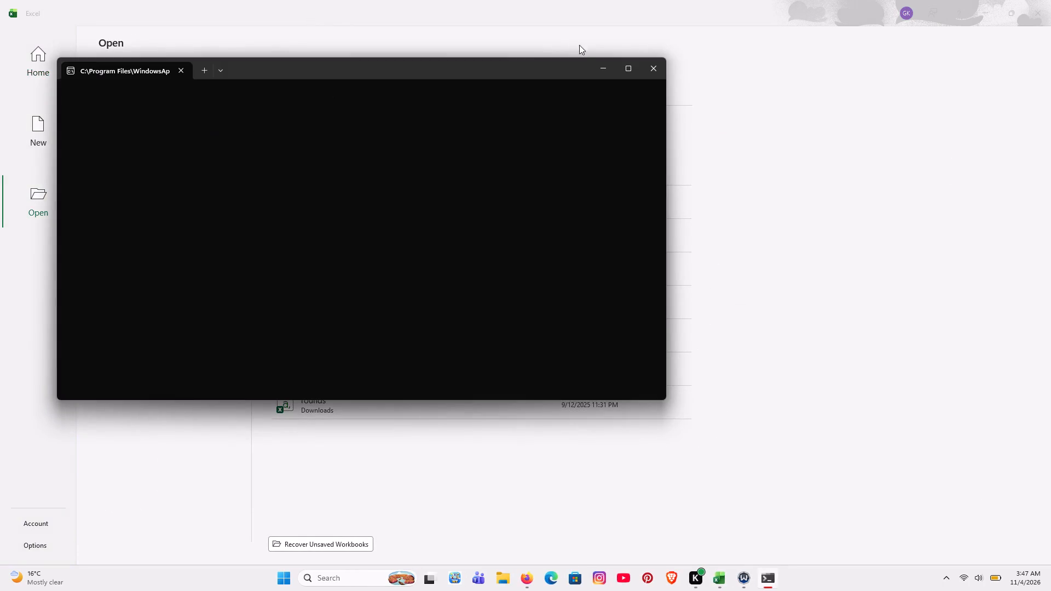
pyautogui.click(650, 62)
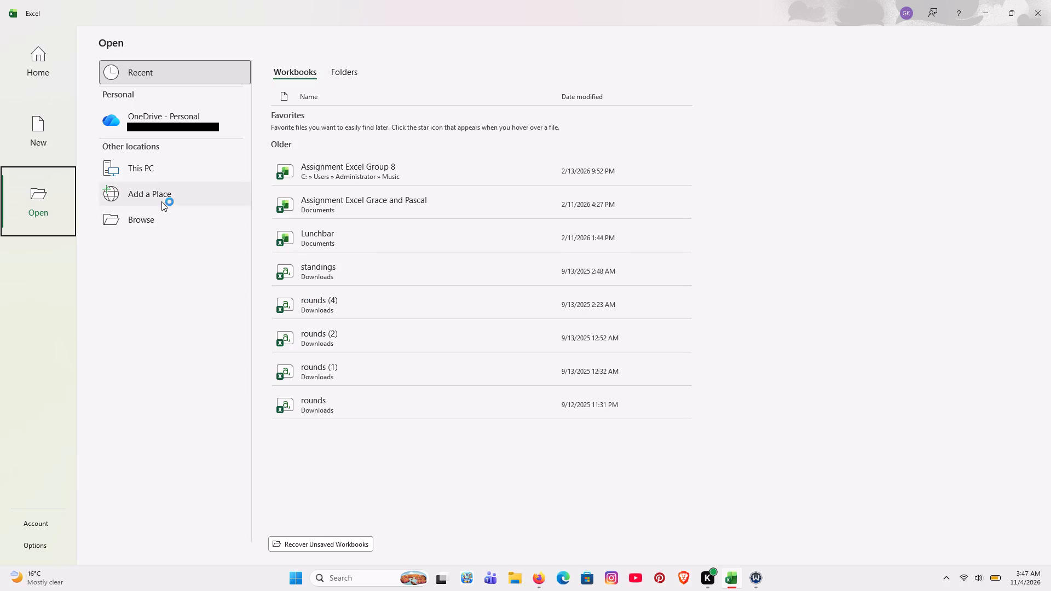
pyautogui.click(157, 74)
pyautogui.click(157, 74)
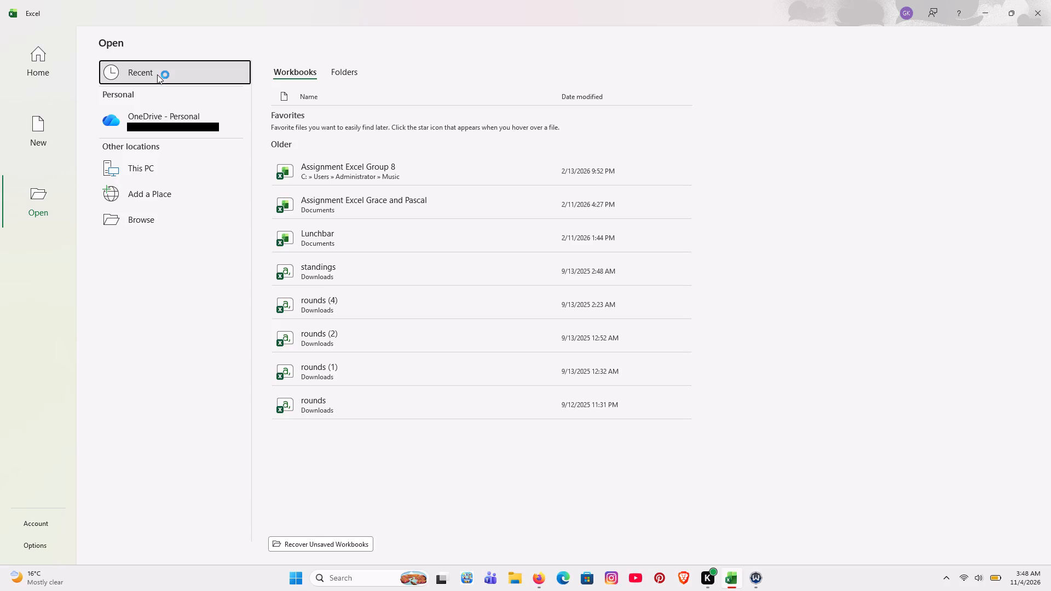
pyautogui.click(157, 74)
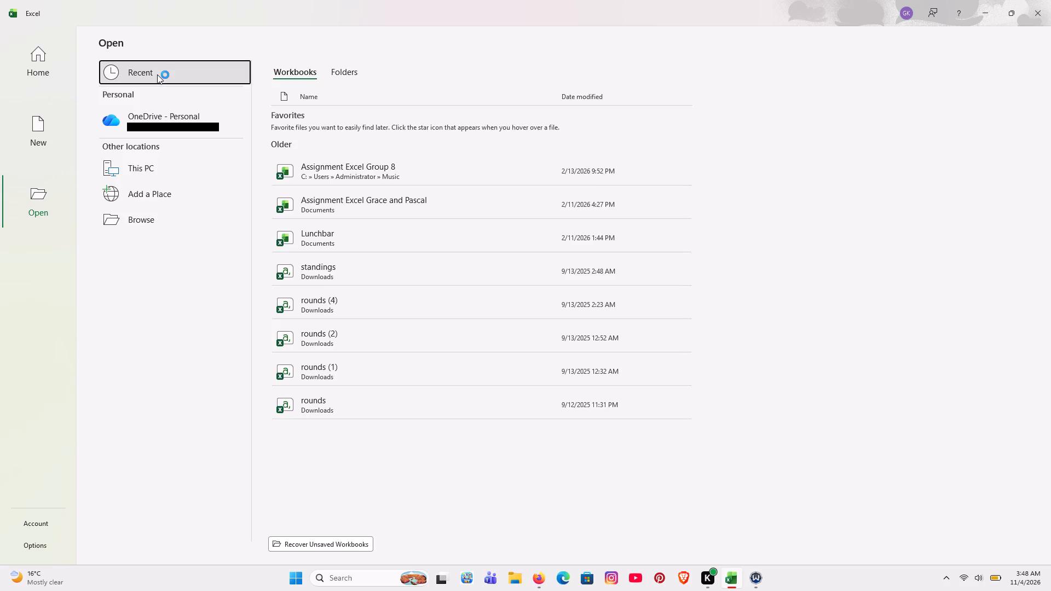
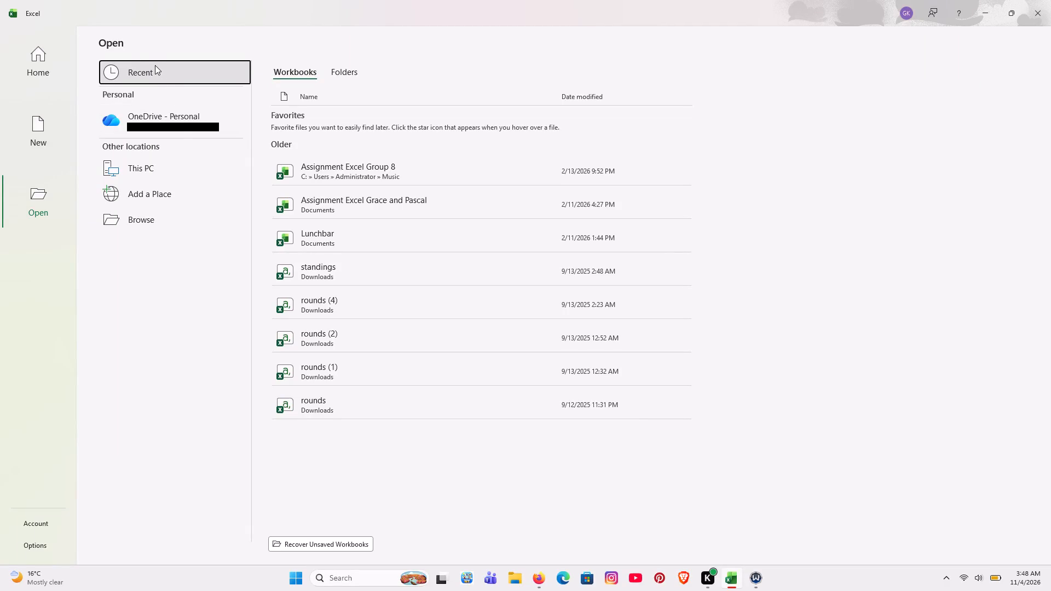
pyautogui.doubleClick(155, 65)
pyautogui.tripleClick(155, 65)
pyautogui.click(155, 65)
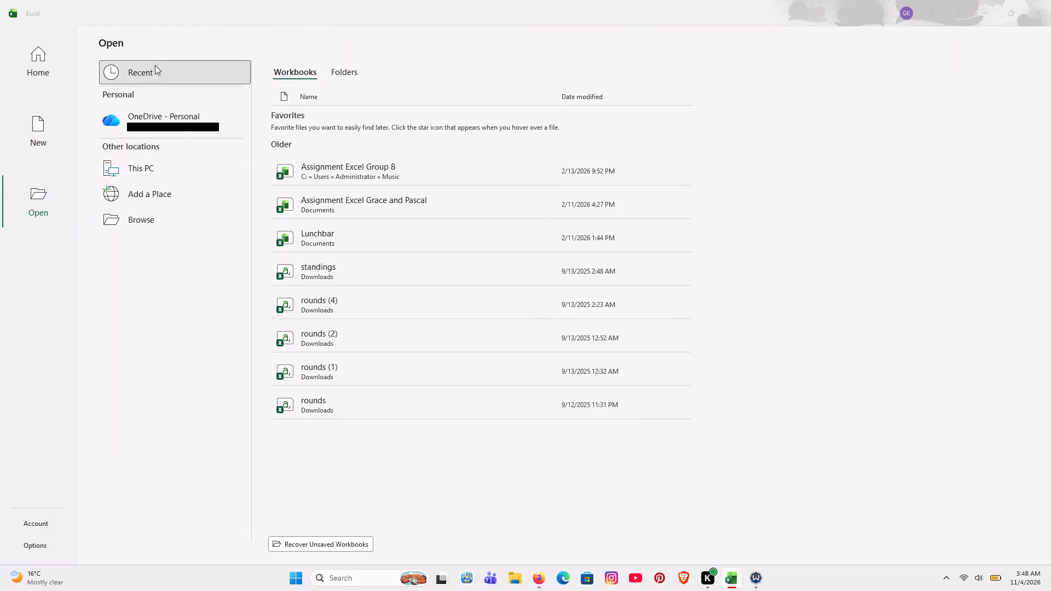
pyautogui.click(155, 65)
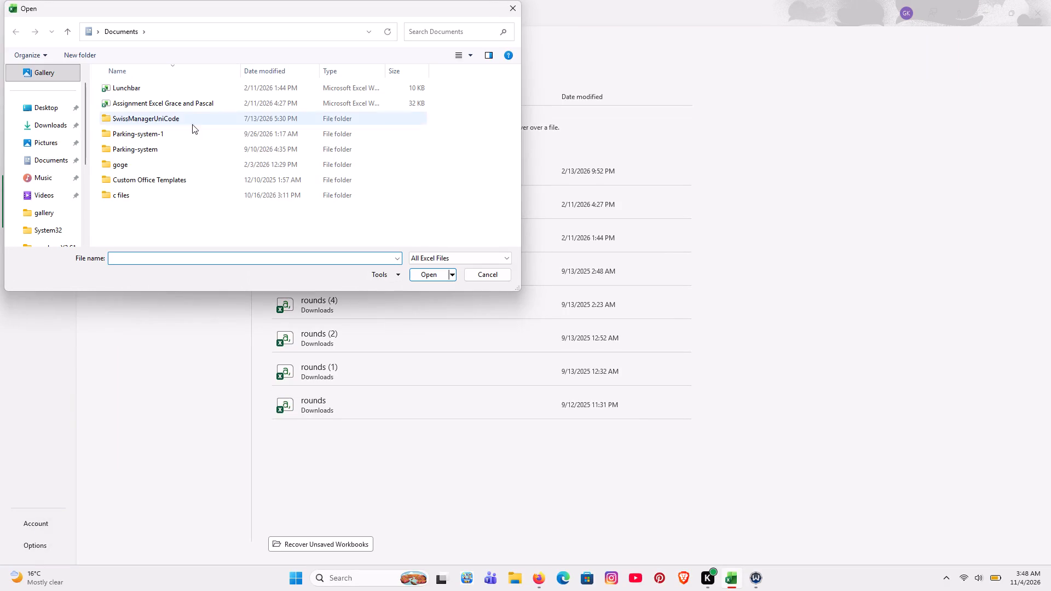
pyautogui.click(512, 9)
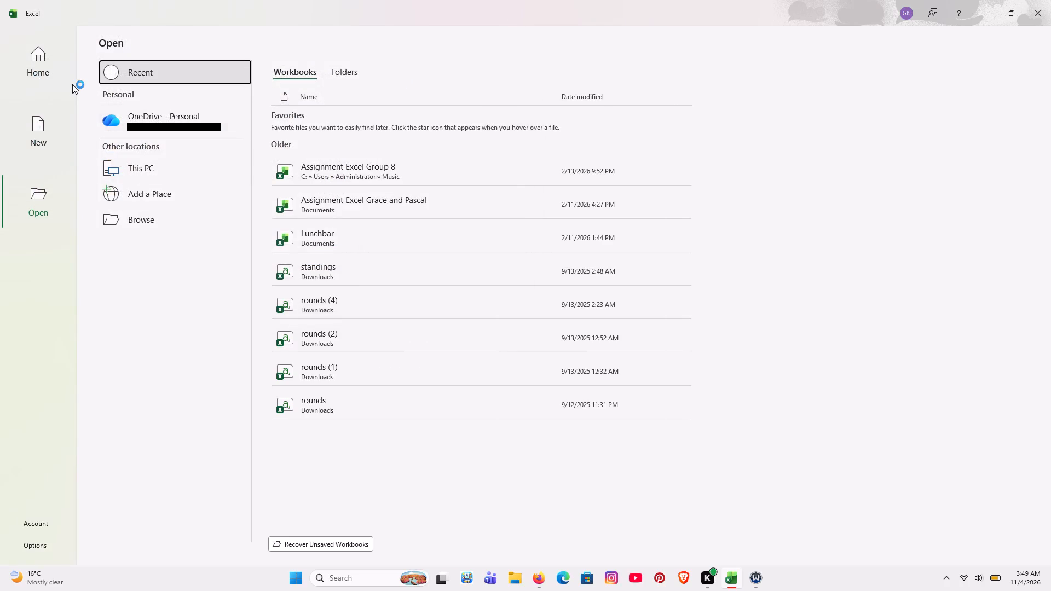
# Create a new blank workbook.
pyautogui.click(40, 62)
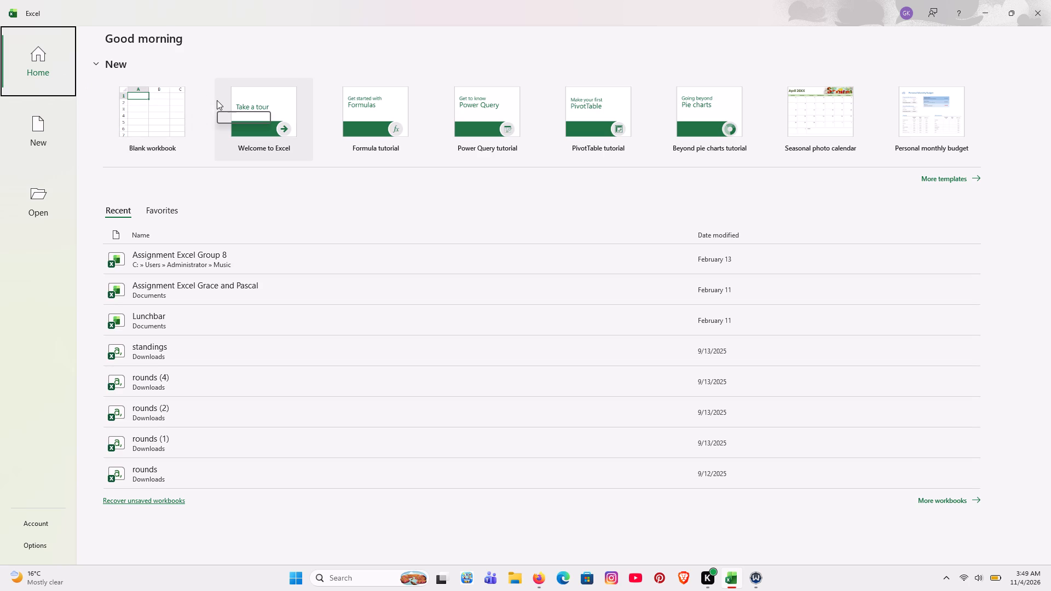
pyautogui.click(62, 76)
pyautogui.click(45, 130)
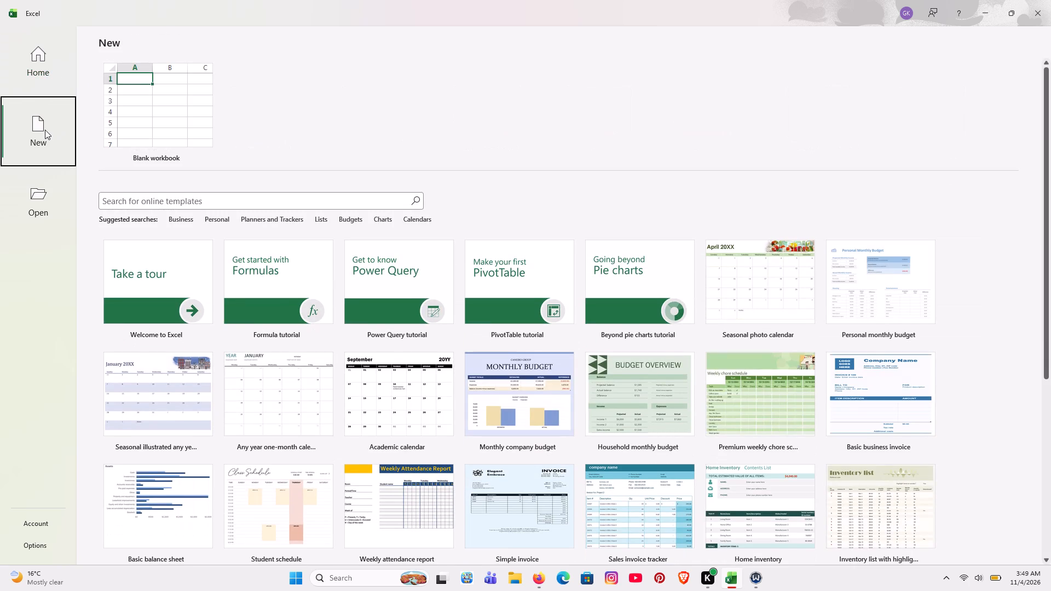
pyautogui.click(152, 106)
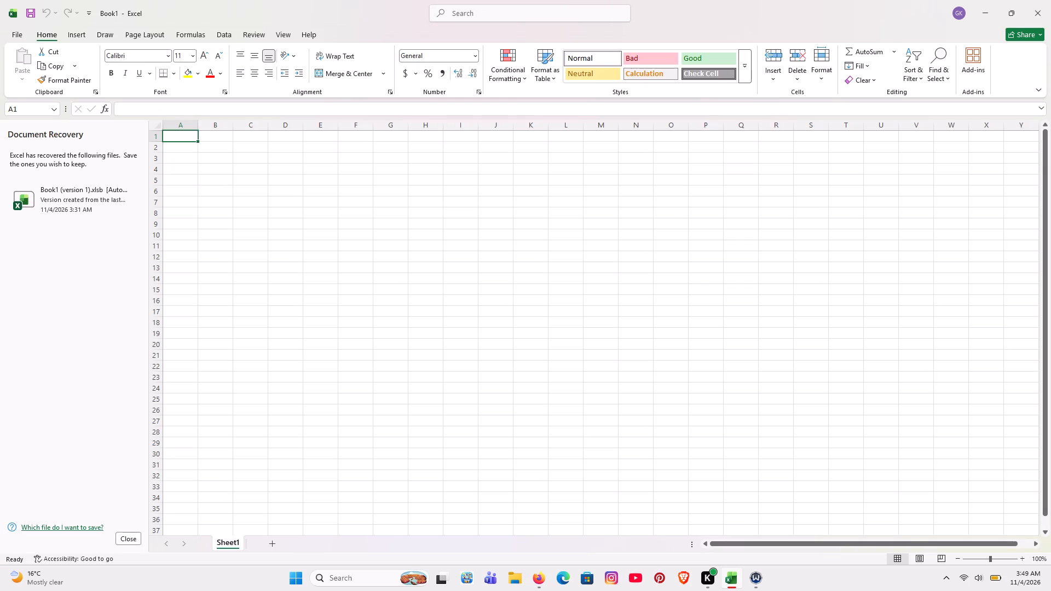
# Open the autorecovered file Book1 (version 1).xlsb and look over its sheet.
pyautogui.click(72, 195)
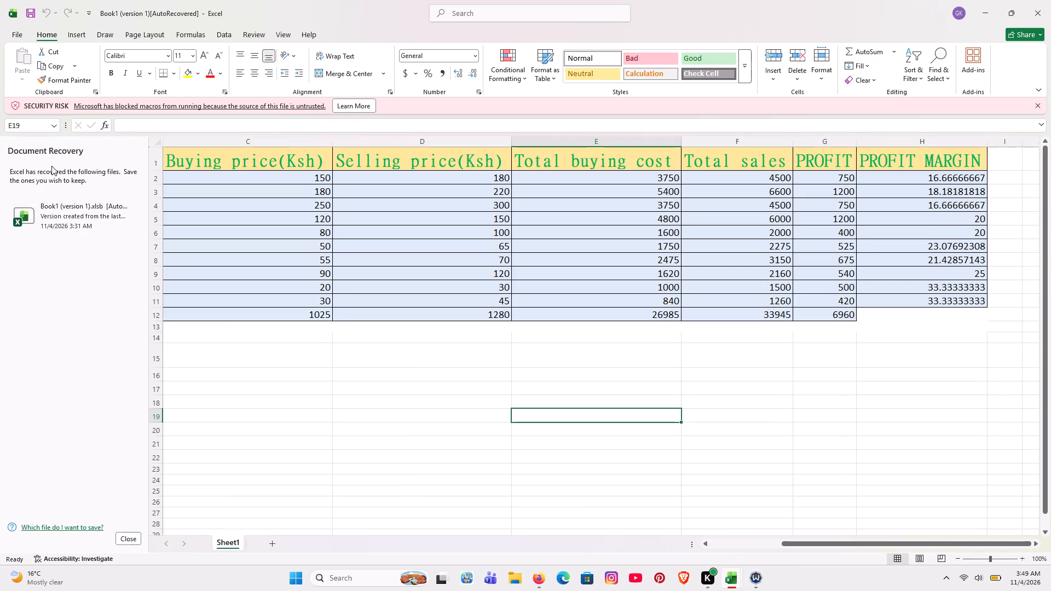
pyautogui.scroll(-4, 262, 320)
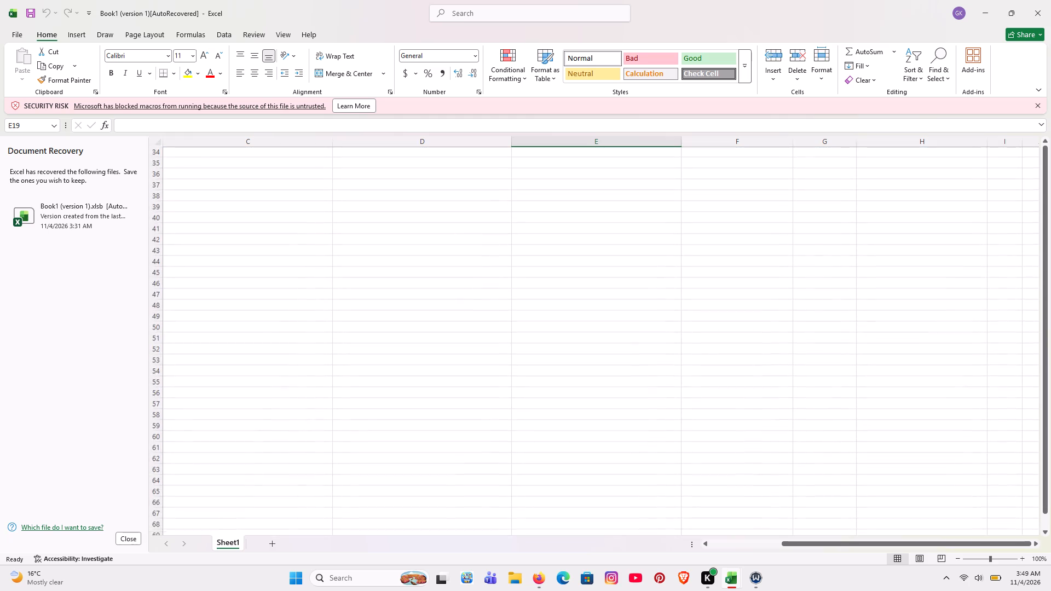
pyautogui.scroll(5, 262, 320)
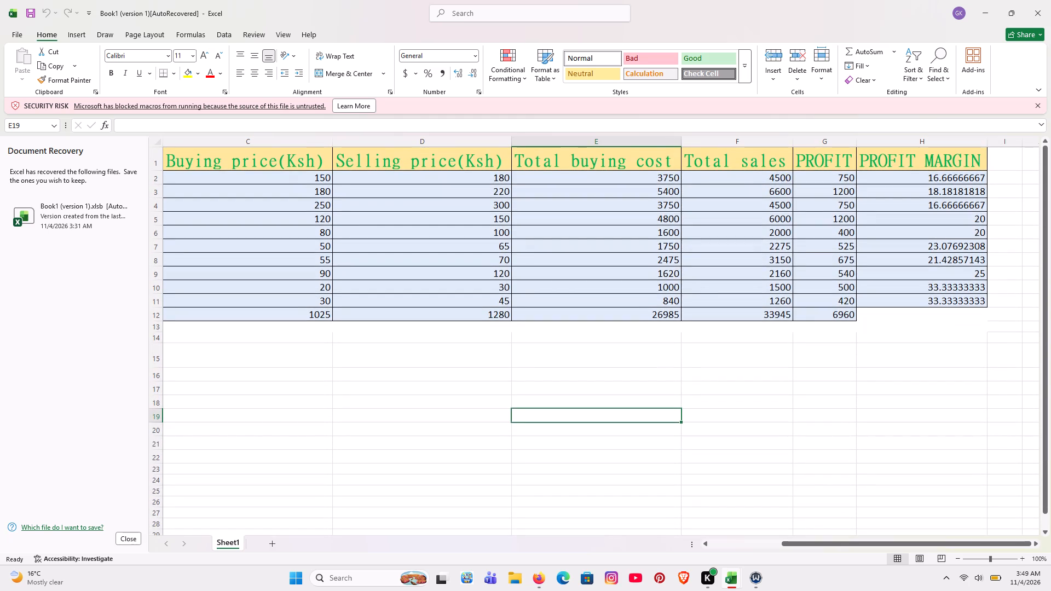
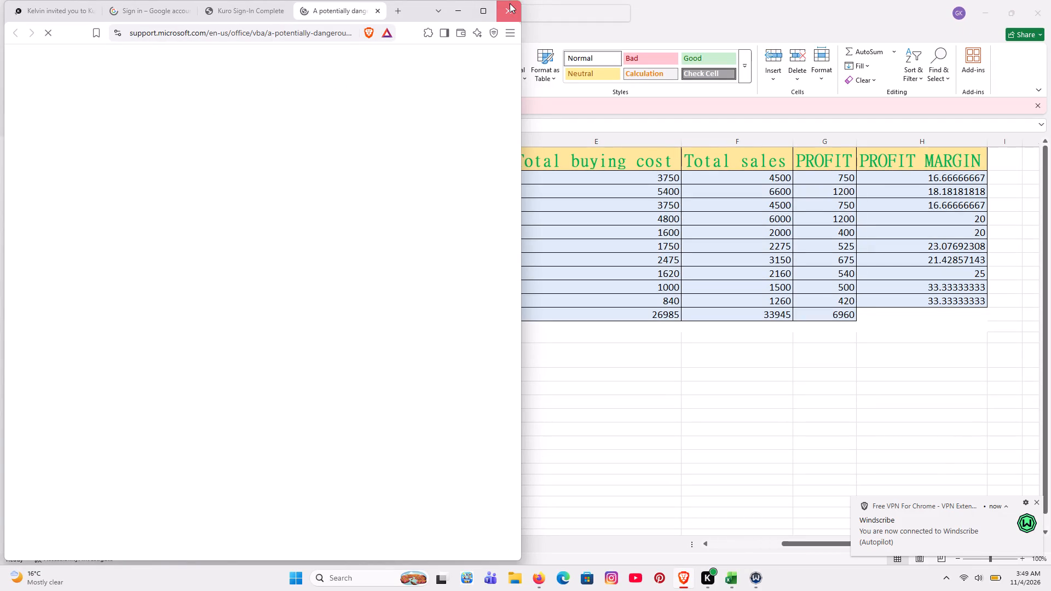
# Leave the Microsoft support page in the browser and return to the recovered workbook in Excel.
pyautogui.click(265, 142)
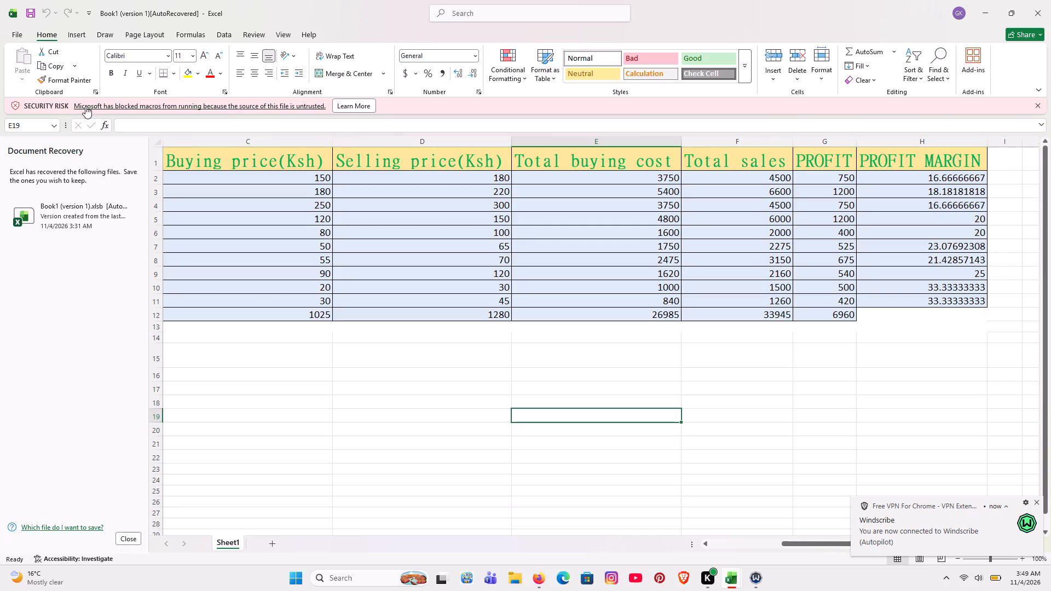
# Save the recovered workbook in the Documents folder as an Excel Workbook named "Book1(AutoRecovered) excel work", accepting the macro-free save.
pyautogui.click(21, 28)
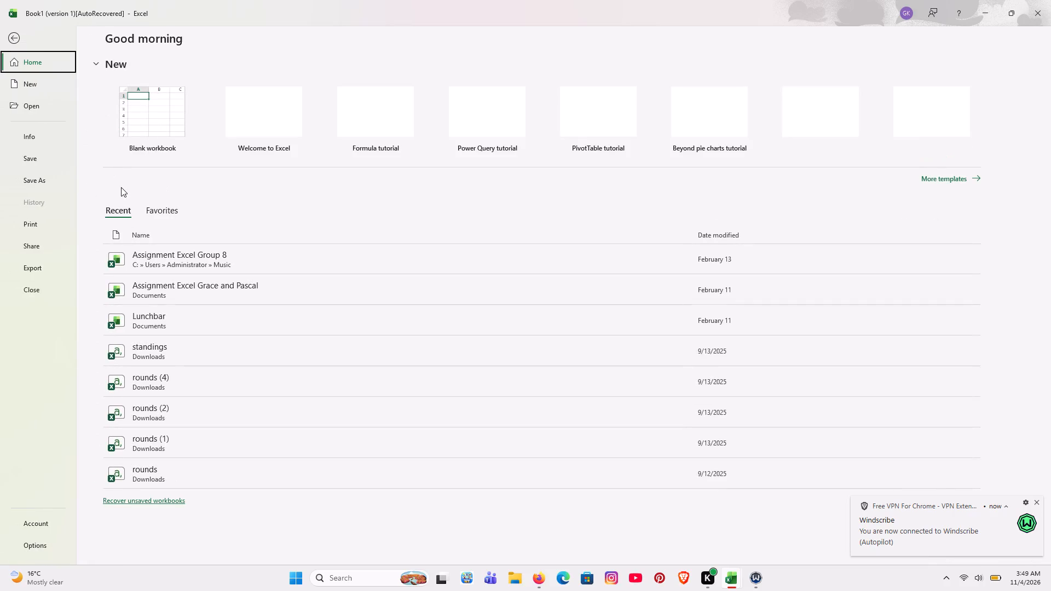
pyautogui.click(41, 158)
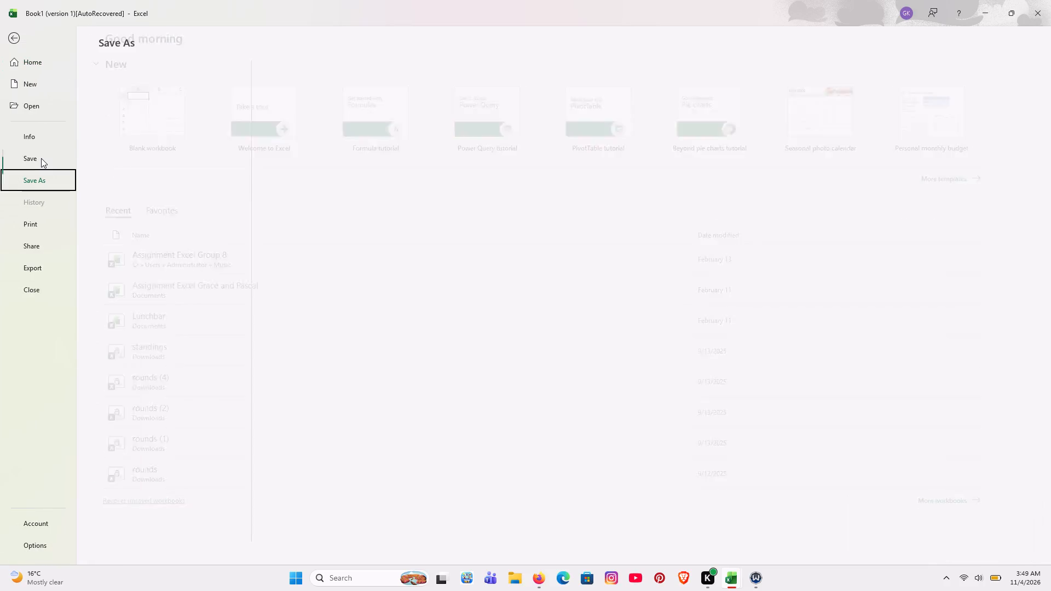
pyautogui.click(169, 239)
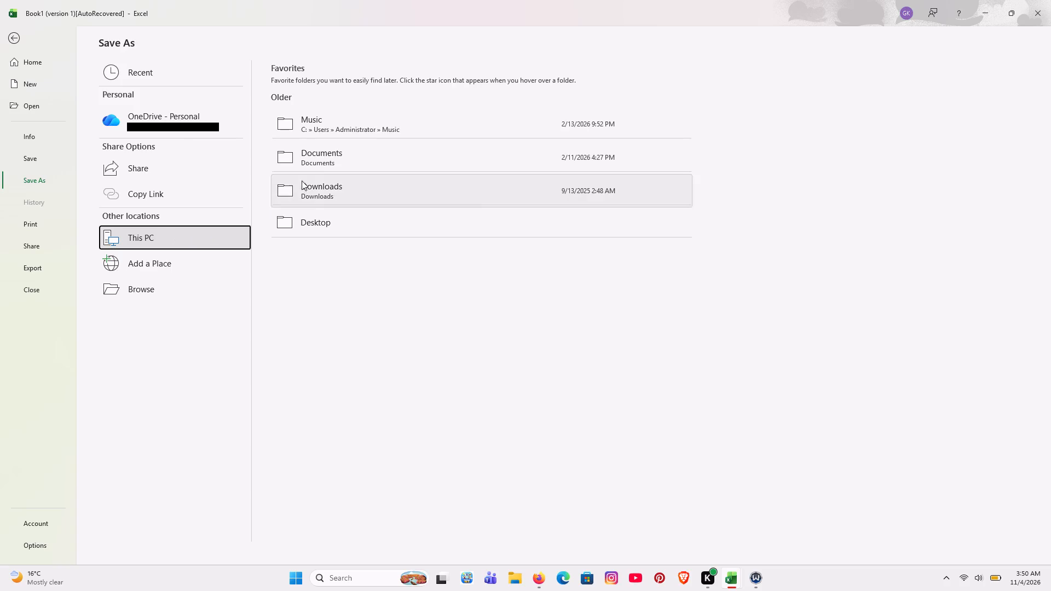
pyautogui.click(336, 166)
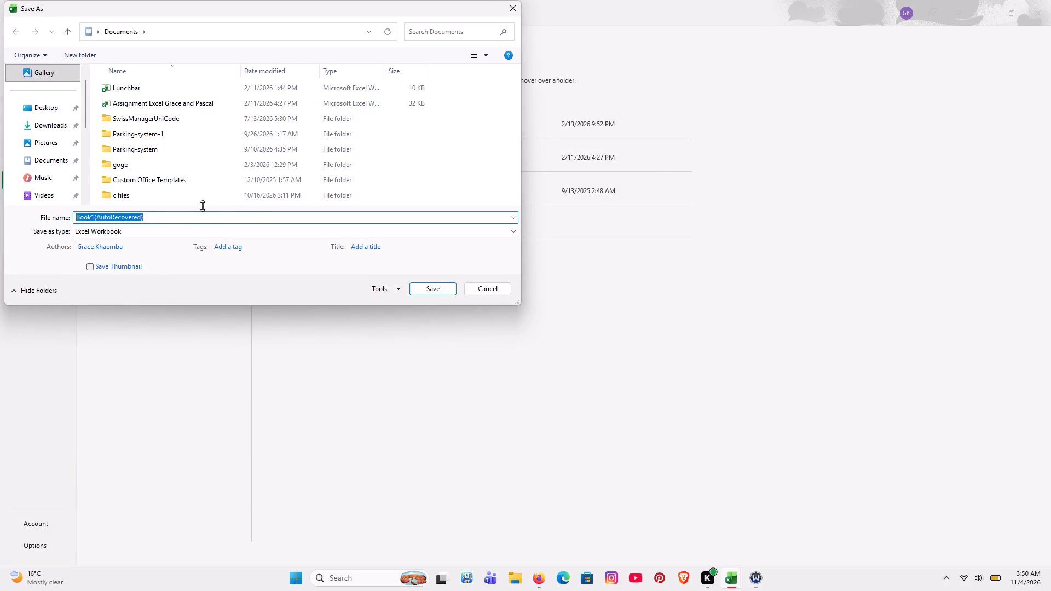
pyautogui.click(170, 216)
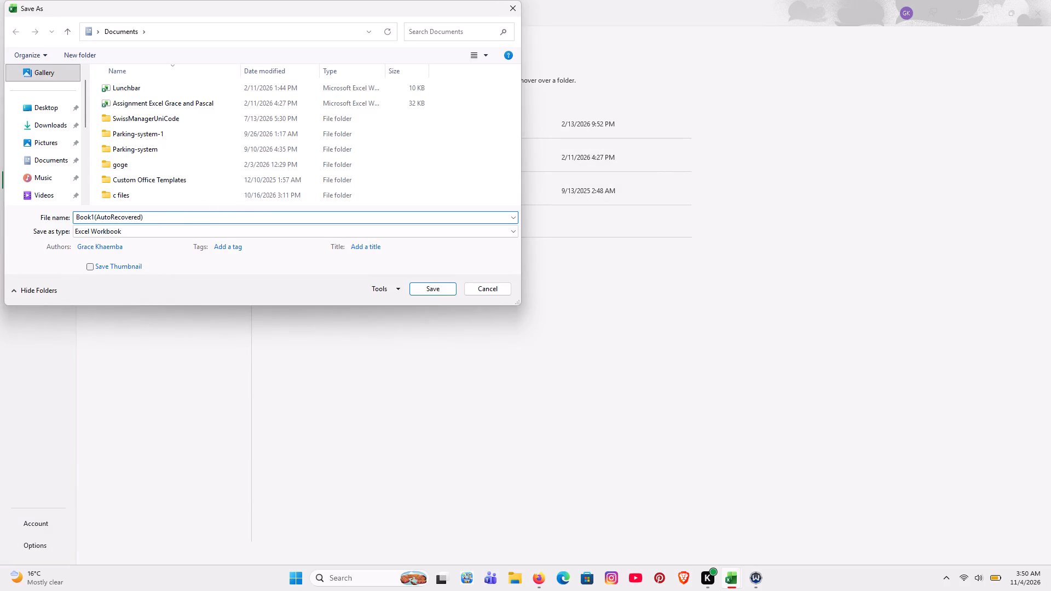
pyautogui.press('space')
pyautogui.press('e')
pyautogui.write('xcel work')
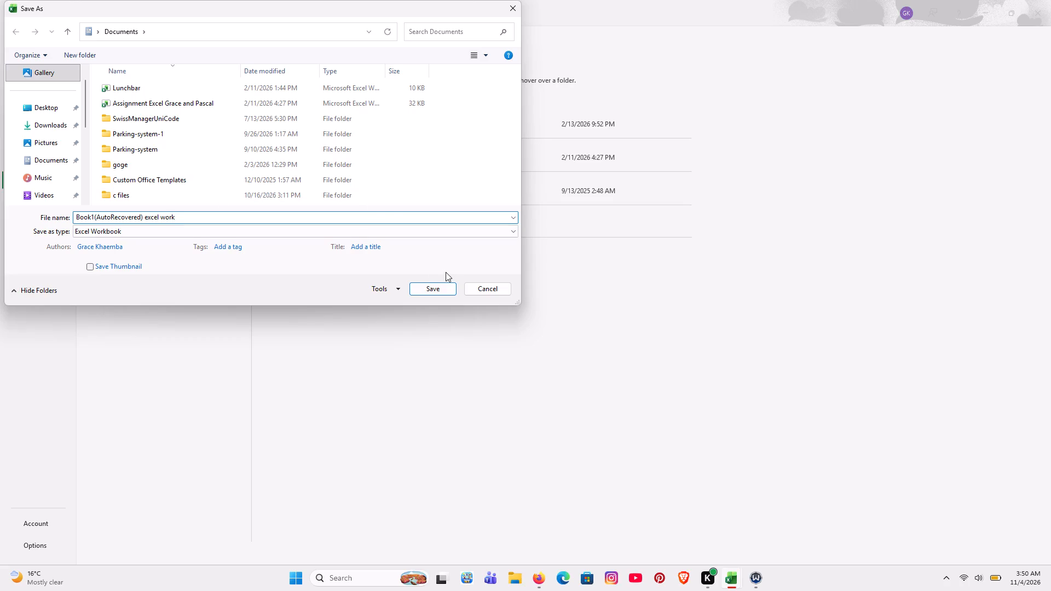
pyautogui.click(446, 281)
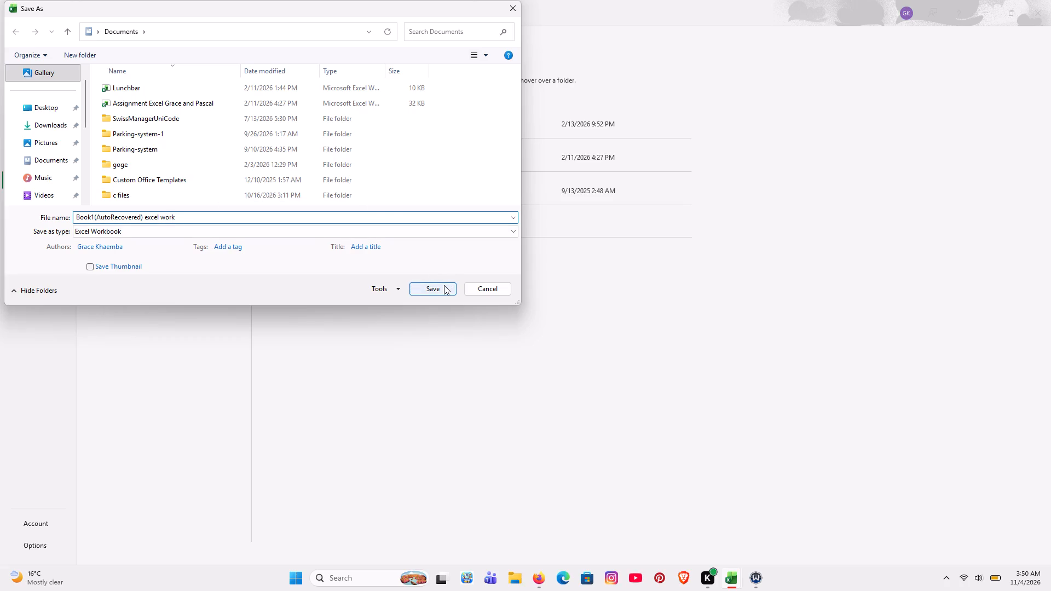
pyautogui.click(444, 285)
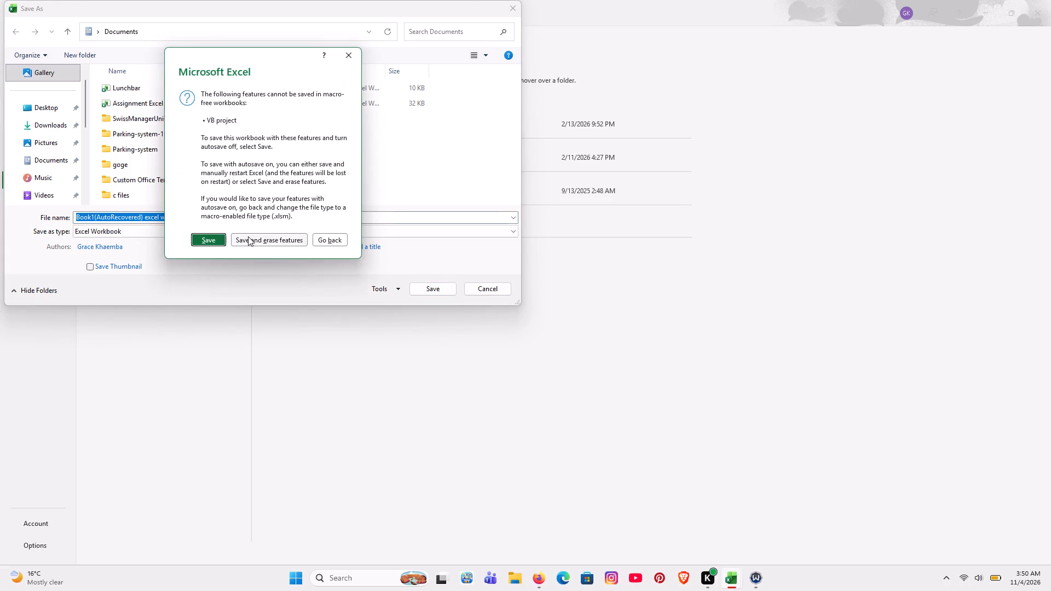
pyautogui.click(217, 232)
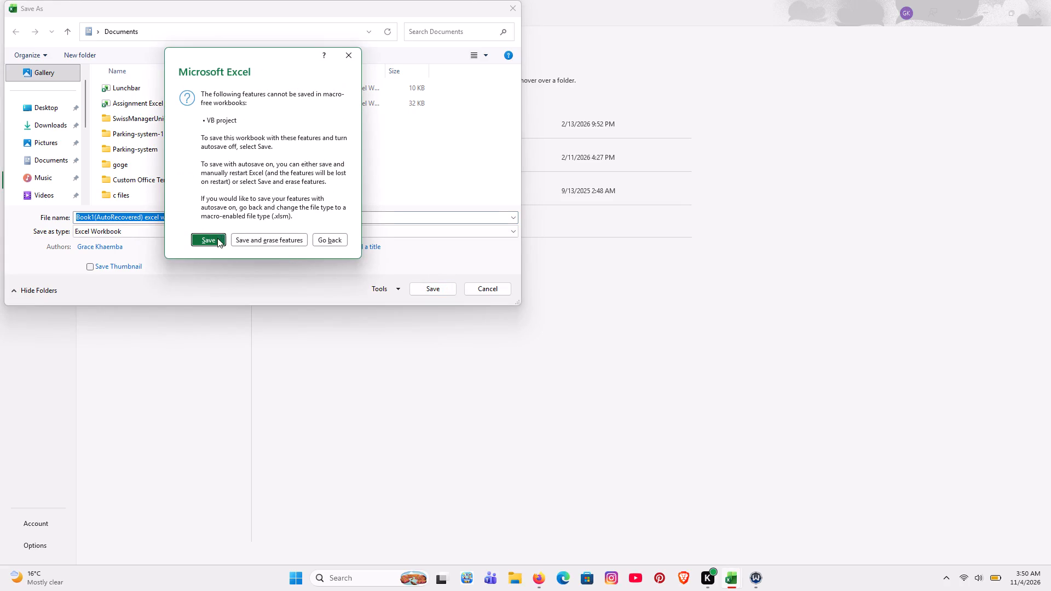
pyautogui.click(217, 238)
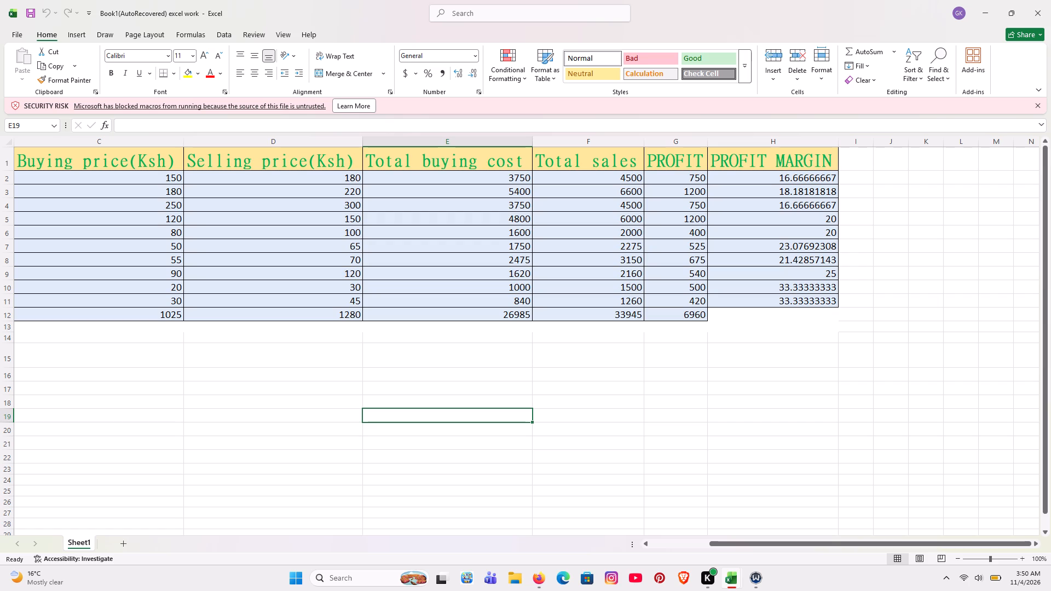
# Start a formula with an equals sign in empty cell E19, below the Total buying cost column.
pyautogui.hscroll(3, 472, 365)
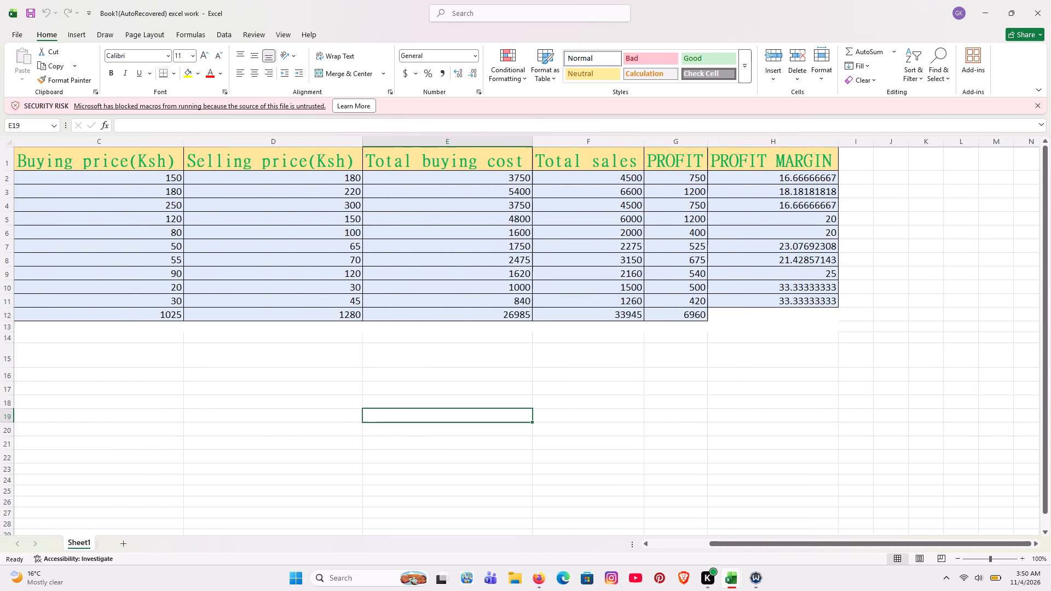
pyautogui.hscroll(6, 472, 365)
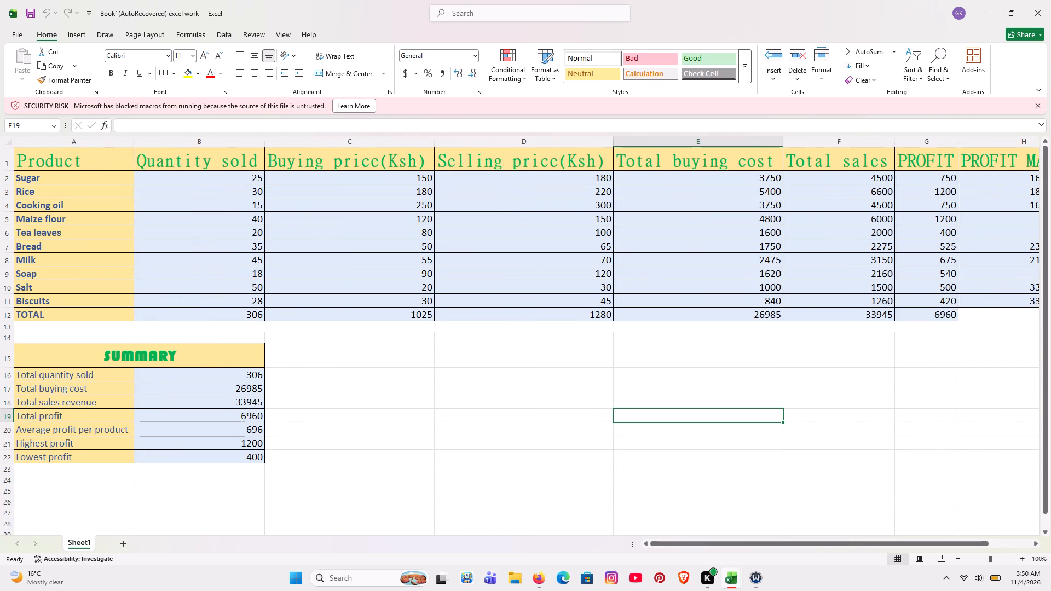
pyautogui.click(709, 414)
pyautogui.press('=')
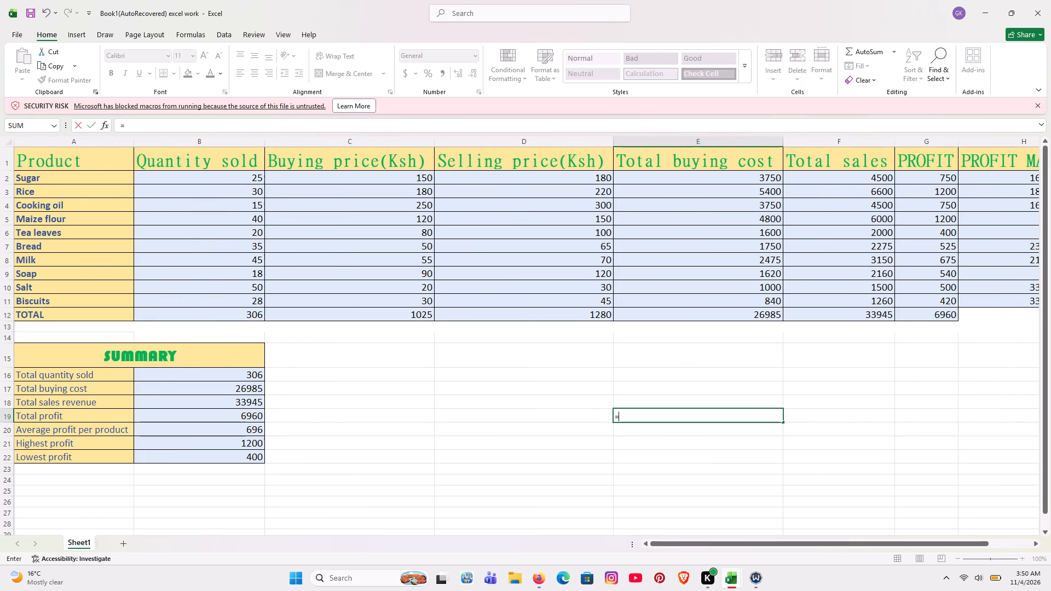
pyautogui.hscroll(-2, 709, 414)
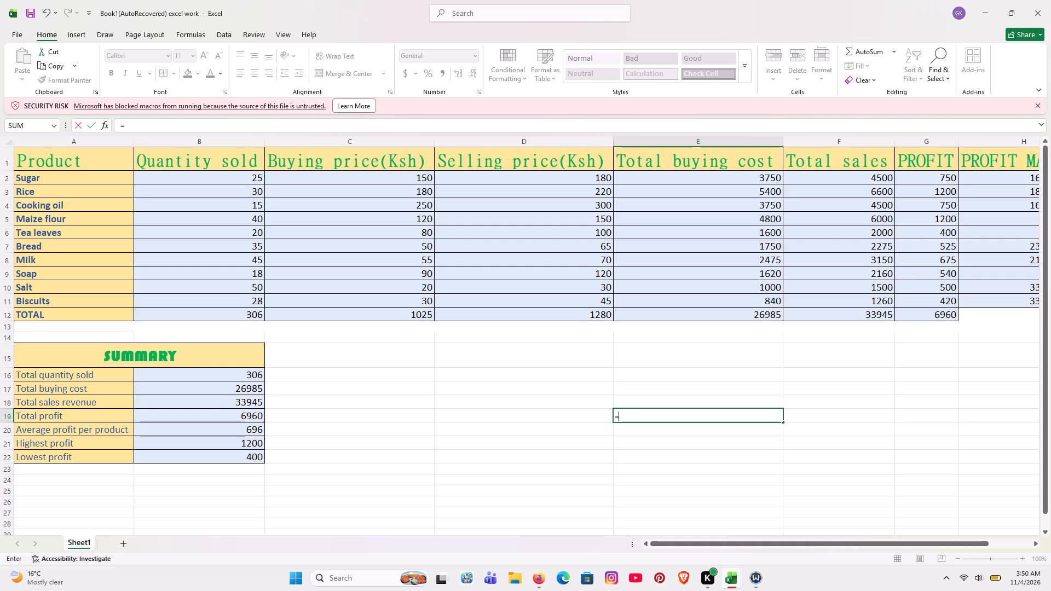
pyautogui.hscroll(-4, 642, 313)
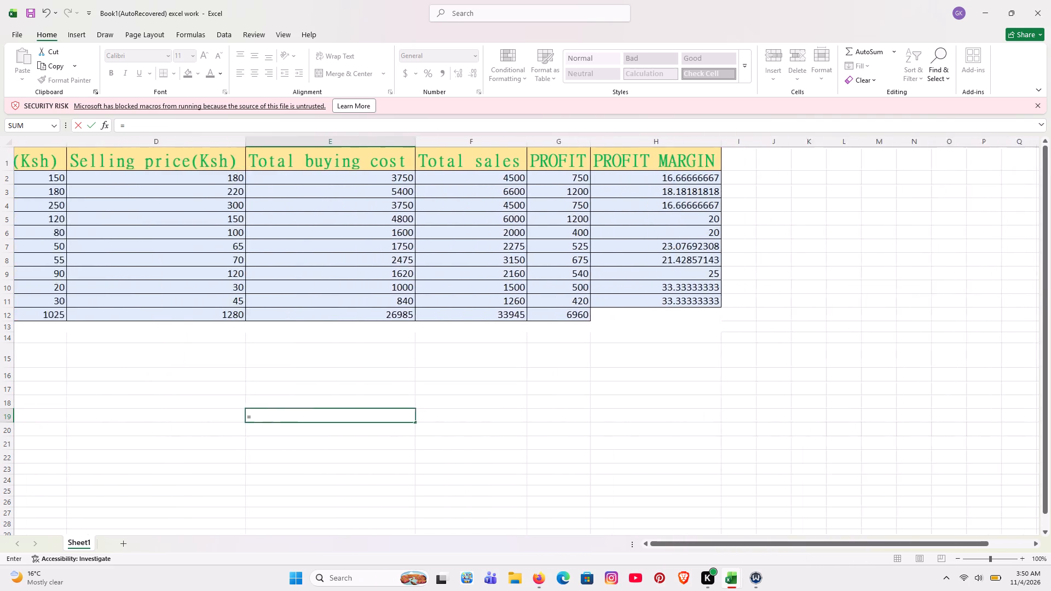
pyautogui.hscroll(5, 642, 313)
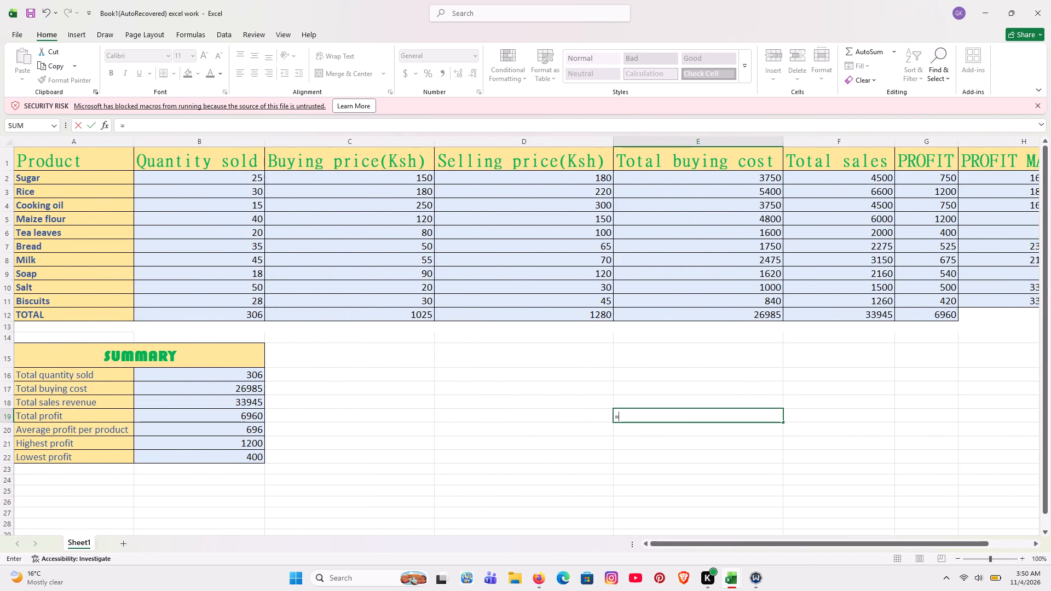
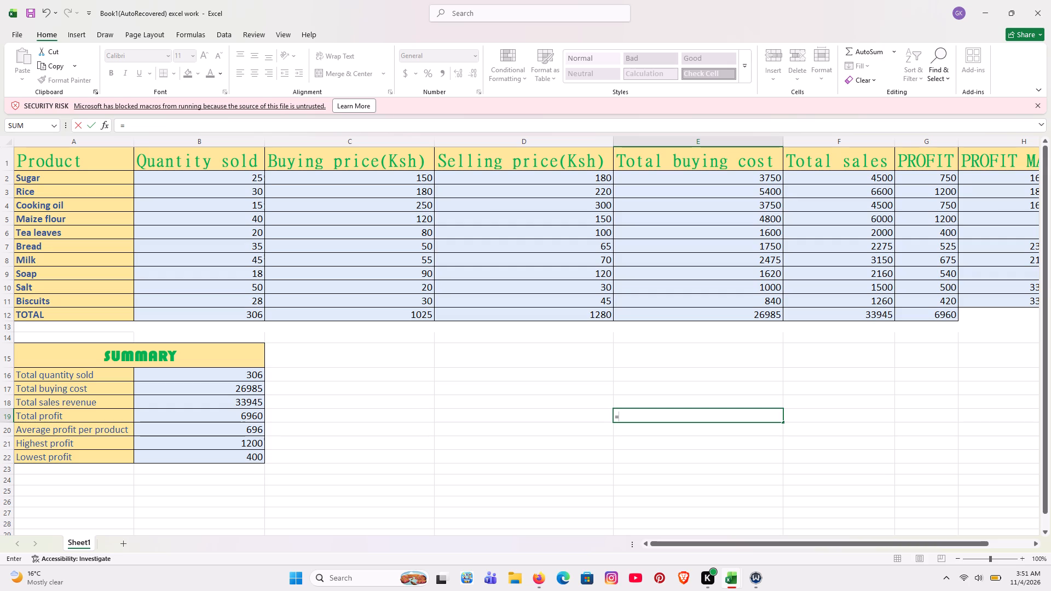
# Point the formula in cell E19 at empty cell D16 and continue editing it in the cell.
pyautogui.click(663, 341)
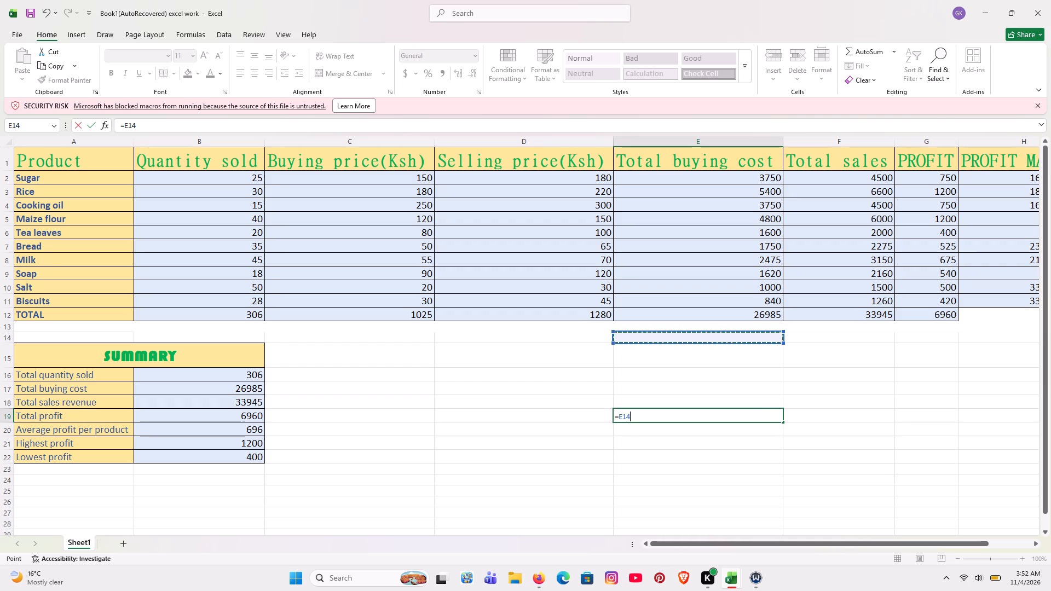
pyautogui.click(542, 370)
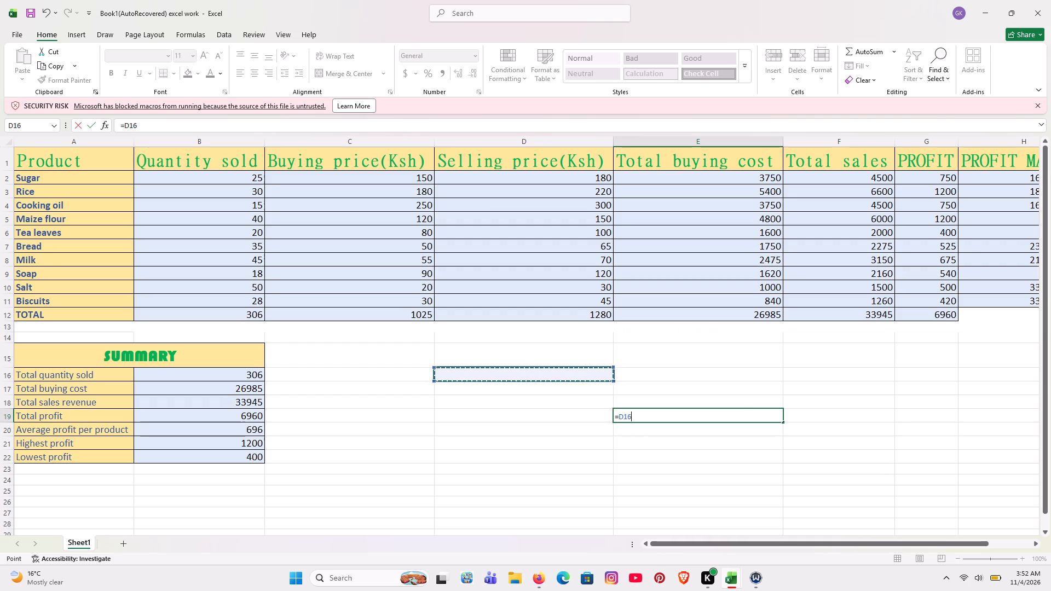
pyautogui.click(640, 417)
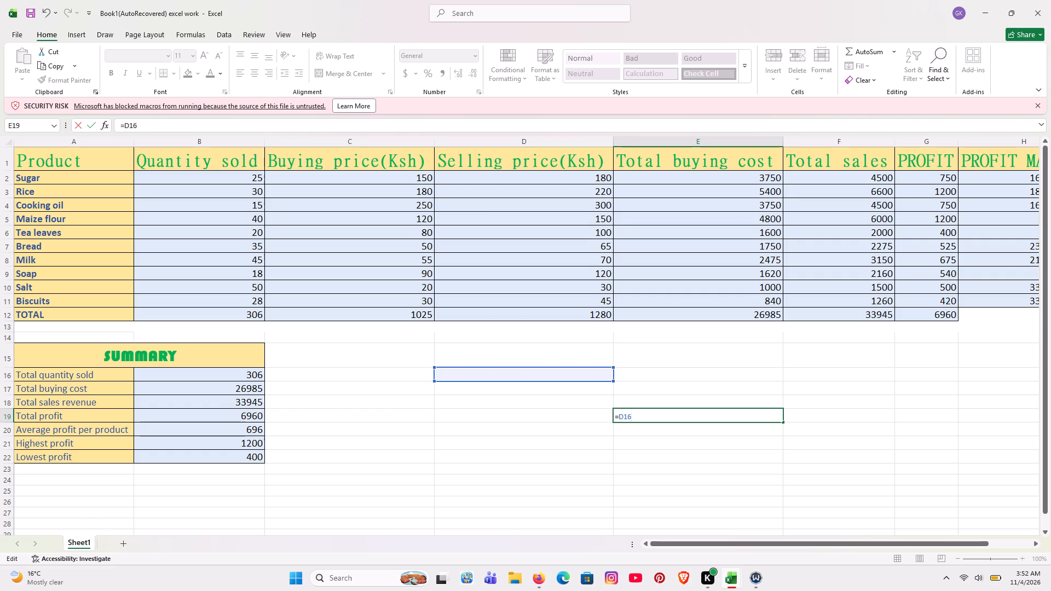
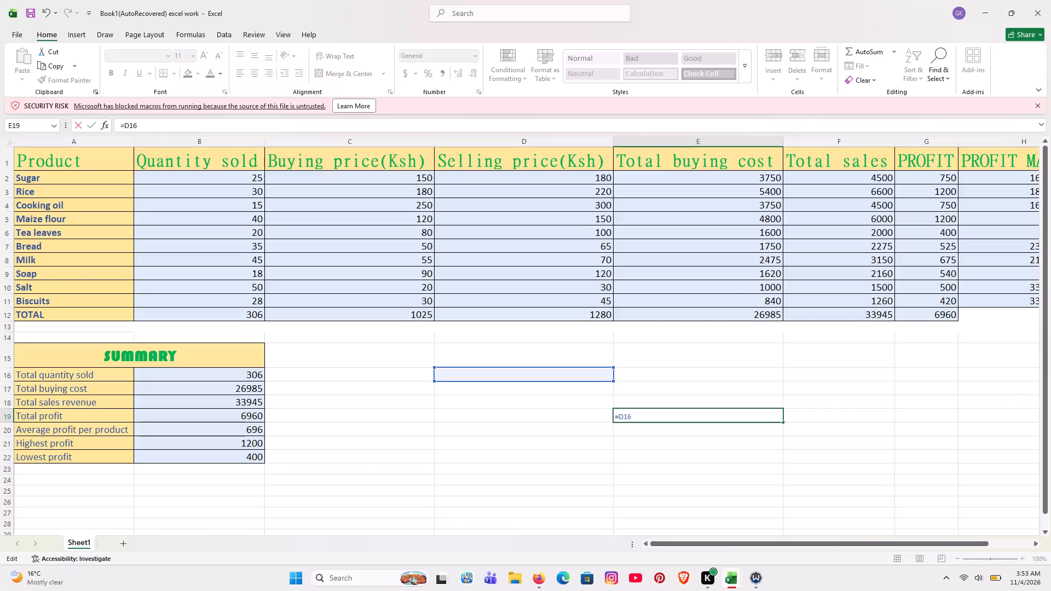
# Replace the contents of cell E19 with the formula =MAX(G2:G11) to find the highest product profit.
pyautogui.click(597, 340)
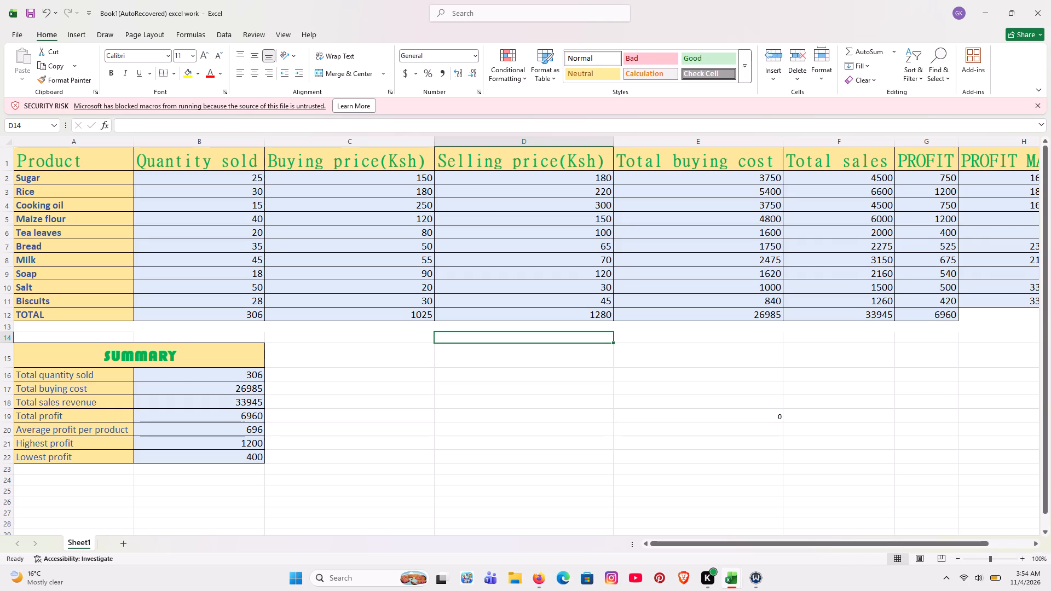
pyautogui.click(766, 418)
pyautogui.press('BackSpace')
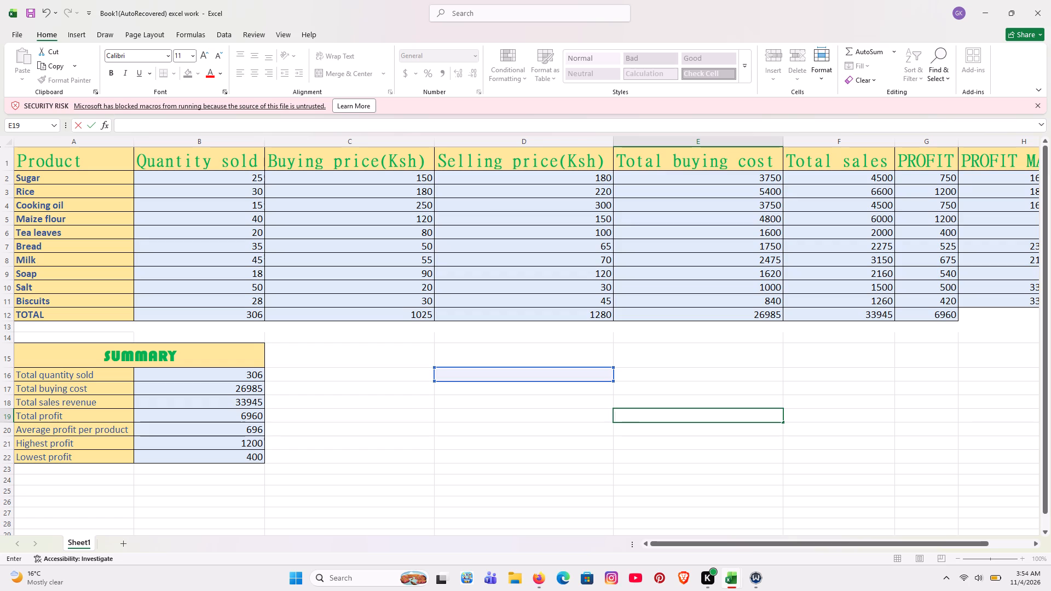
pyautogui.press('=')
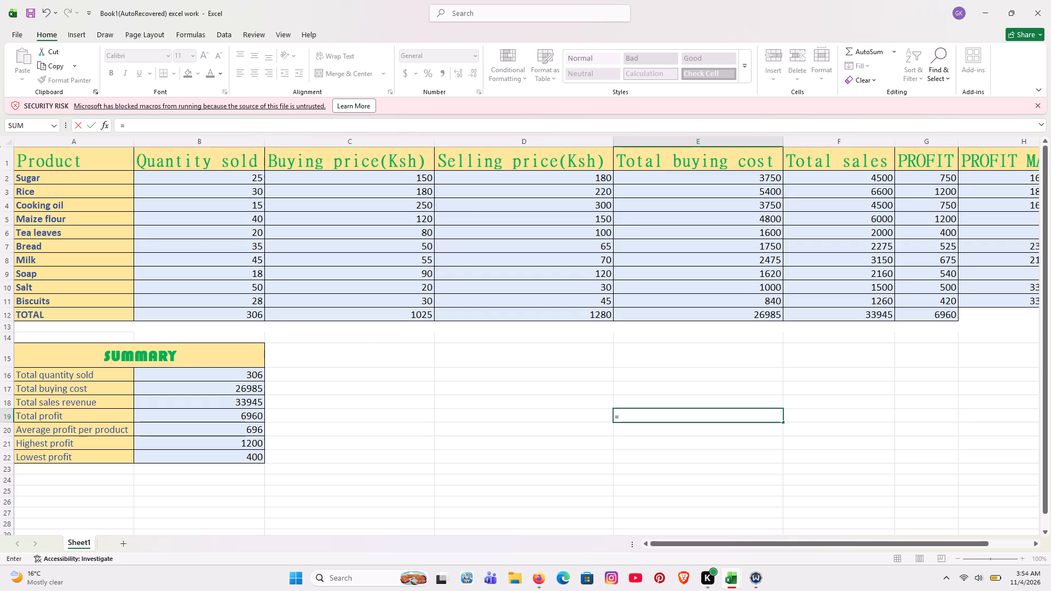
pyautogui.write('MAX')
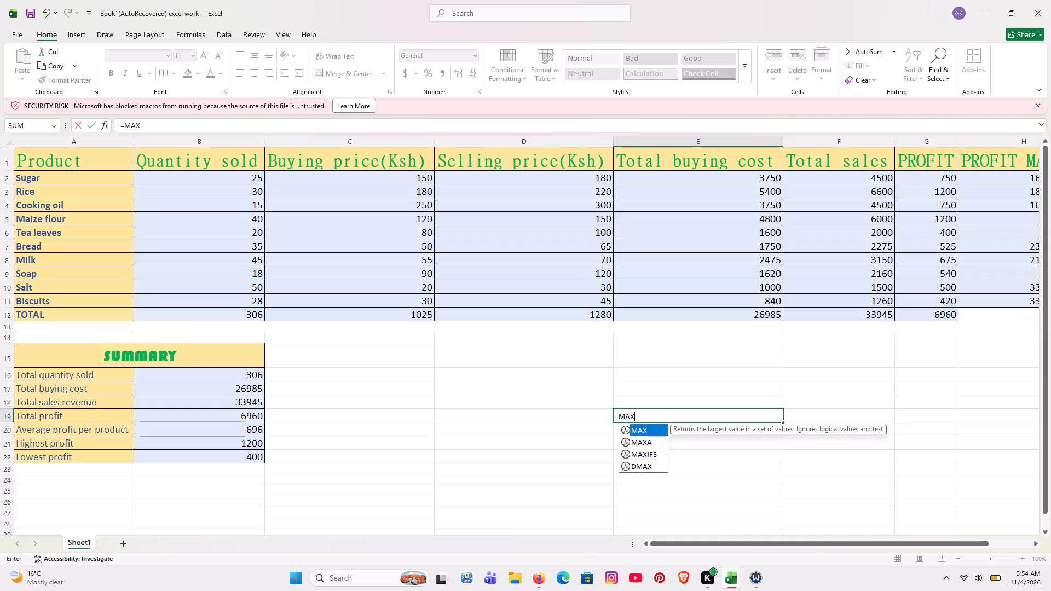
pyautogui.hotkey('shift', '(')
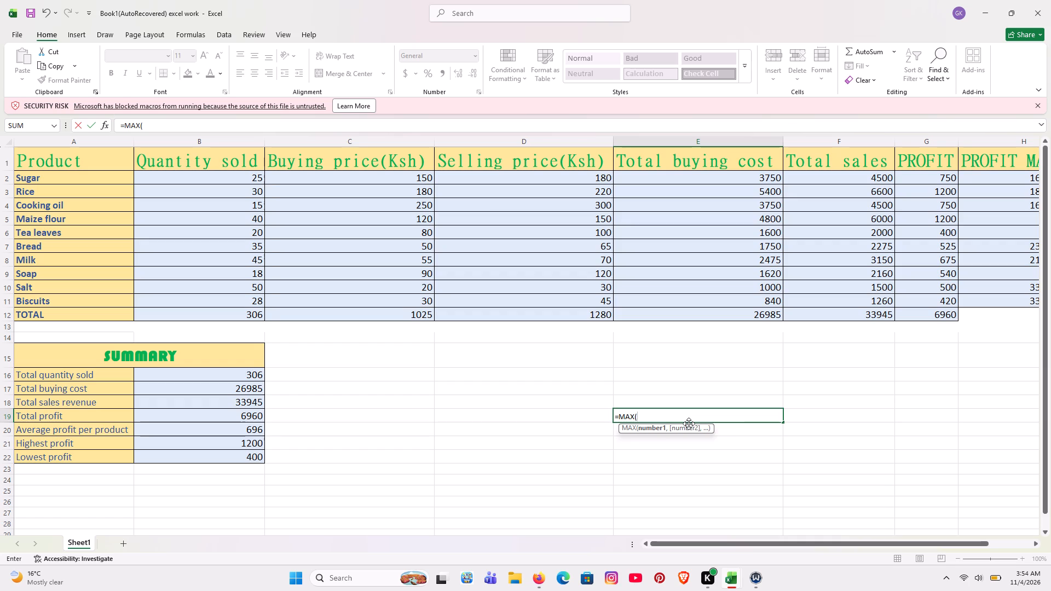
pyautogui.write('G2')
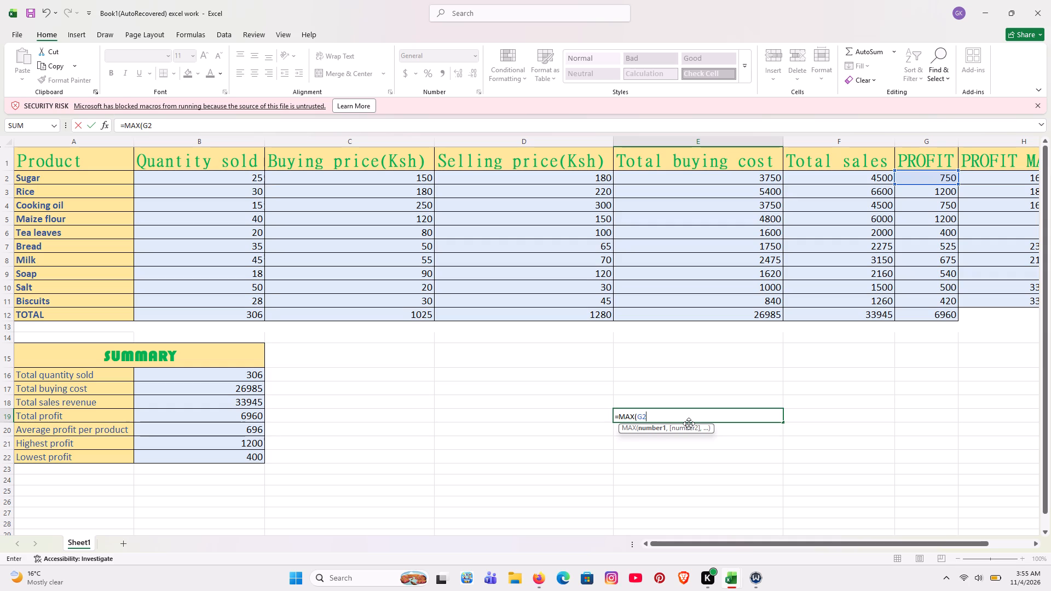
pyautogui.hotkey('shift', ':')
pyautogui.write('G11')
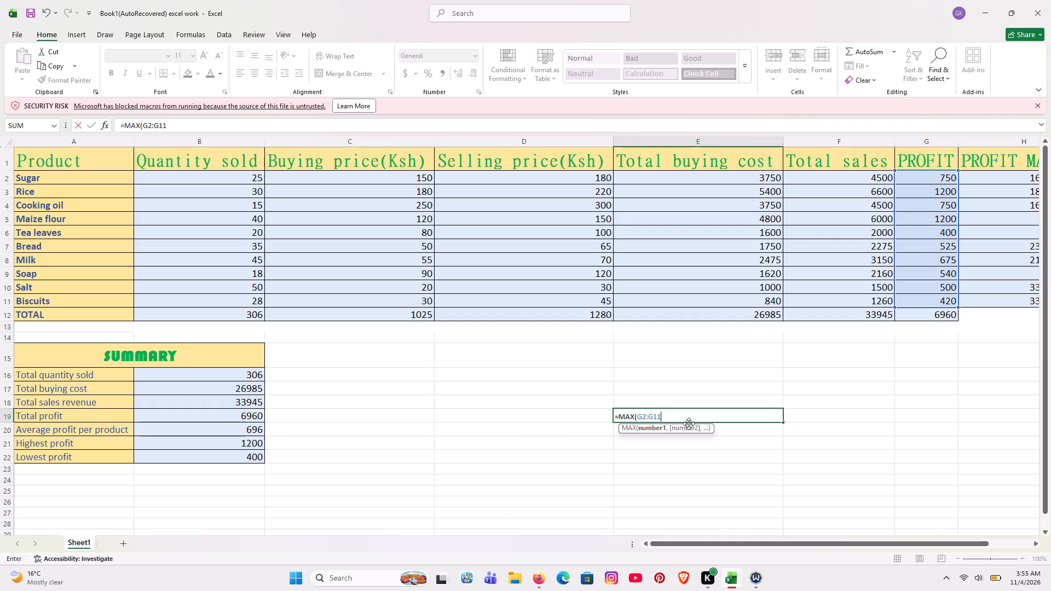
pyautogui.hotkey('shift', ')')
pyautogui.press('Return')
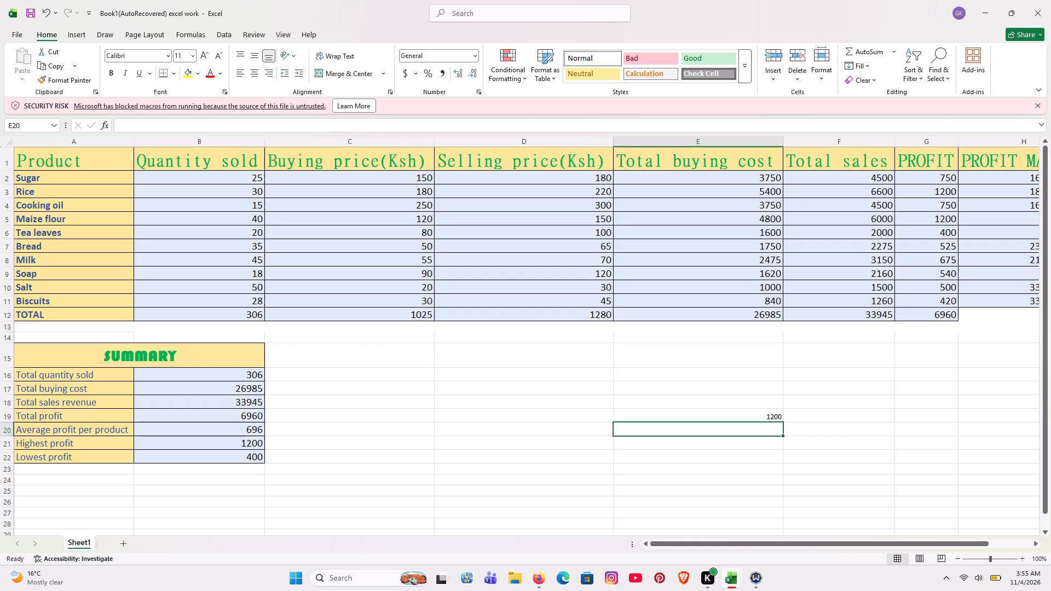
# Apply a top-items conditional formatting rule to Maize flour's profit in G5, with rank 1 and Green Fill with Dark Green Text.
pyautogui.click(916, 220)
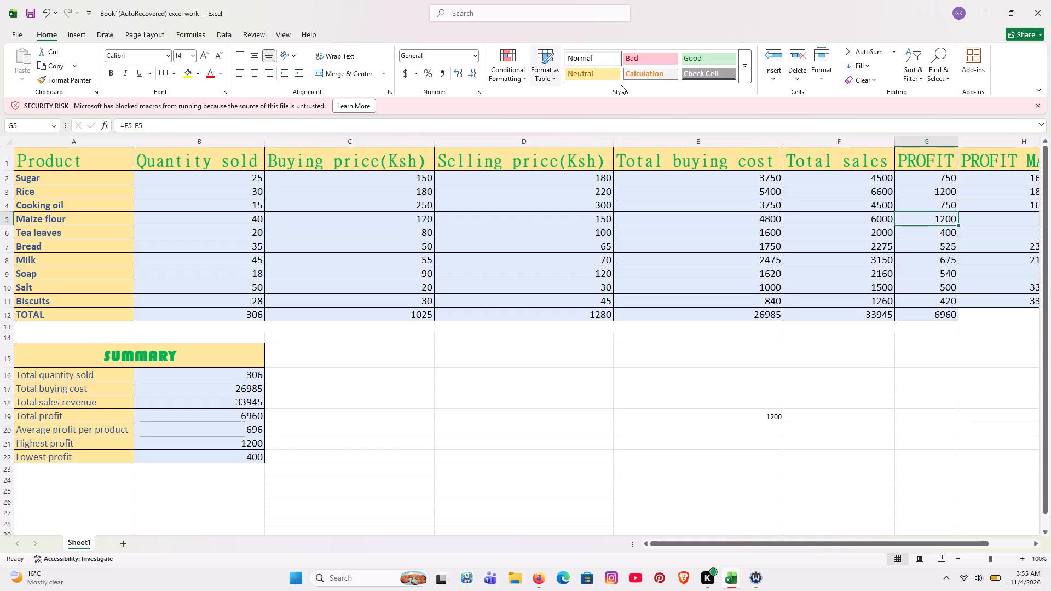
pyautogui.click(46, 37)
pyautogui.click(521, 74)
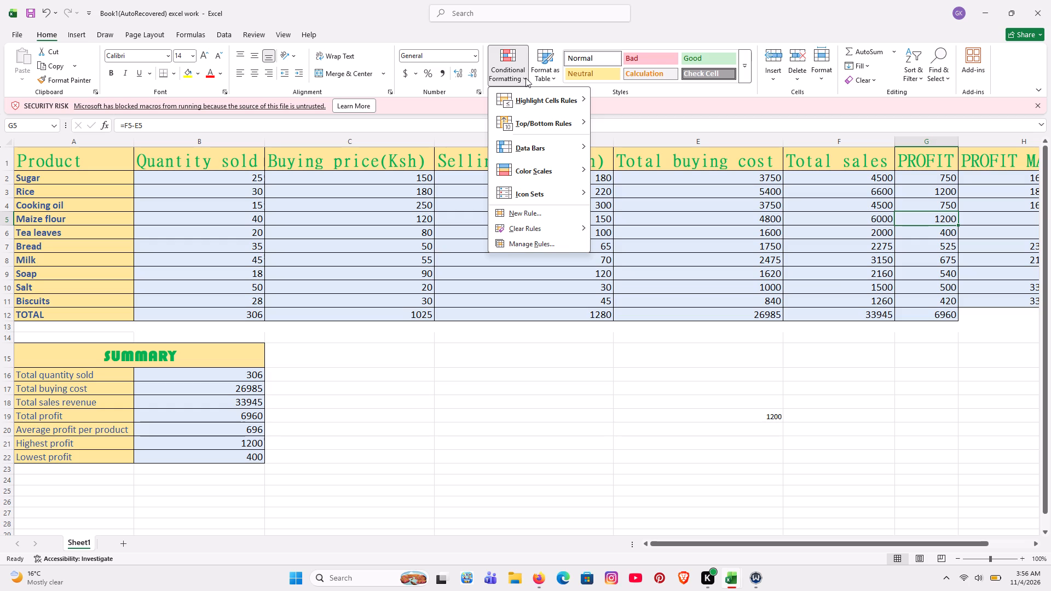
pyautogui.click(532, 118)
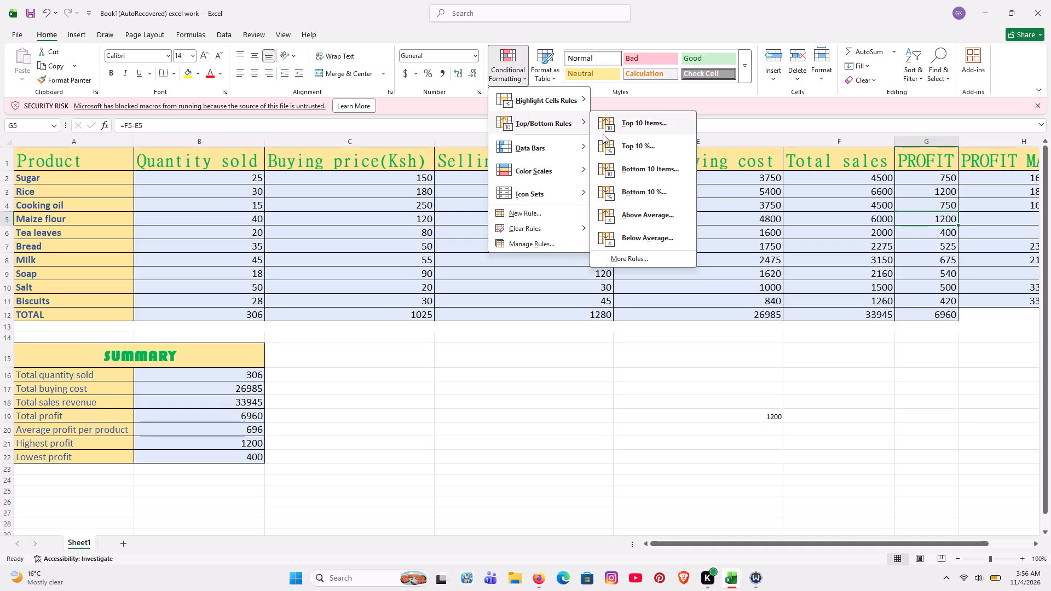
pyautogui.click(645, 129)
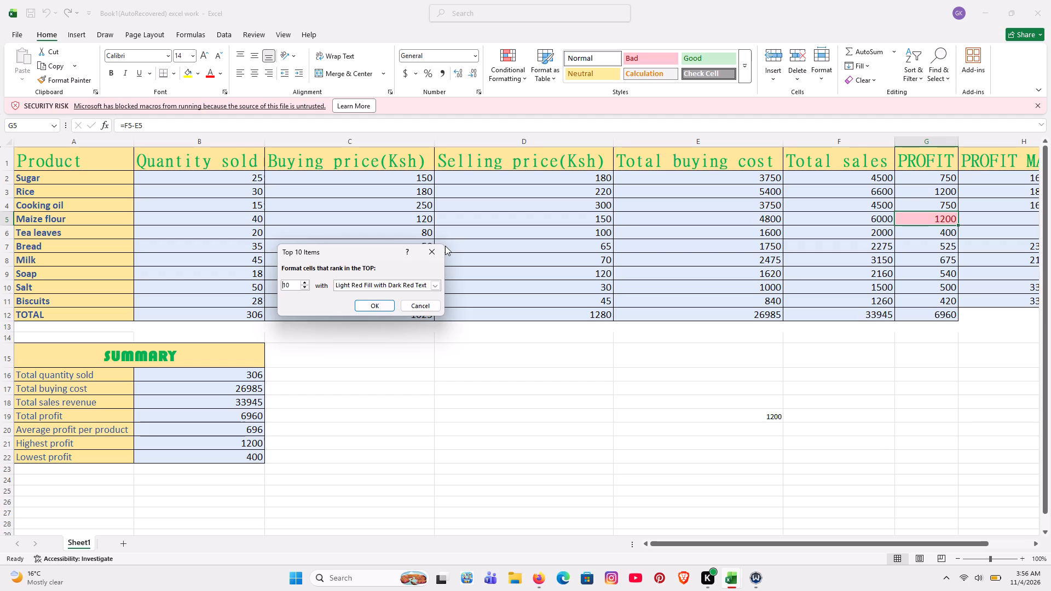
pyautogui.click(297, 282)
pyautogui.press('BackSpace')
pyautogui.click(434, 285)
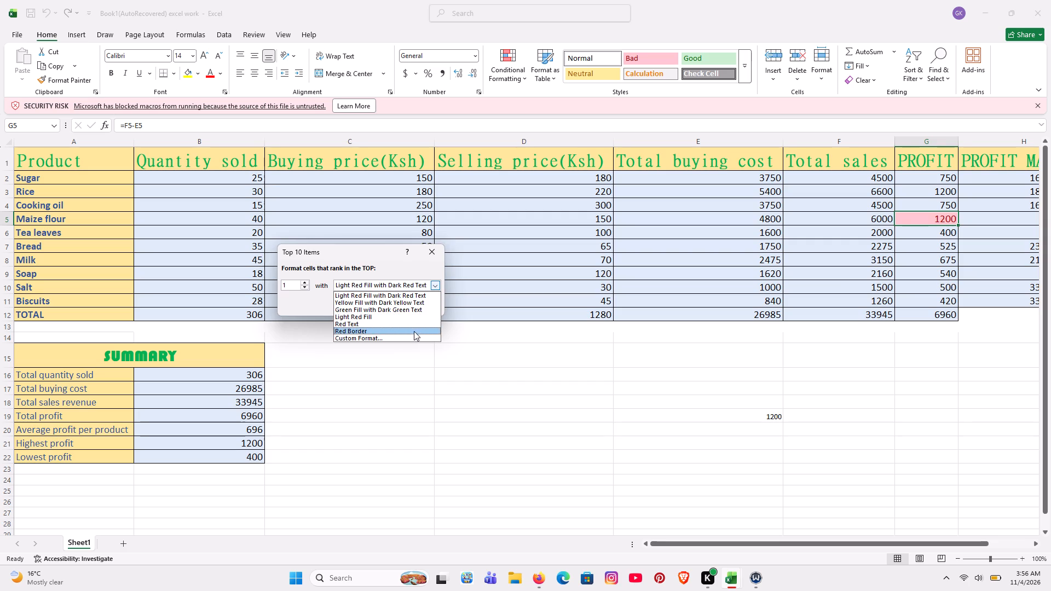
pyautogui.click(414, 311)
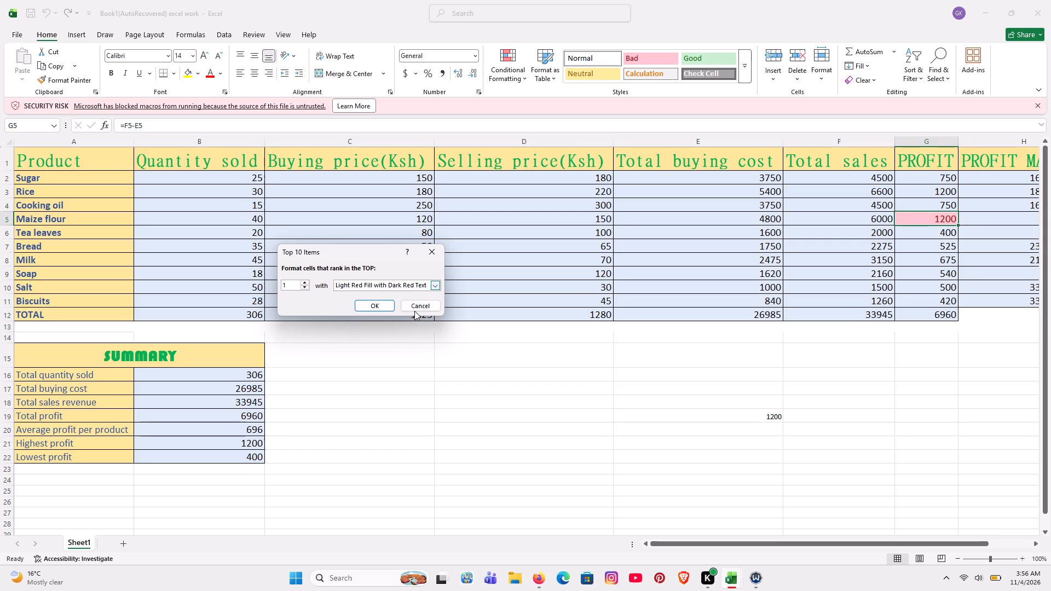
pyautogui.click(380, 304)
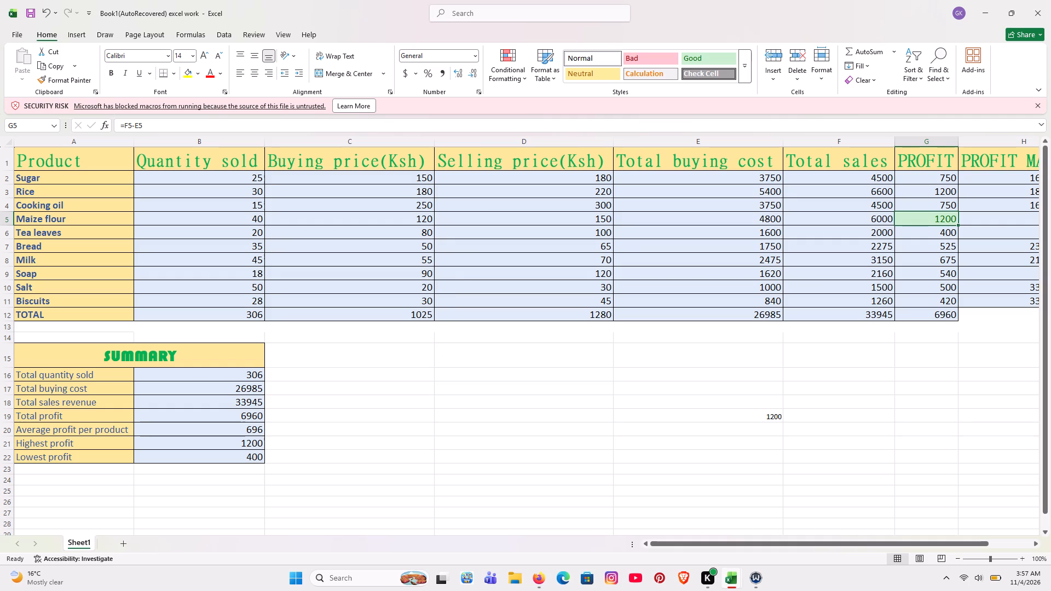
# Fill the Product column cells A1:A13 with the medium-light shade of theme blue.
pyautogui.moveTo(80, 327); pyautogui.dragTo(82, 140)
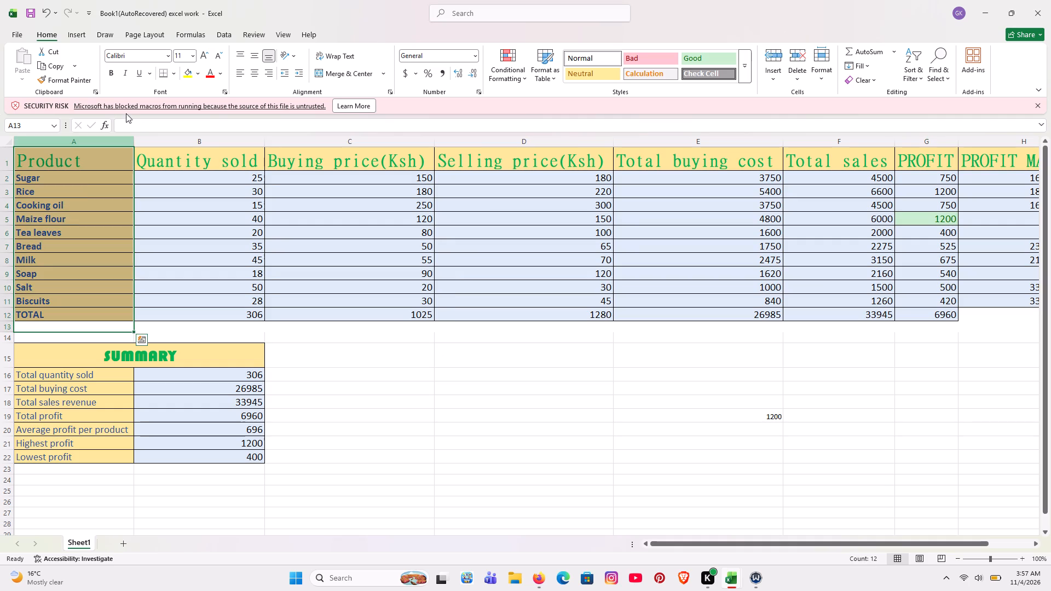
pyautogui.click(194, 71)
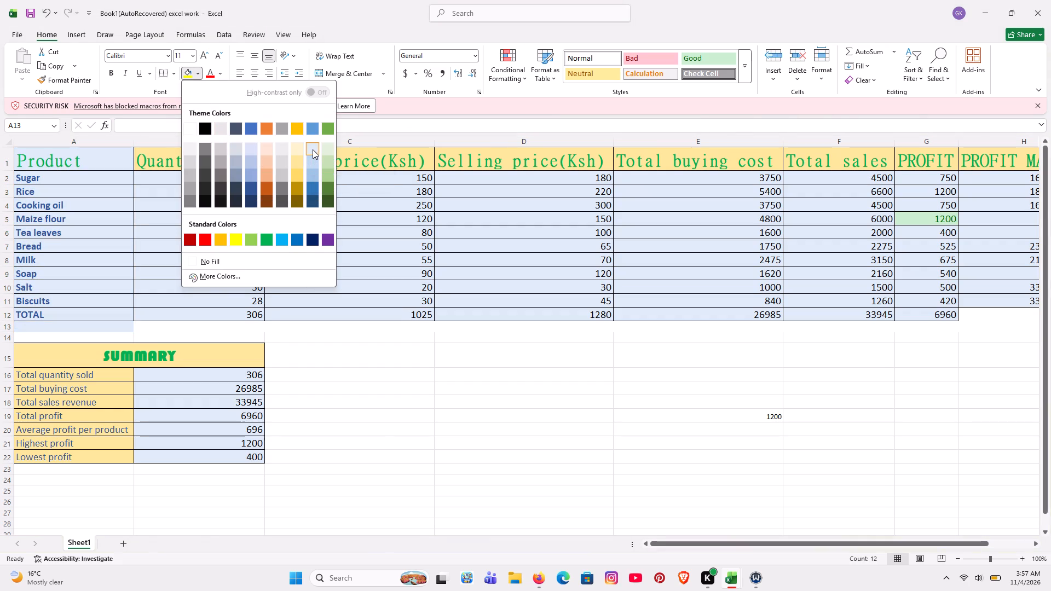
pyautogui.click(308, 175)
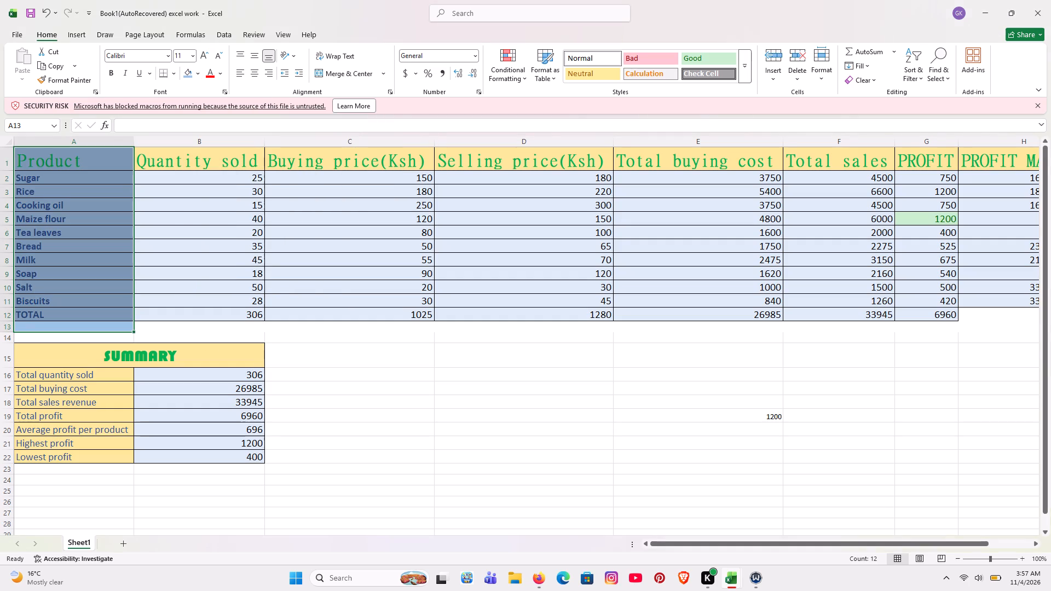
# Fill the header row cells B1:I1 with the same blue used for the Product column.
pyautogui.scroll(1, 429, 170)
pyautogui.hscroll(-2, 429, 170)
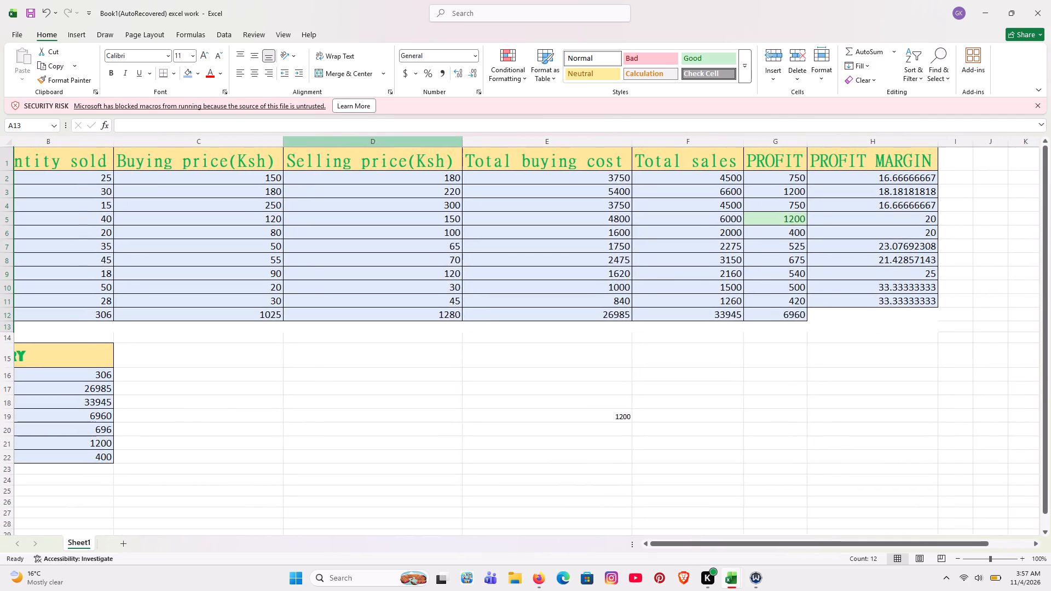
pyautogui.moveTo(986, 161); pyautogui.dragTo(946, 158)
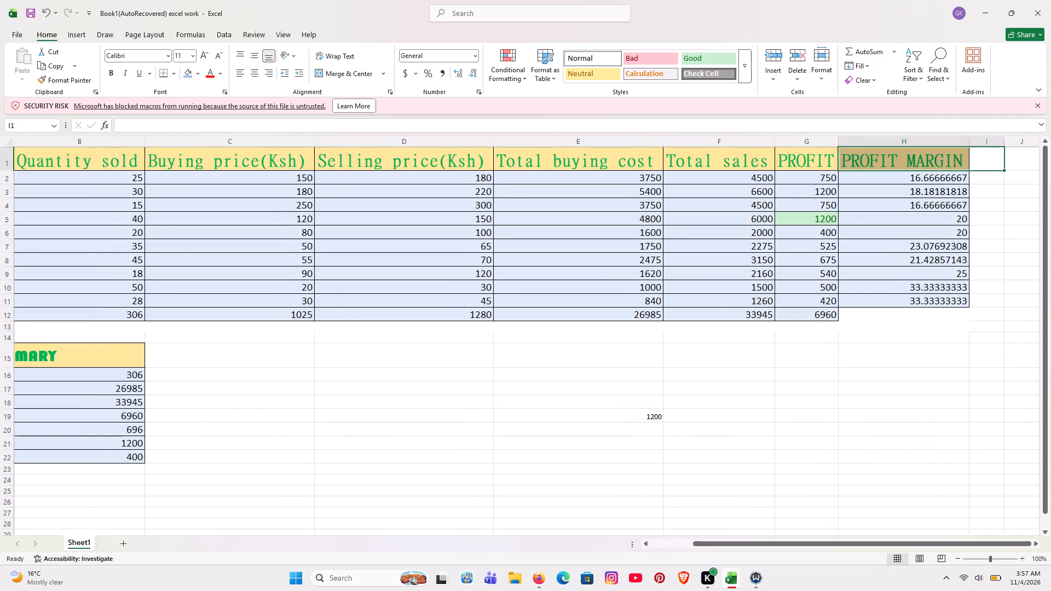
pyautogui.moveTo(946, 158); pyautogui.dragTo(504, 156)
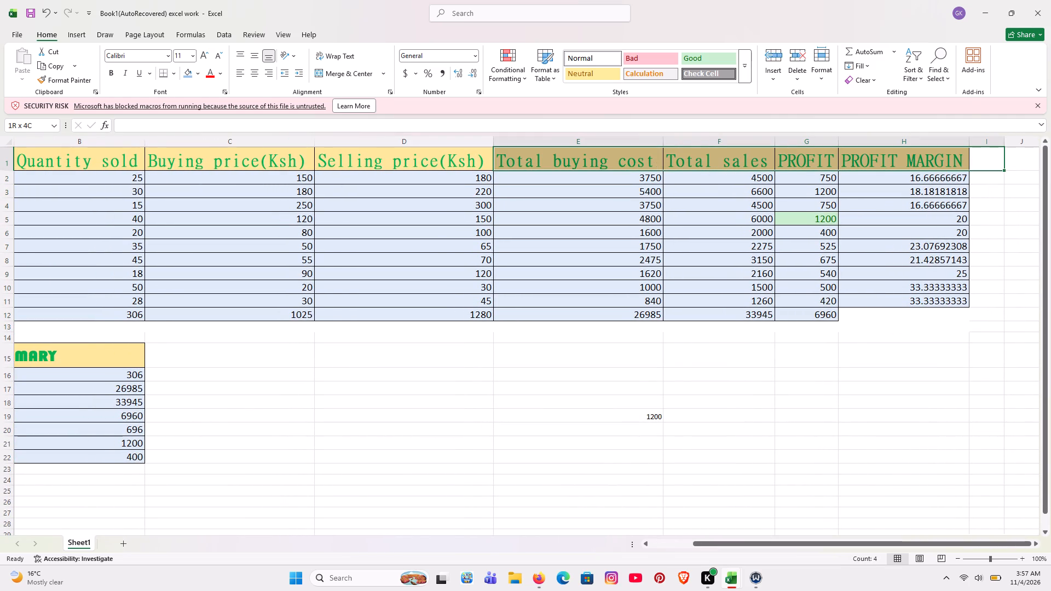
pyautogui.moveTo(504, 156); pyautogui.dragTo(429, 156)
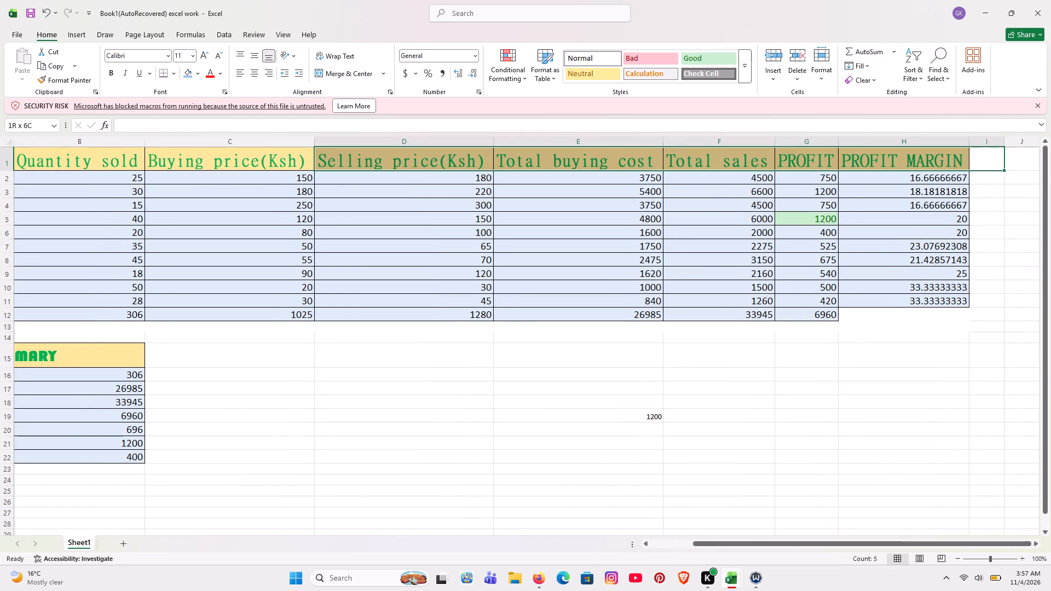
pyautogui.moveTo(429, 156); pyautogui.dragTo(248, 159)
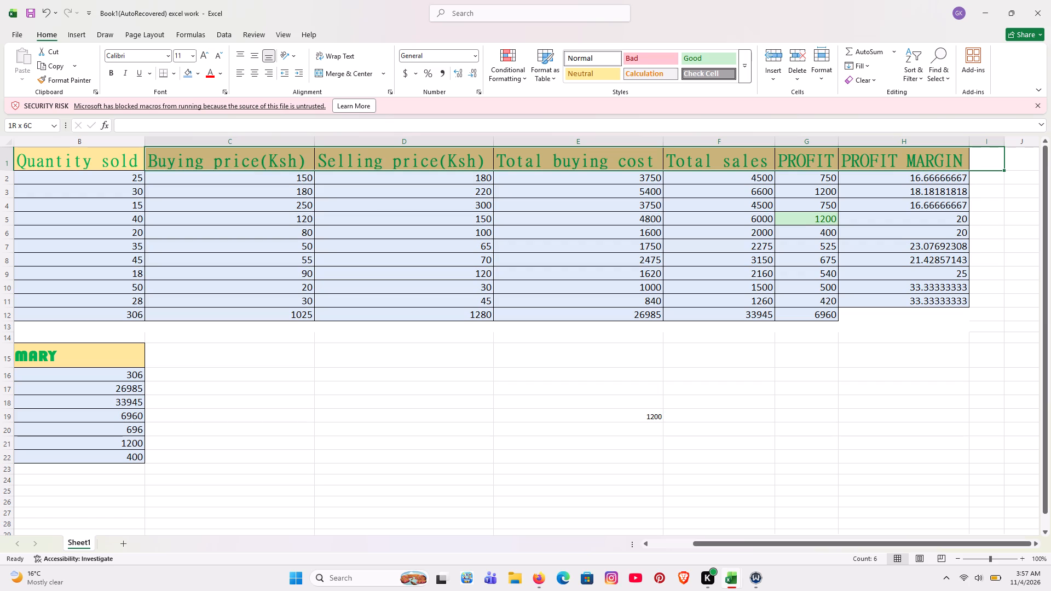
pyautogui.moveTo(248, 159); pyautogui.dragTo(124, 159)
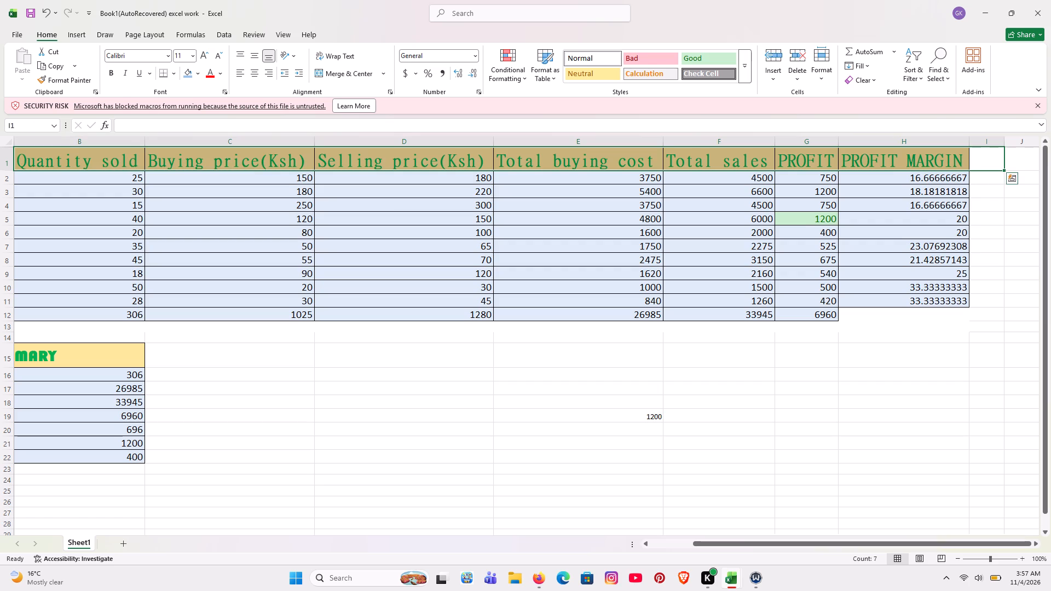
pyautogui.click(186, 69)
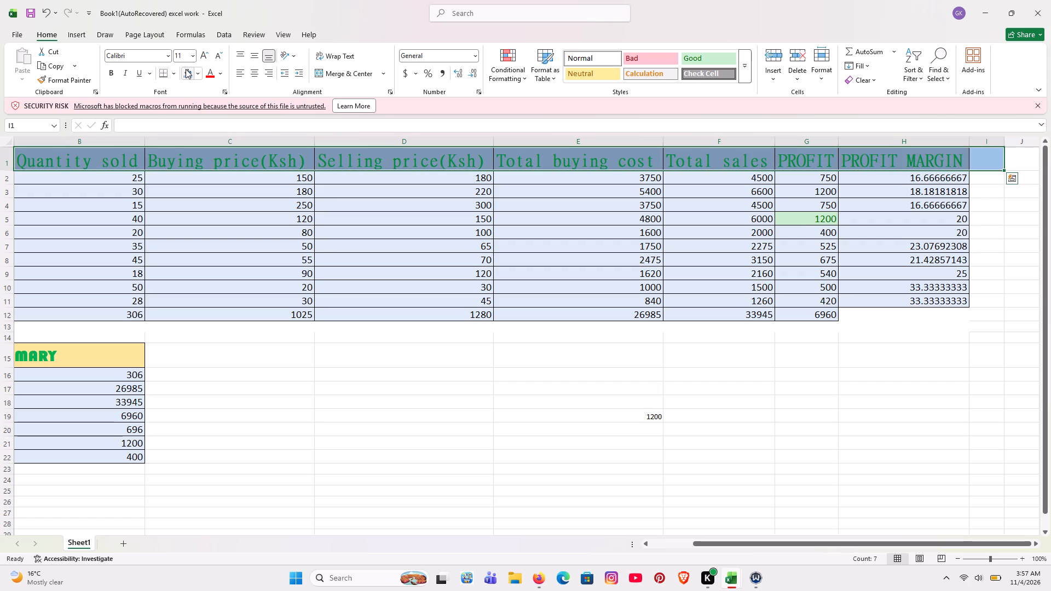
pyautogui.click(405, 388)
# Fill the summary label column, cells A16:A24, with the same blue as the table headers.
pyautogui.hscroll(3, 405, 388)
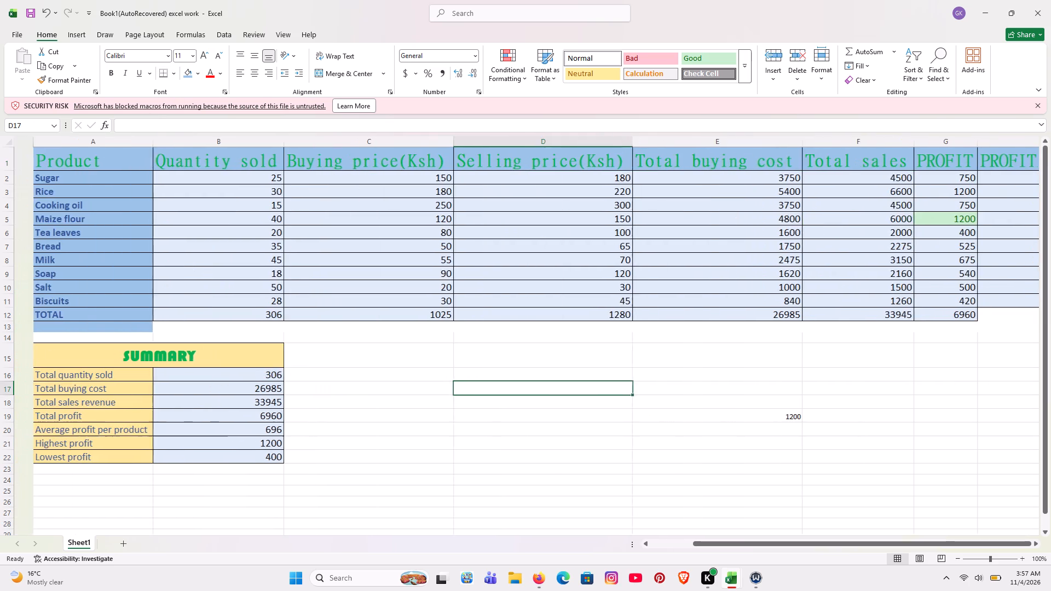
pyautogui.hscroll(1, 405, 388)
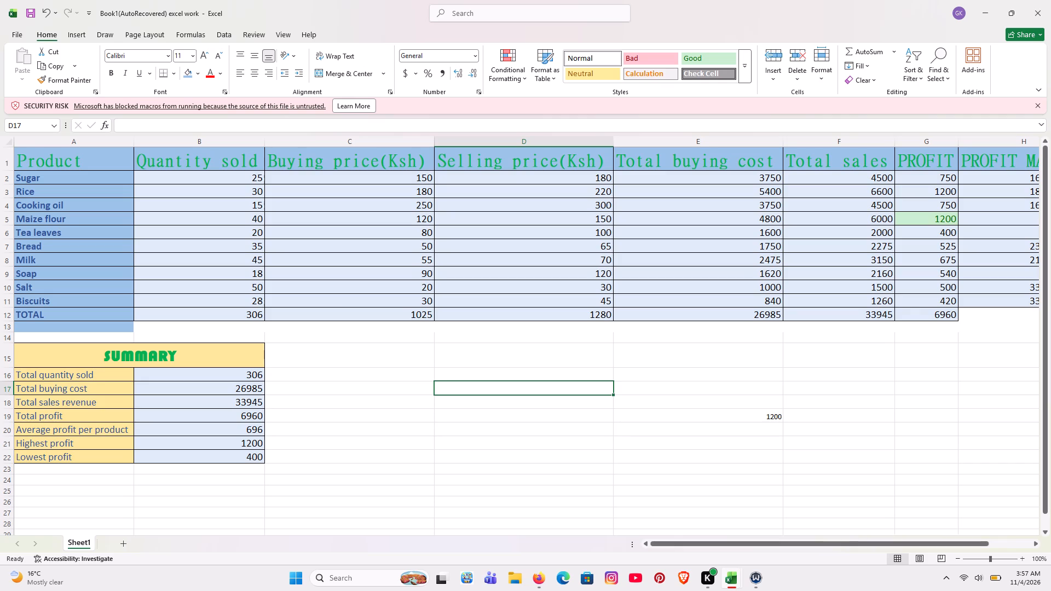
pyautogui.moveTo(119, 477); pyautogui.dragTo(121, 370)
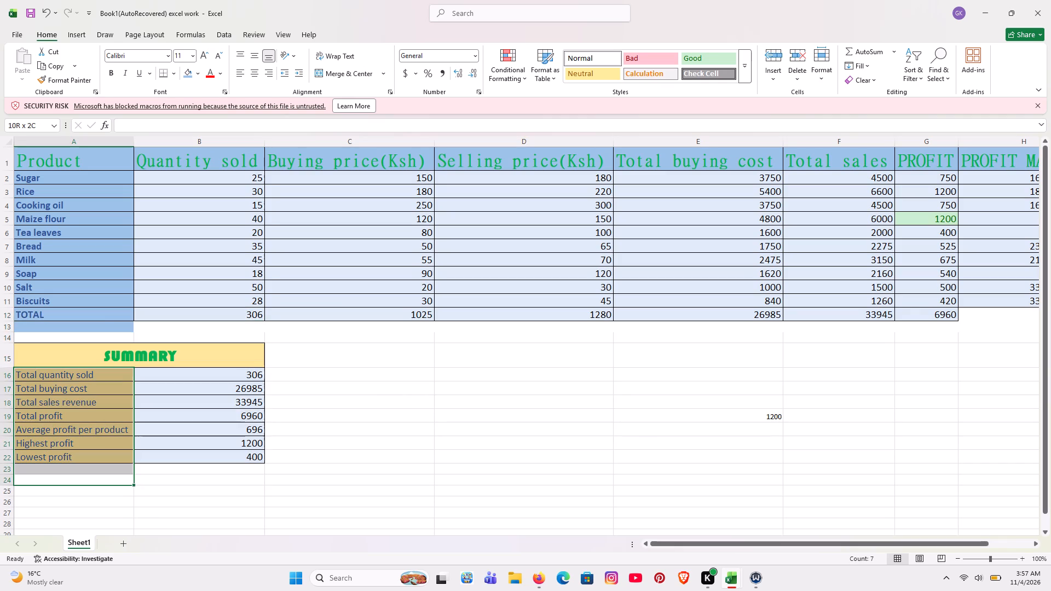
pyautogui.moveTo(121, 370); pyautogui.dragTo(109, 370)
pyautogui.click(181, 74)
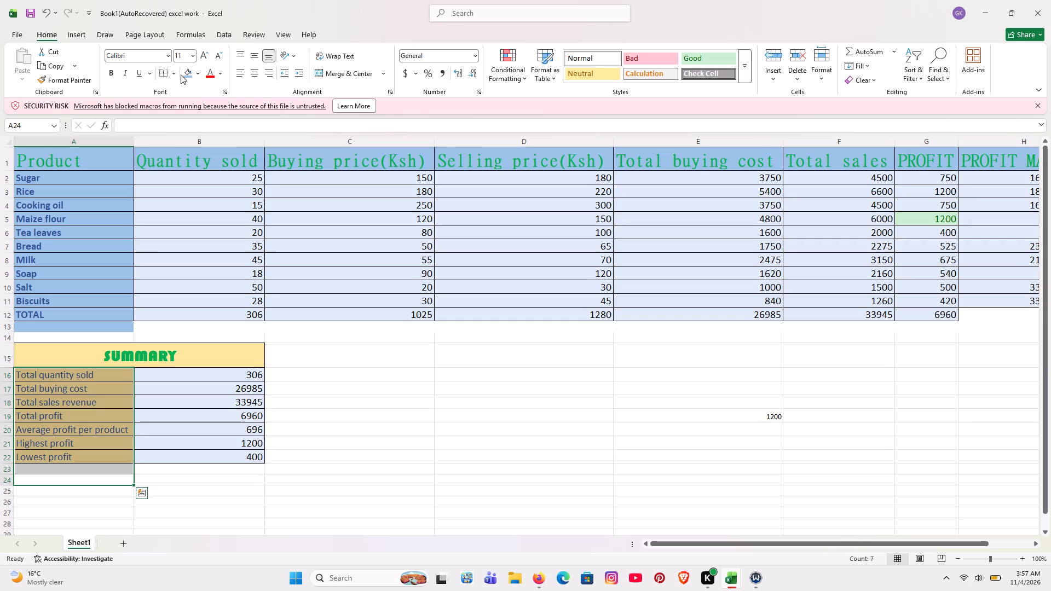
pyautogui.click(183, 72)
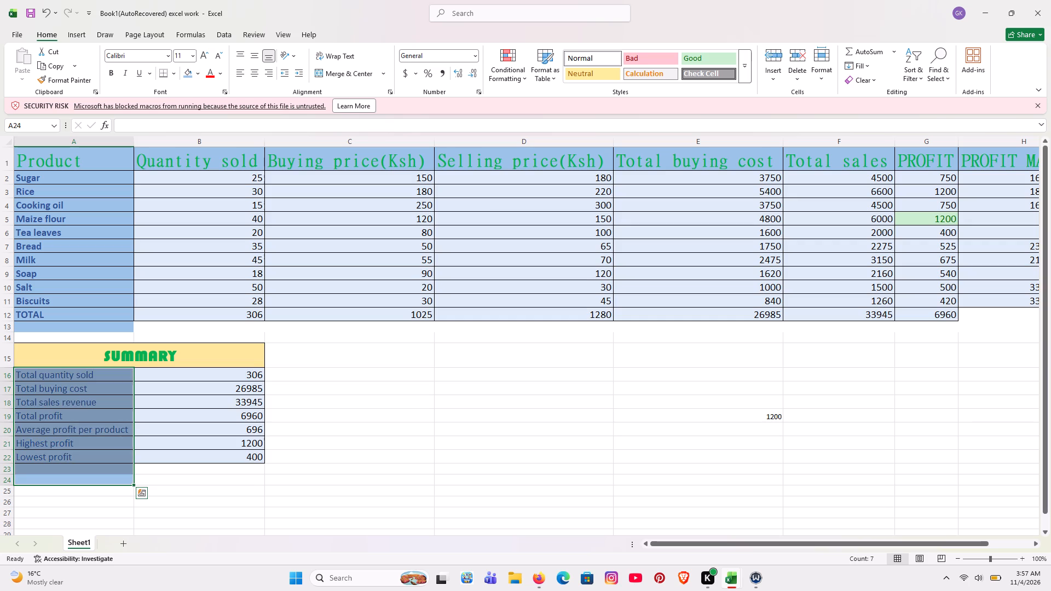
# Fill the merged SUMMARY heading cell A15 with the same blue as the table headers.
pyautogui.moveTo(308, 360); pyautogui.dragTo(179, 338)
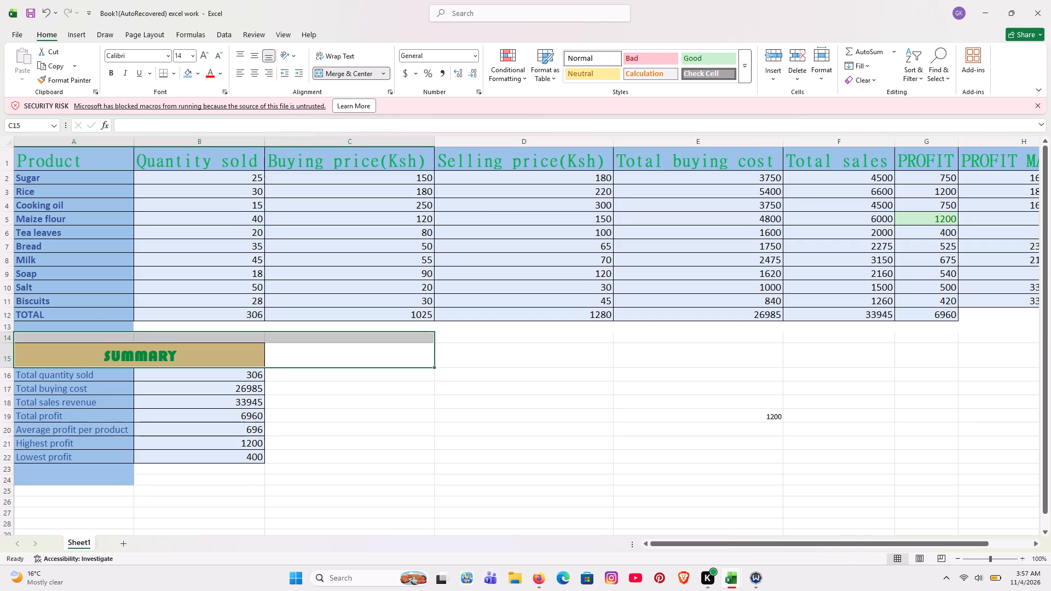
pyautogui.click(305, 350)
pyautogui.moveTo(305, 355); pyautogui.dragTo(205, 360)
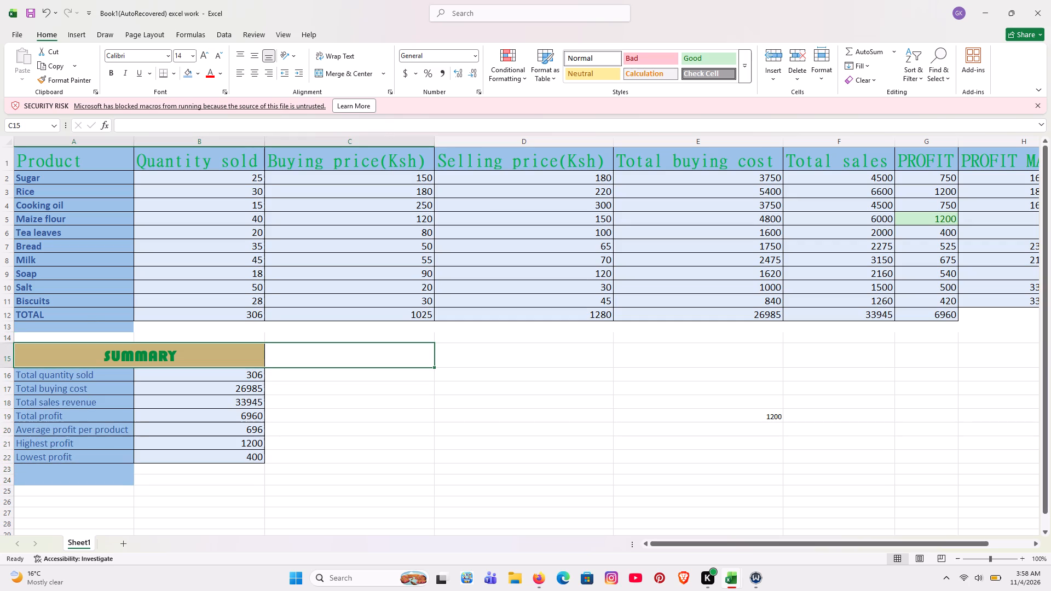
pyautogui.moveTo(277, 356); pyautogui.dragTo(236, 354)
pyautogui.click(236, 354)
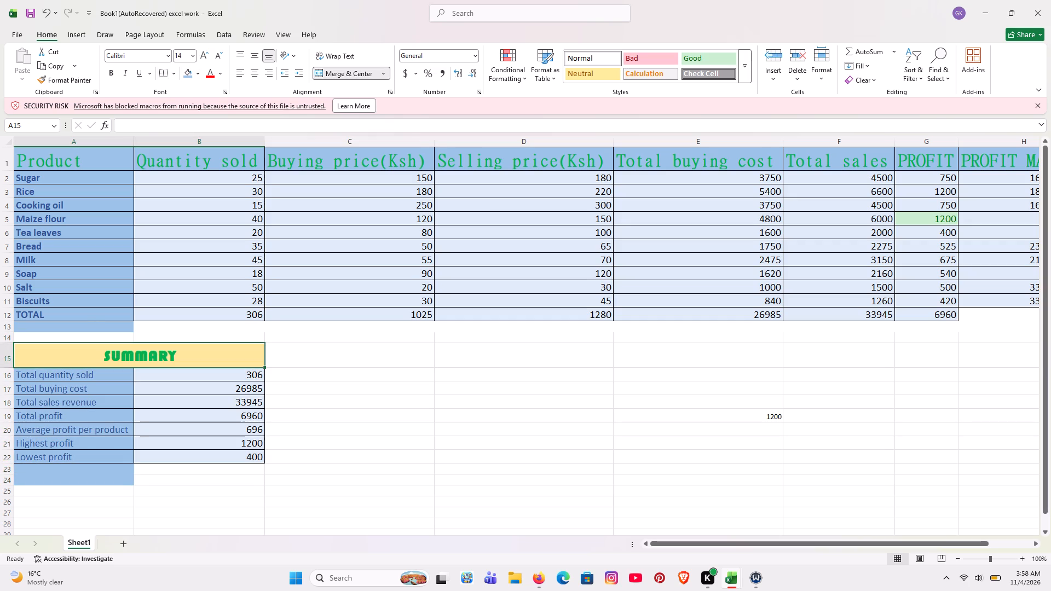
pyautogui.click(188, 70)
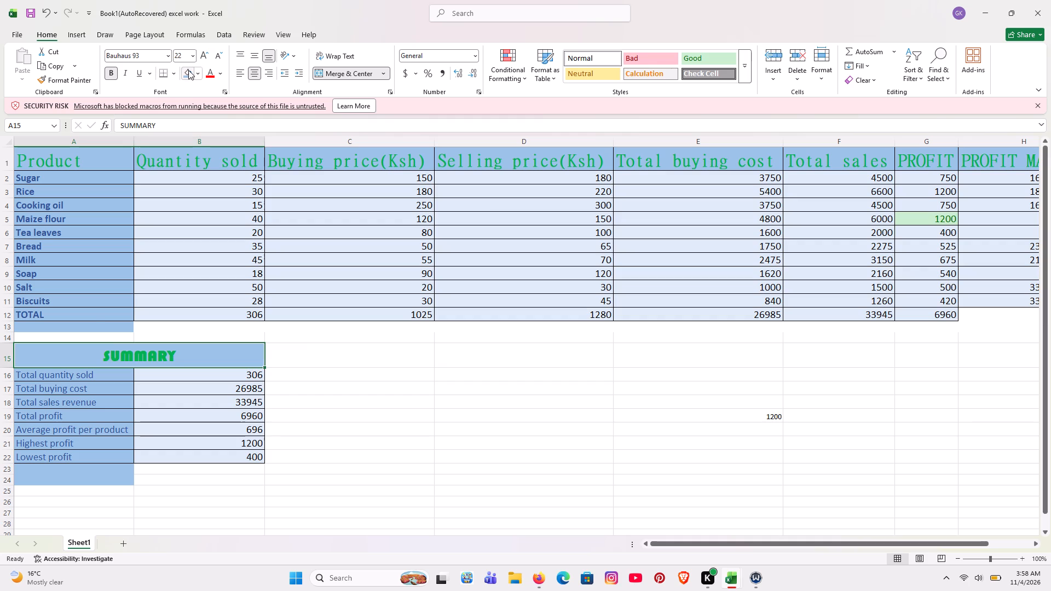
# Fill the main table's data and total cells, B2:H12, with the lightest shade of theme green.
pyautogui.moveTo(178, 177); pyautogui.dragTo(426, 293)
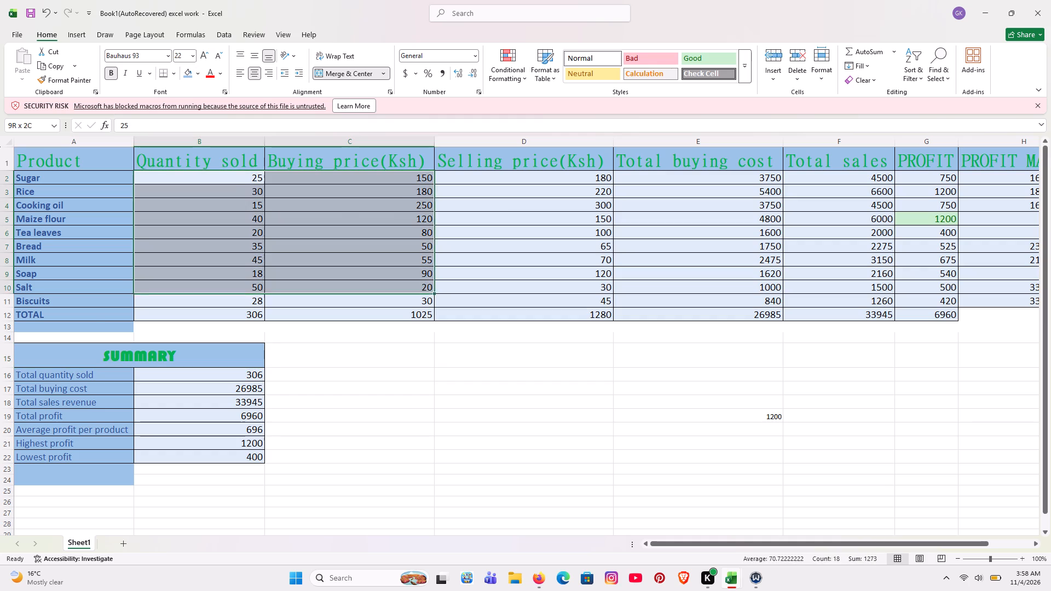
pyautogui.moveTo(426, 293); pyautogui.dragTo(724, 305)
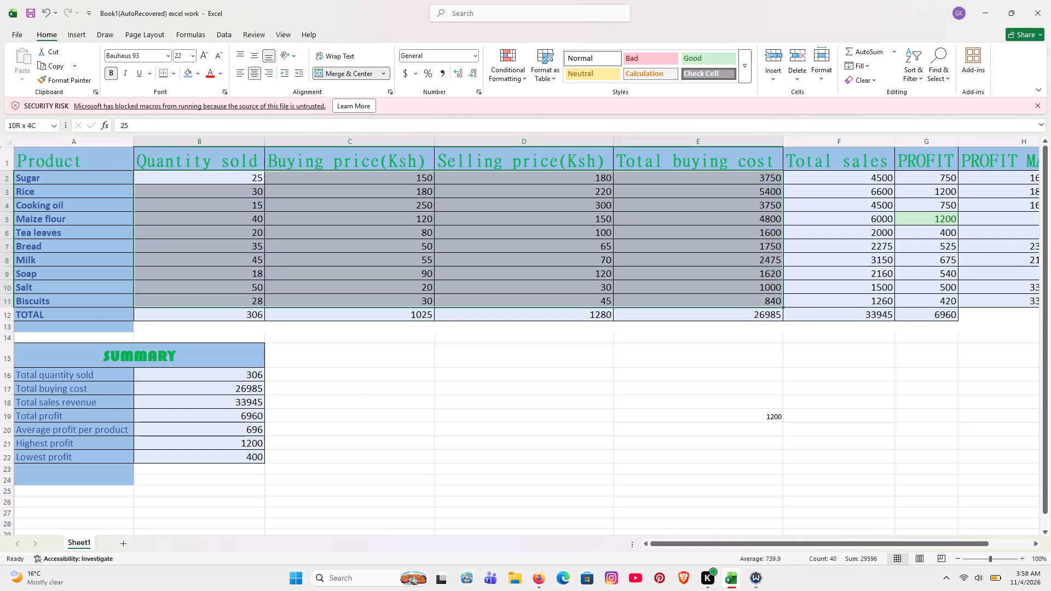
pyautogui.moveTo(724, 305); pyautogui.dragTo(908, 305)
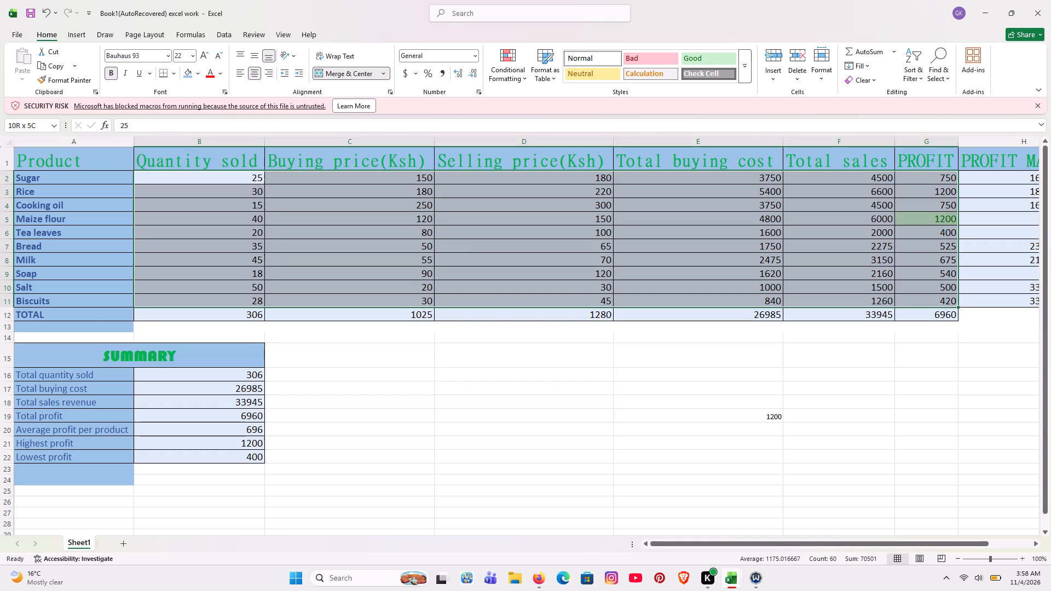
pyautogui.moveTo(908, 305); pyautogui.dragTo(1017, 320)
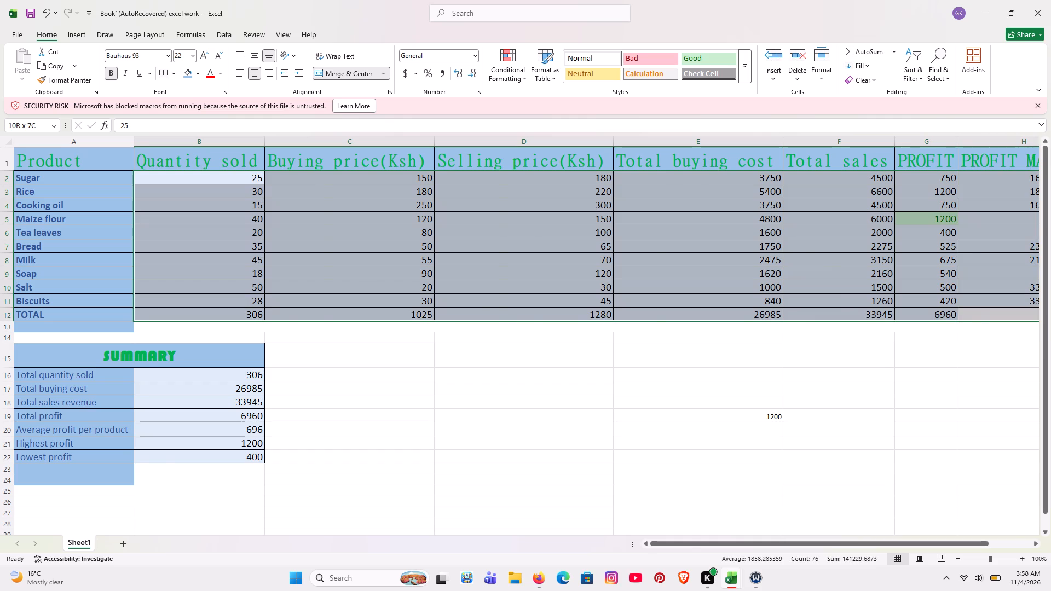
pyautogui.moveTo(1017, 320); pyautogui.dragTo(965, 321)
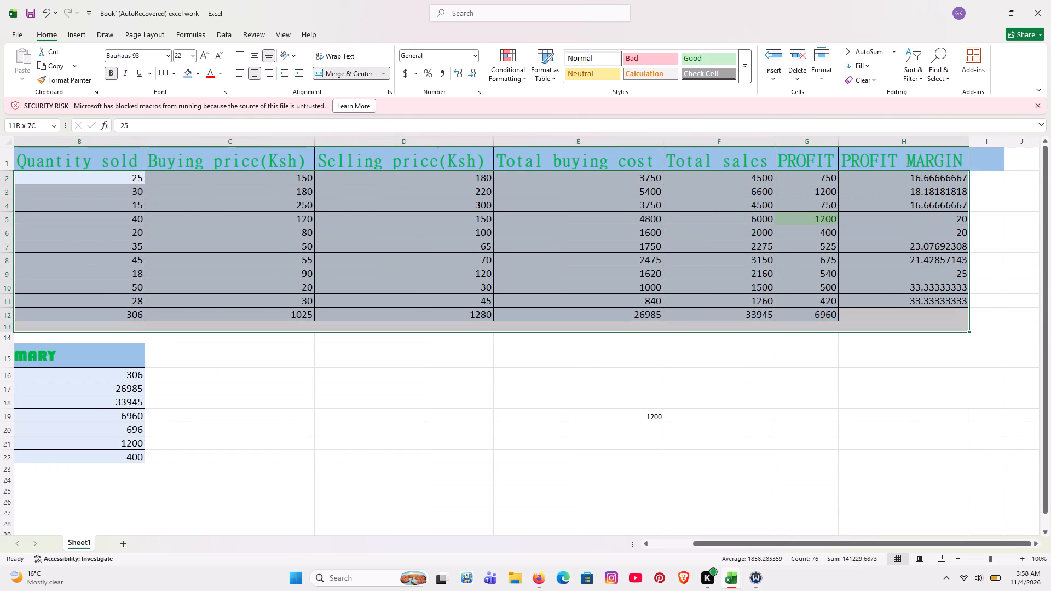
pyautogui.moveTo(965, 321); pyautogui.dragTo(961, 314)
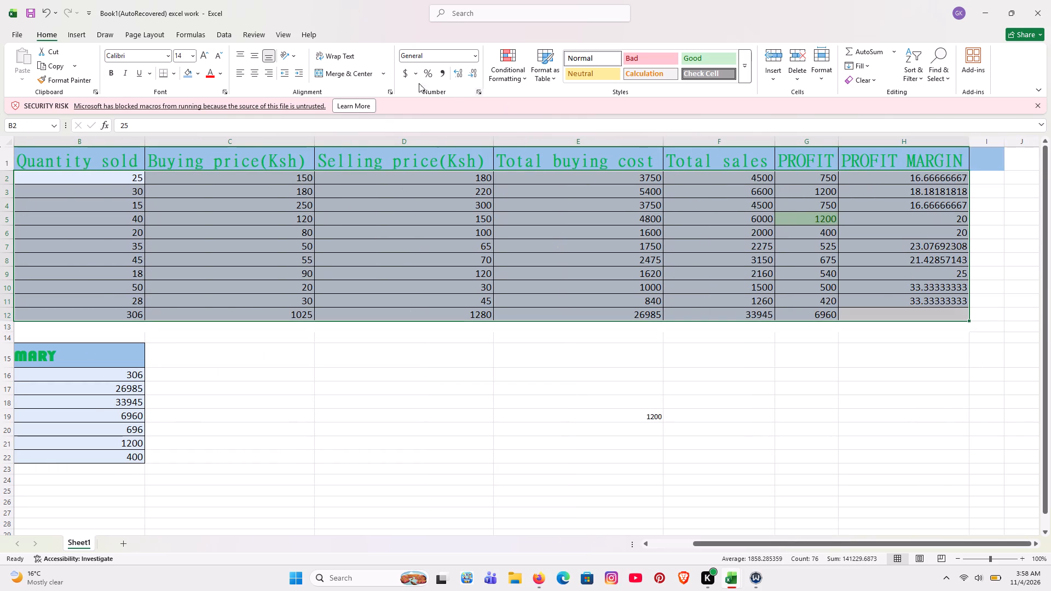
pyautogui.click(198, 72)
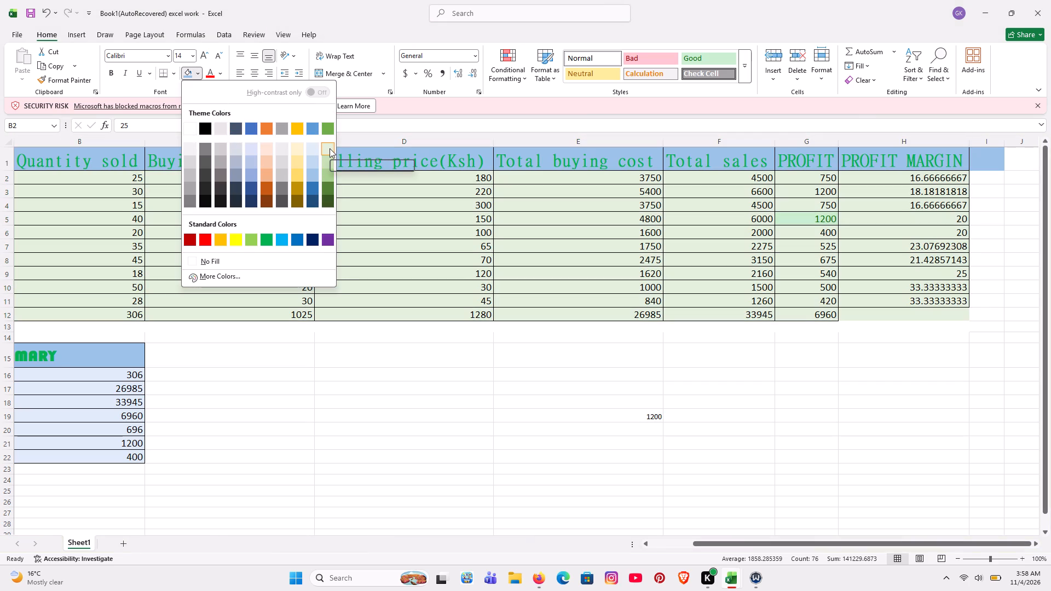
pyautogui.click(330, 148)
pyautogui.click(380, 430)
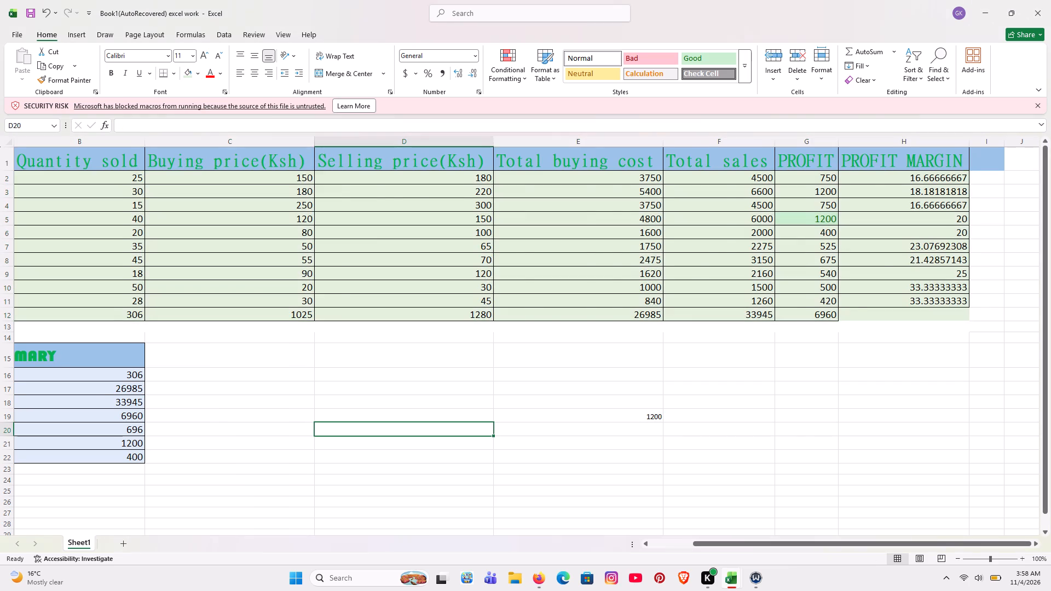
# Fill the summary value cells B16:B22 with the same light green as the main table's data.
pyautogui.hscroll(3, 380, 430)
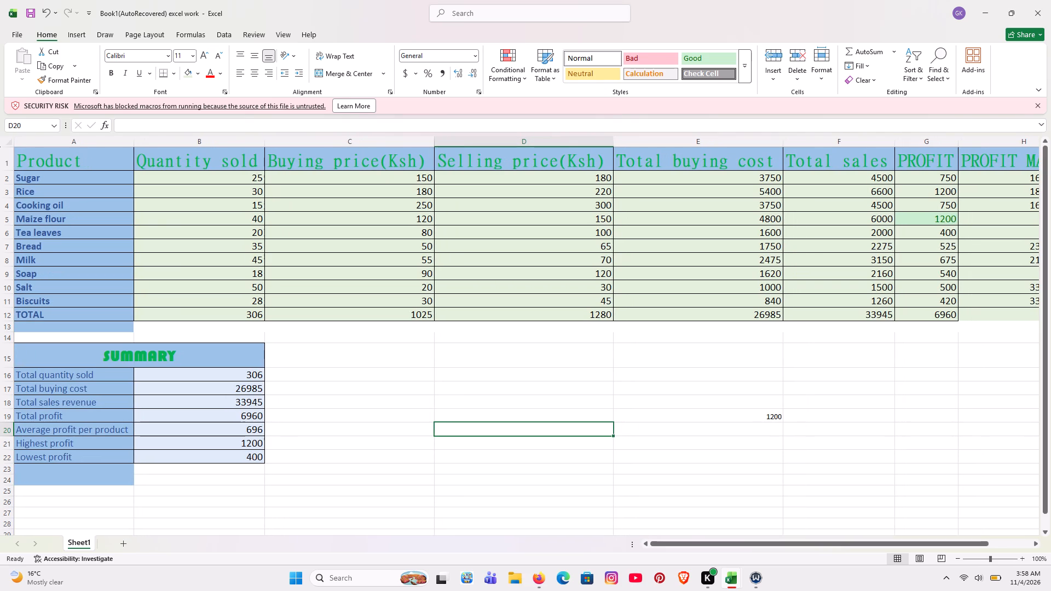
pyautogui.moveTo(213, 375); pyautogui.dragTo(217, 460)
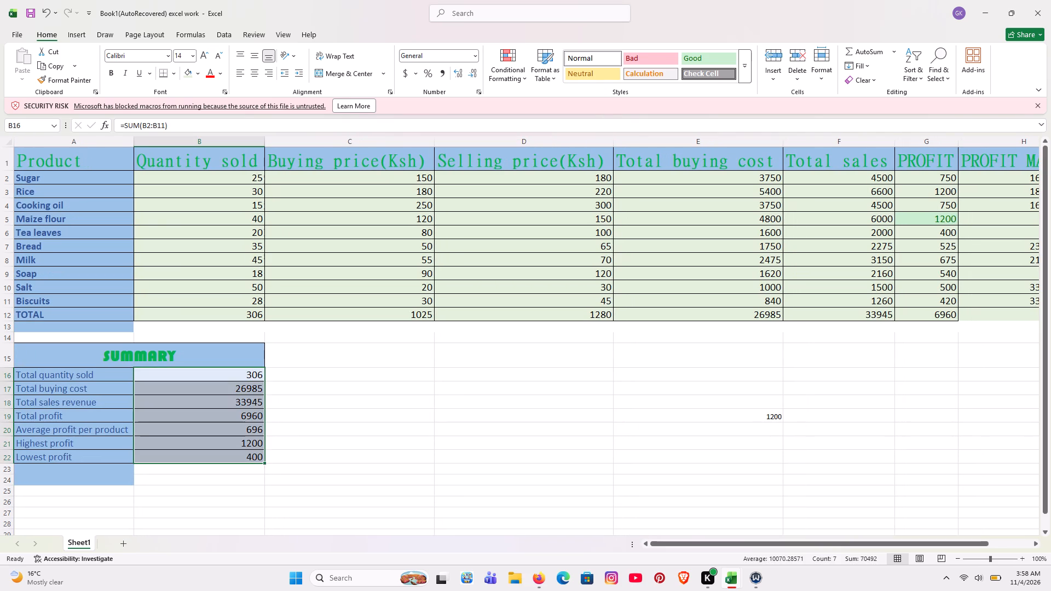
pyautogui.click(188, 73)
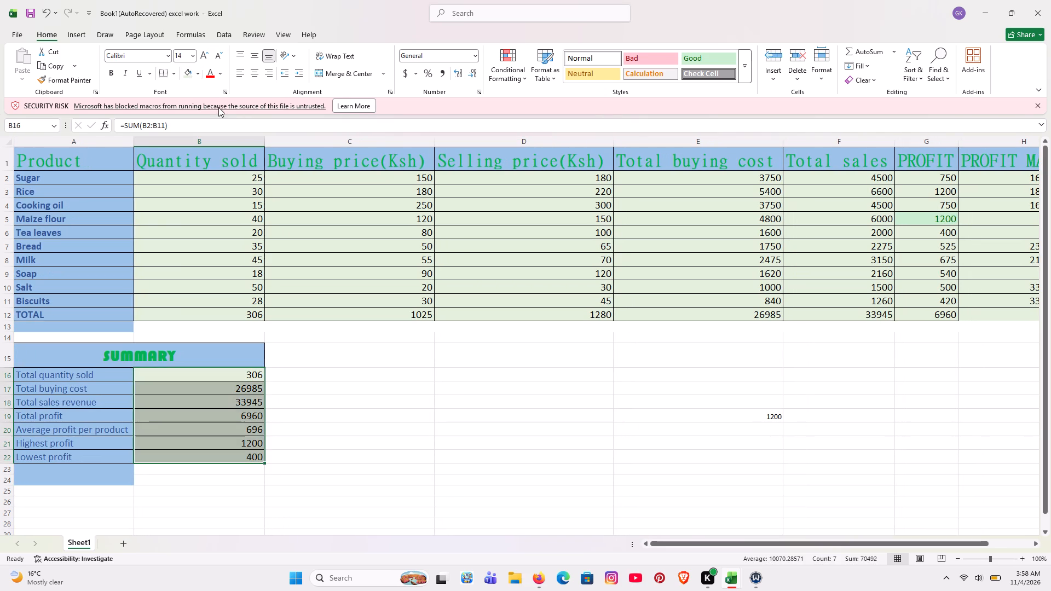
pyautogui.click(476, 428)
# Fill the empty cell I2, beside the first PROFIT MARGIN value, with white.
pyautogui.hscroll(-2, 680, 302)
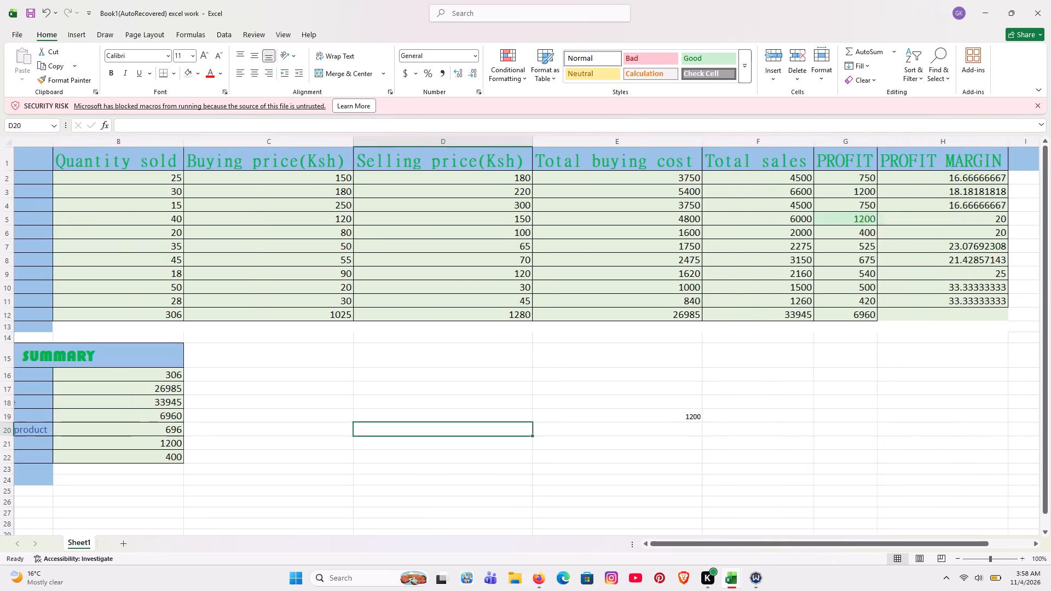
pyautogui.hscroll(-1, 680, 302)
pyautogui.hscroll(3, 680, 302)
pyautogui.hscroll(-1, 680, 302)
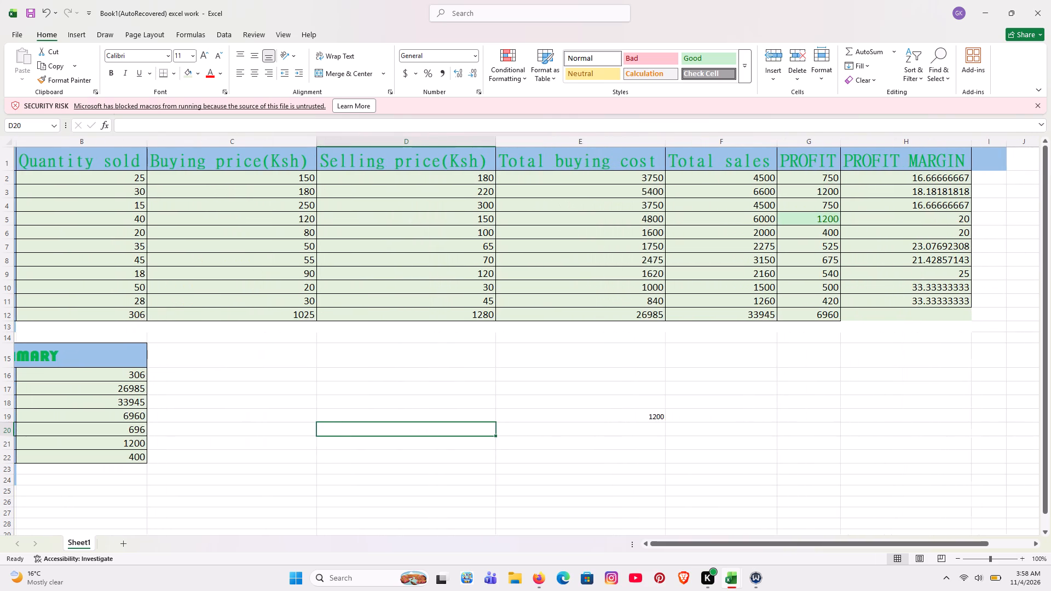
pyautogui.hscroll(-1, 680, 302)
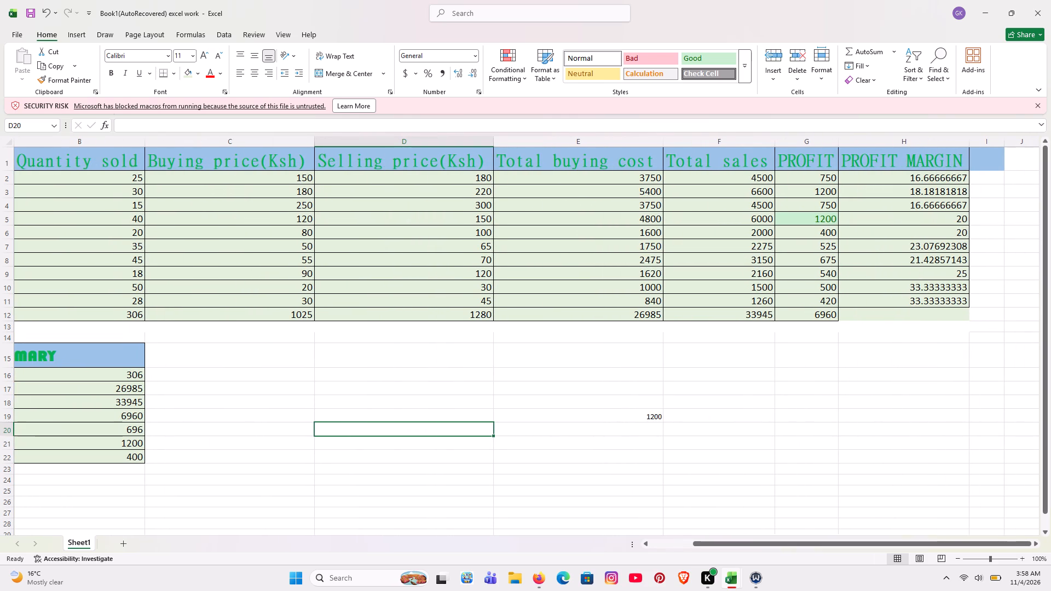
pyautogui.click(989, 172)
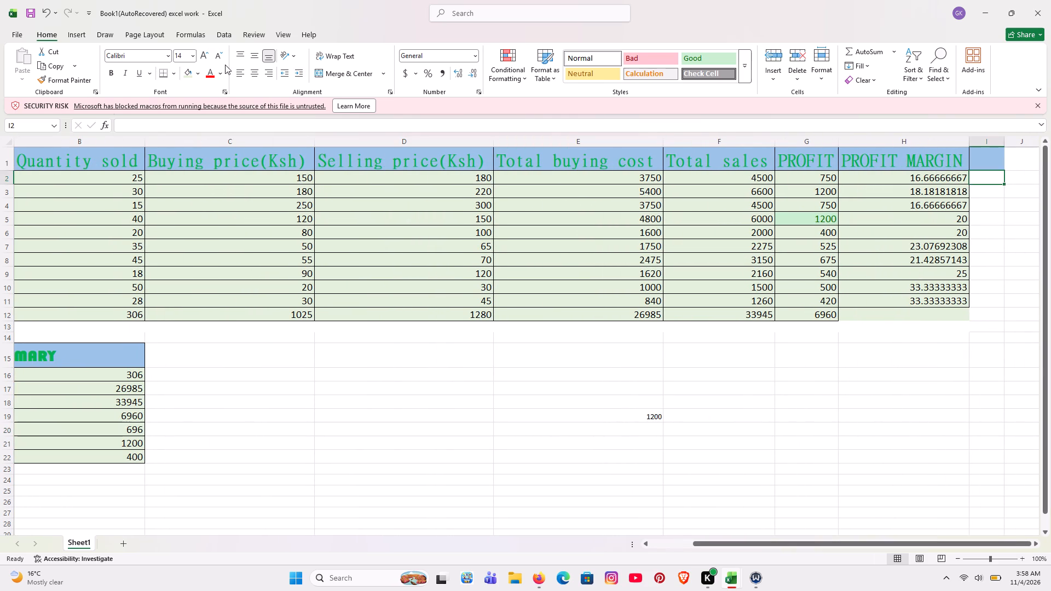
pyautogui.click(198, 71)
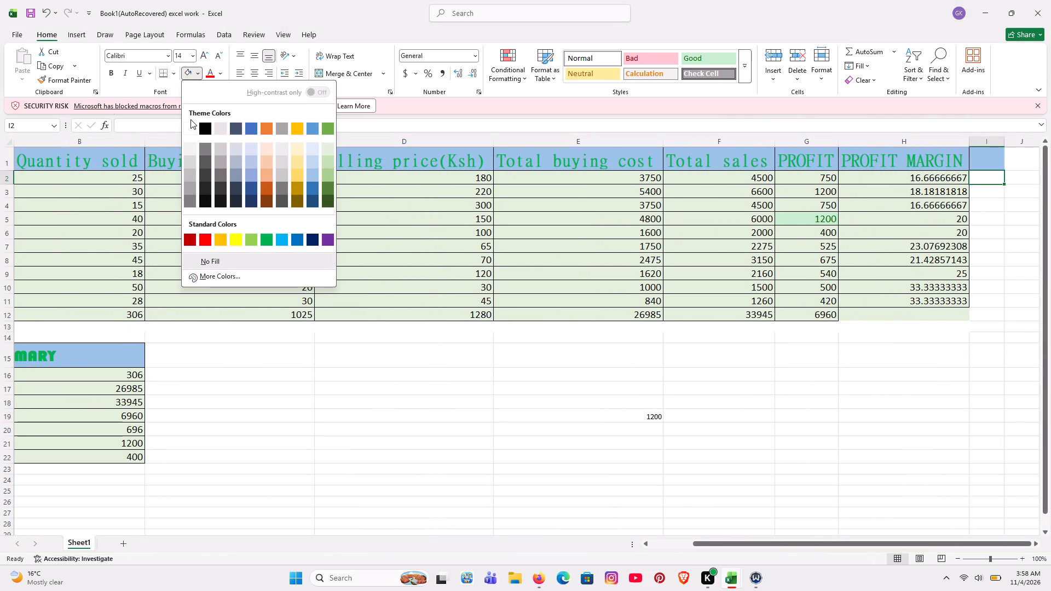
pyautogui.click(190, 119)
pyautogui.click(190, 123)
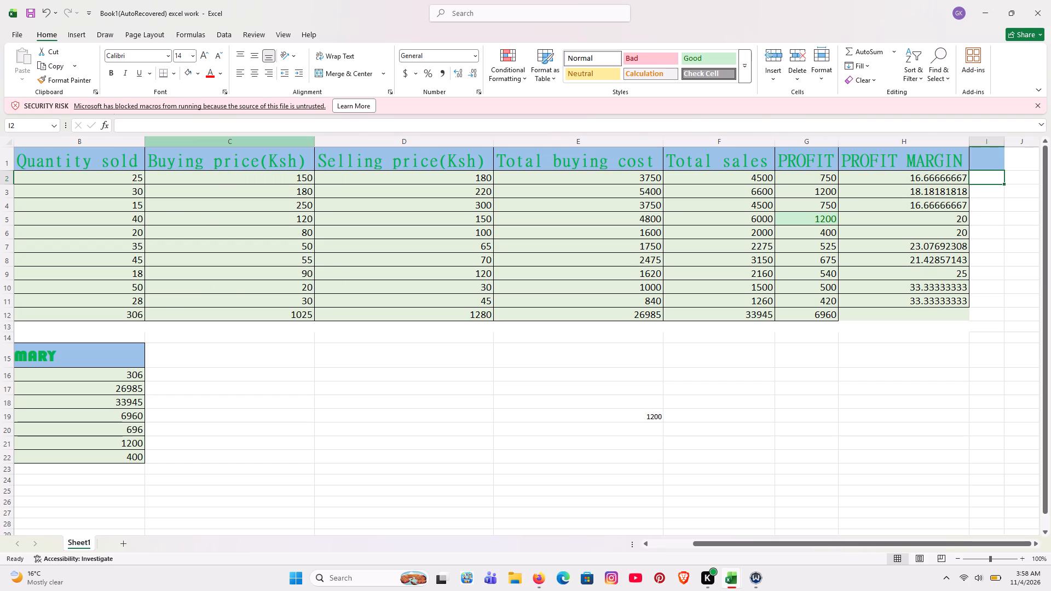
# Select the empty blue cell I1 beside the PROFIT MARGIN header.
pyautogui.hscroll(1, 493, 348)
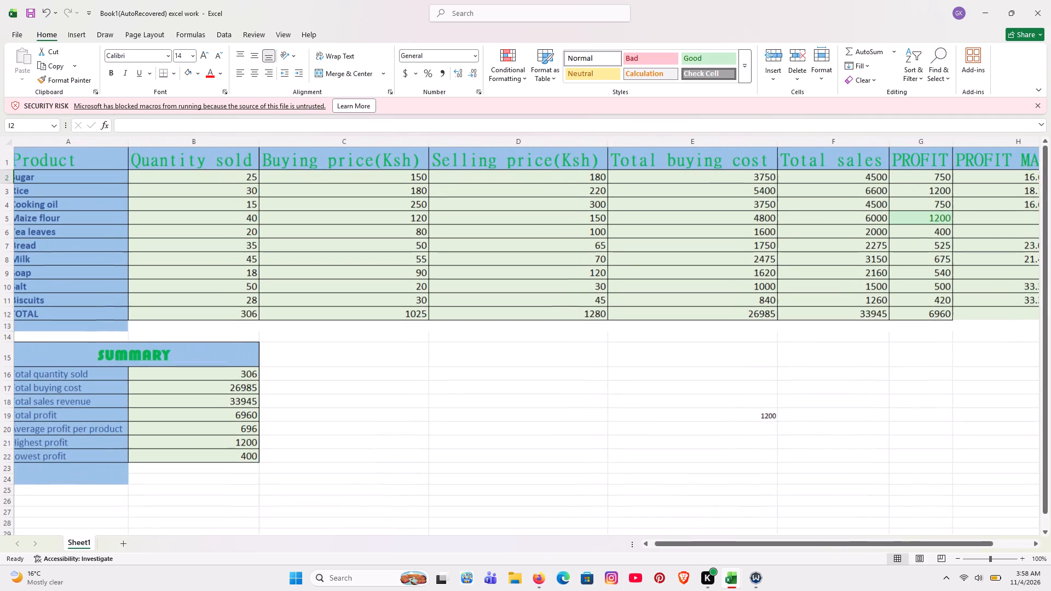
pyautogui.click(372, 370)
pyautogui.hscroll(-3, 330, 373)
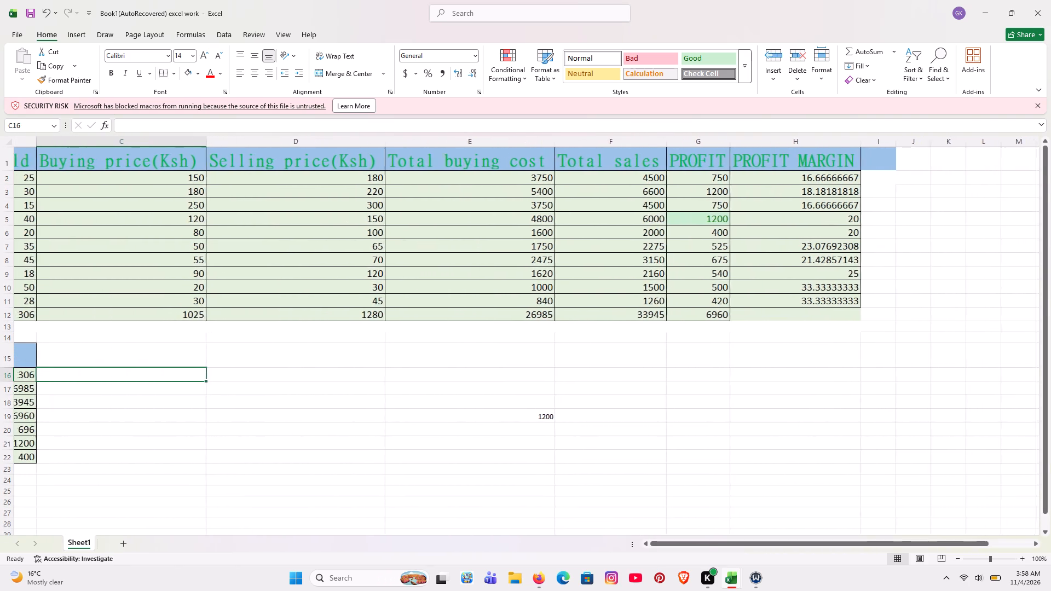
pyautogui.click(859, 163)
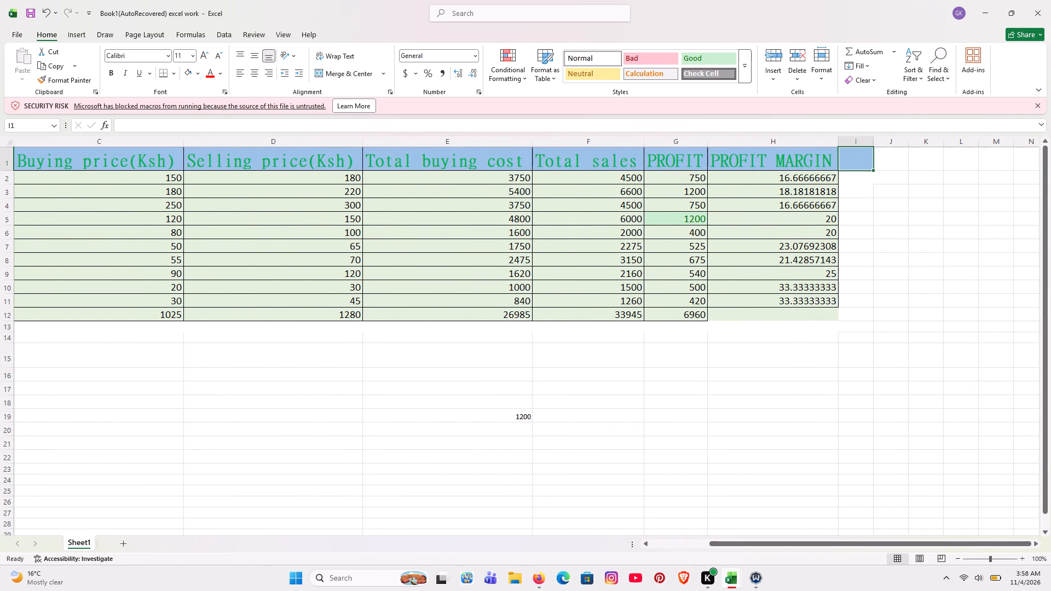
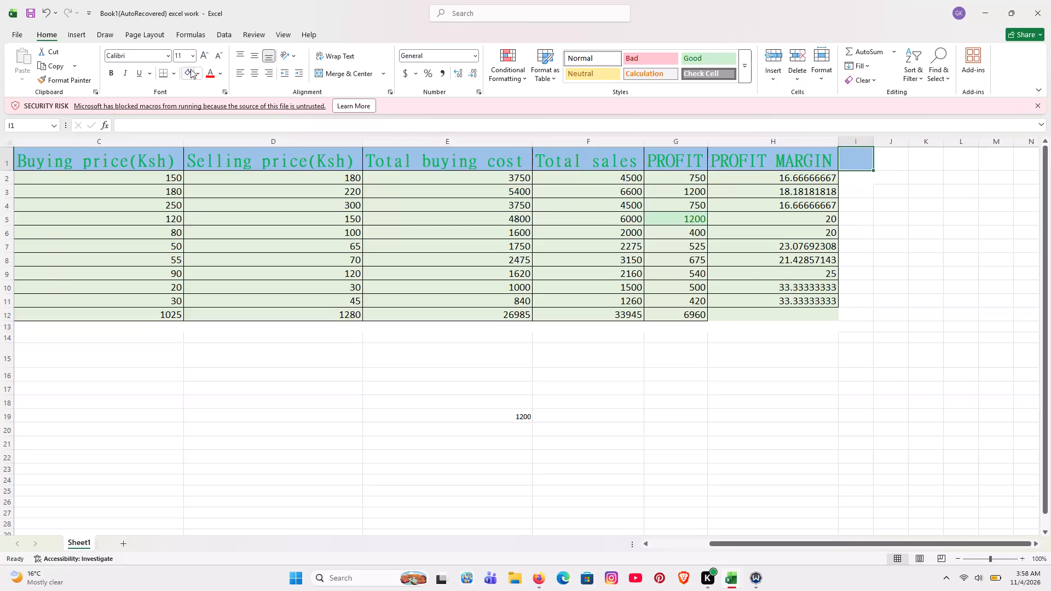
# Fill the selected empty cell I1 with white.
pyautogui.click(190, 73)
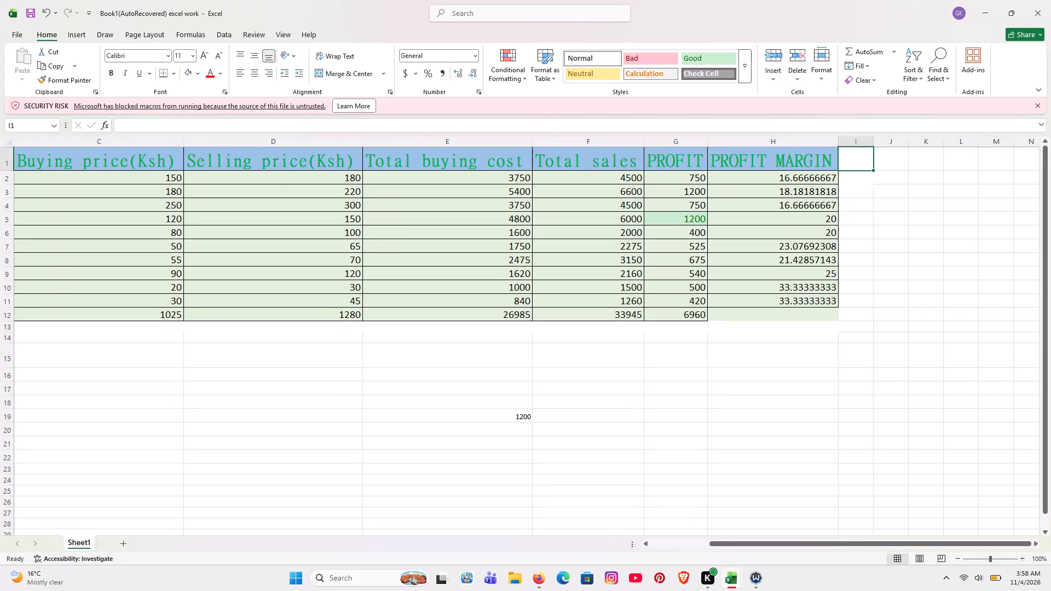
pyautogui.click(287, 325)
# Fill the empty blue cells A24 and A23 below the summary labels with white.
pyautogui.hscroll(5, 287, 325)
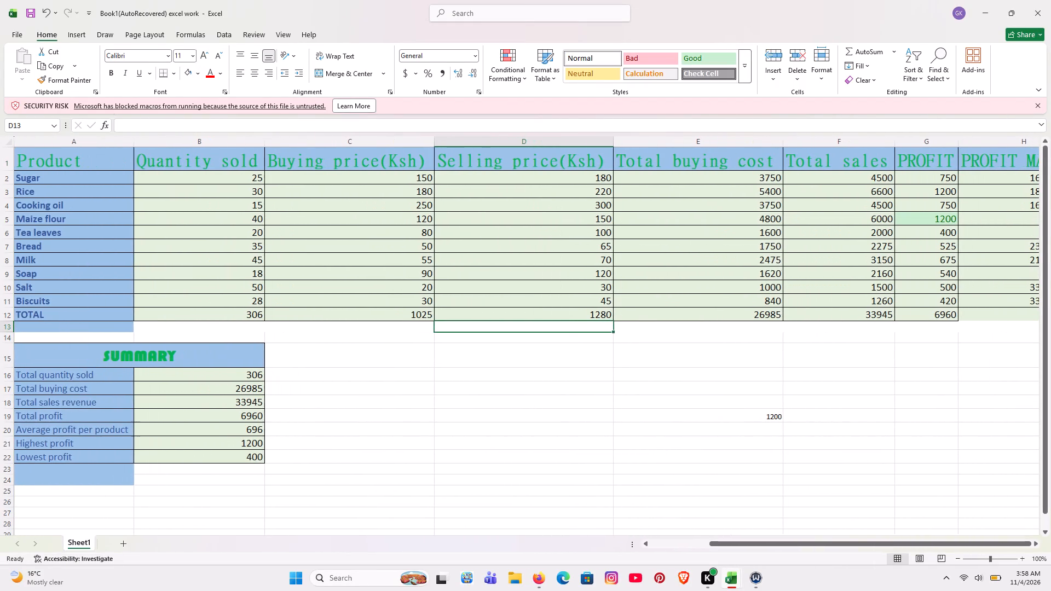
pyautogui.click(113, 478)
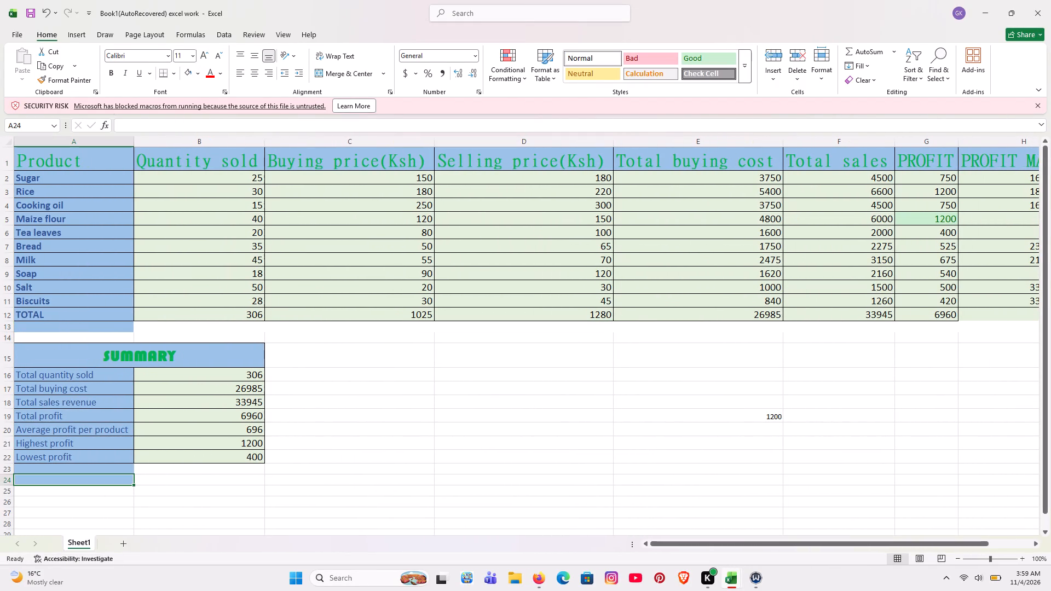
pyautogui.click(186, 69)
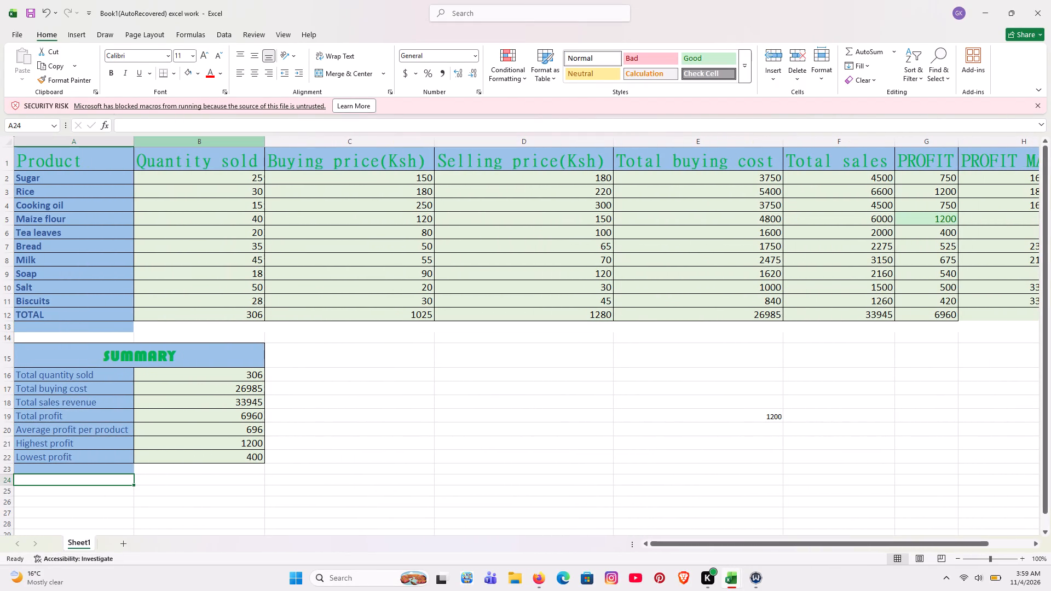
pyautogui.click(122, 473)
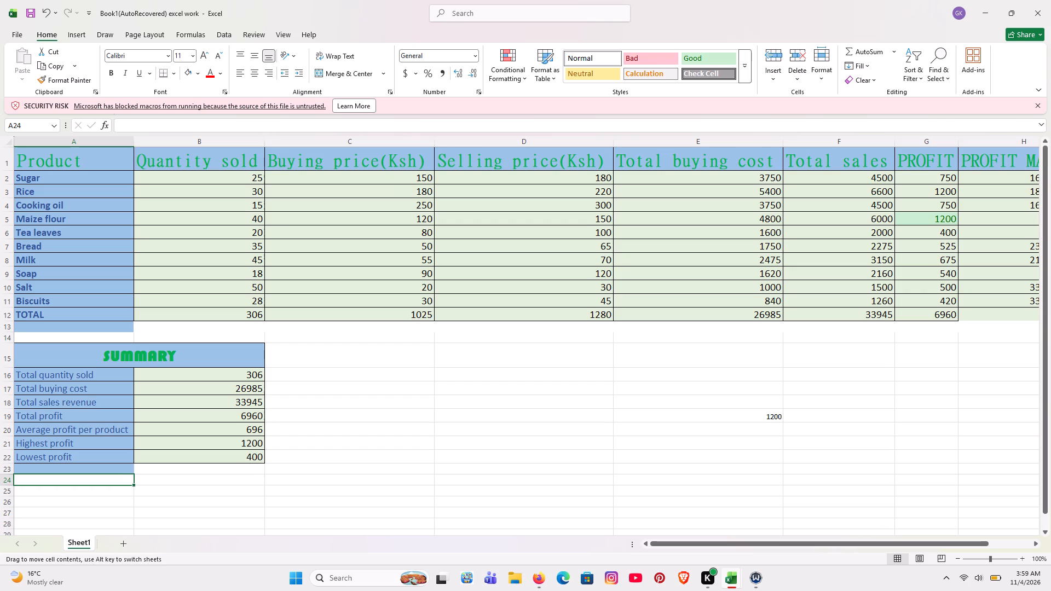
pyautogui.click(122, 463)
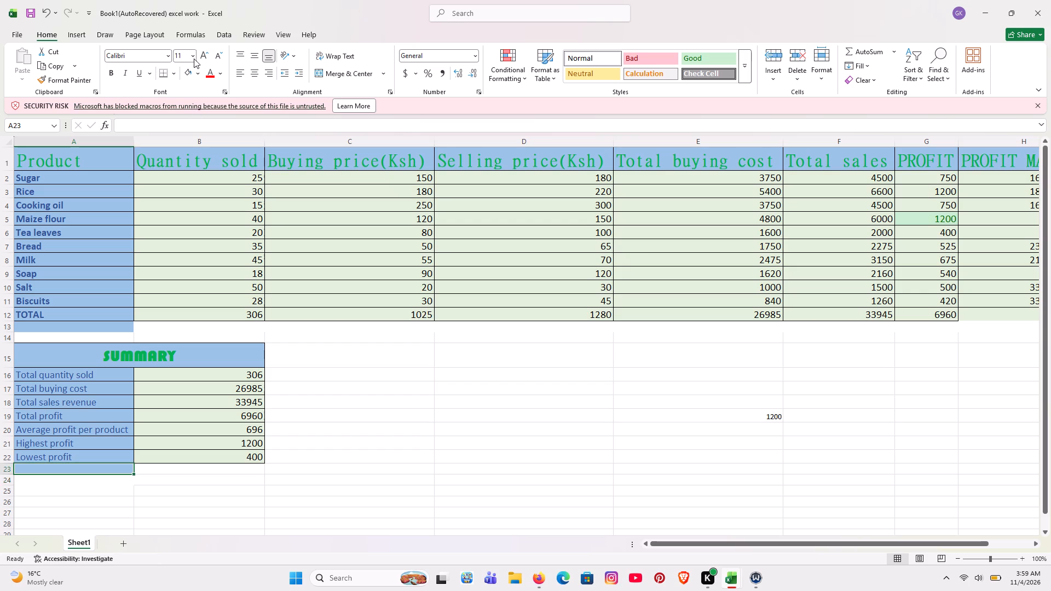
pyautogui.click(187, 74)
# Fill the empty total-row cell H12 under PROFIT MARGIN with white.
pyautogui.hscroll(-1, 408, 248)
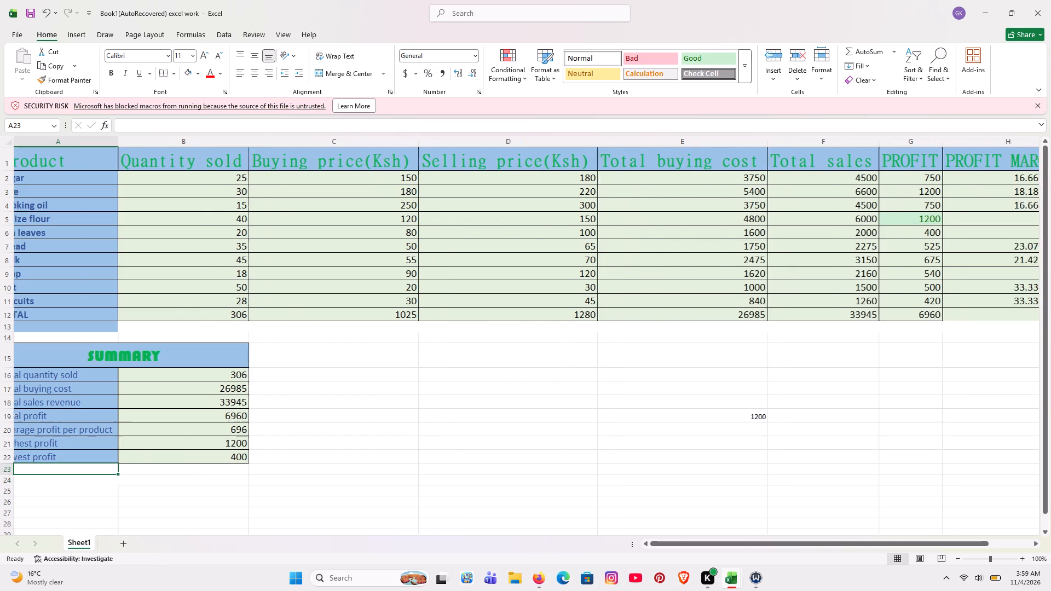
pyautogui.hscroll(-1, 408, 248)
pyautogui.click(738, 319)
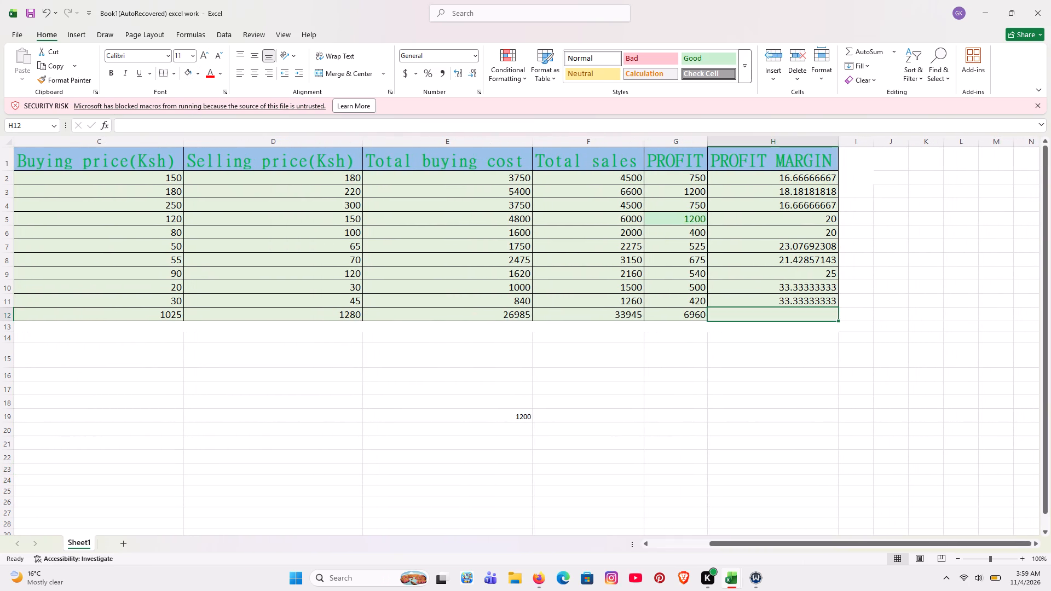
pyautogui.click(191, 72)
pyautogui.click(322, 303)
# Format the Buying price values and total, C2:C12, as Accounting with the KES currency symbol and two decimal places.
pyautogui.hscroll(2, 322, 303)
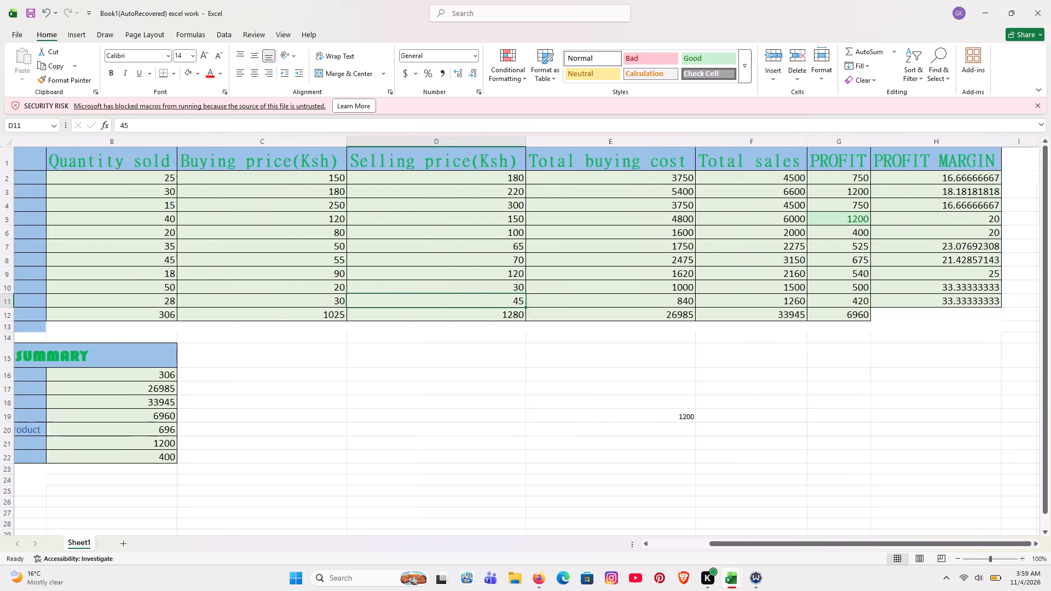
pyautogui.hscroll(2, 322, 303)
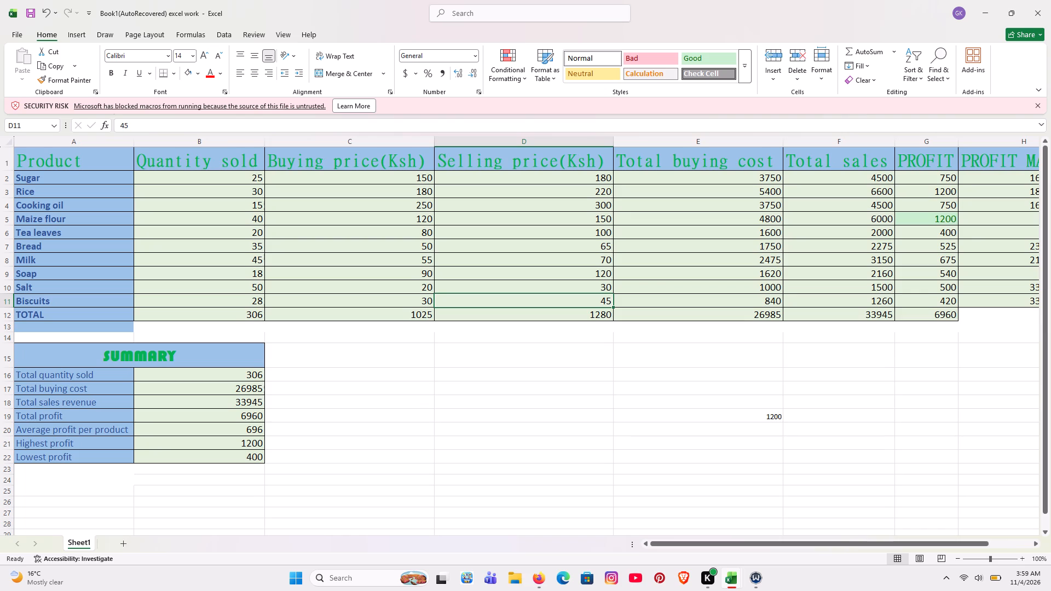
pyautogui.moveTo(332, 177); pyautogui.dragTo(359, 327)
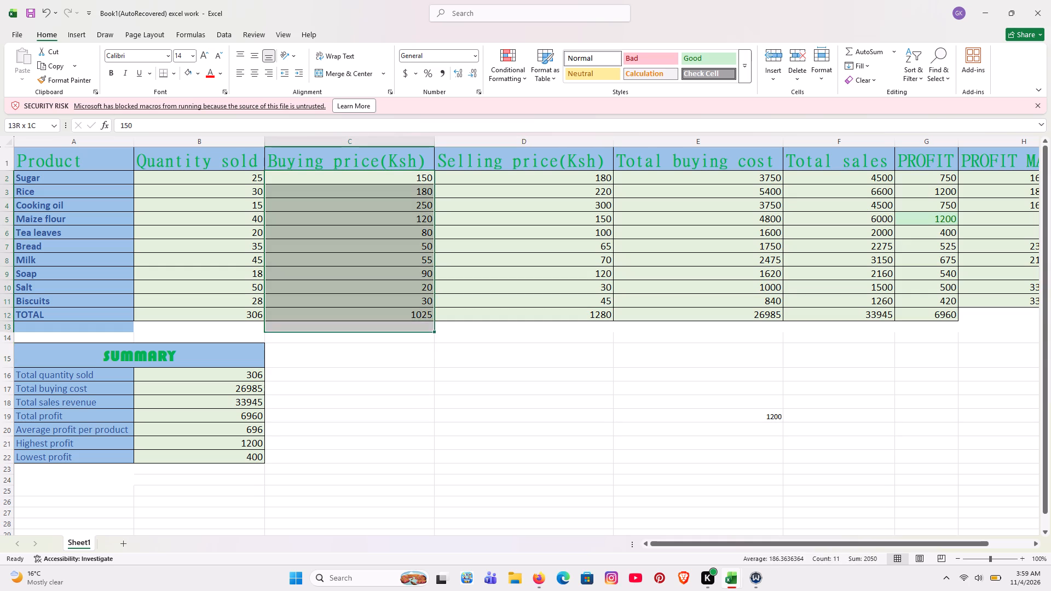
pyautogui.moveTo(359, 327); pyautogui.dragTo(361, 317)
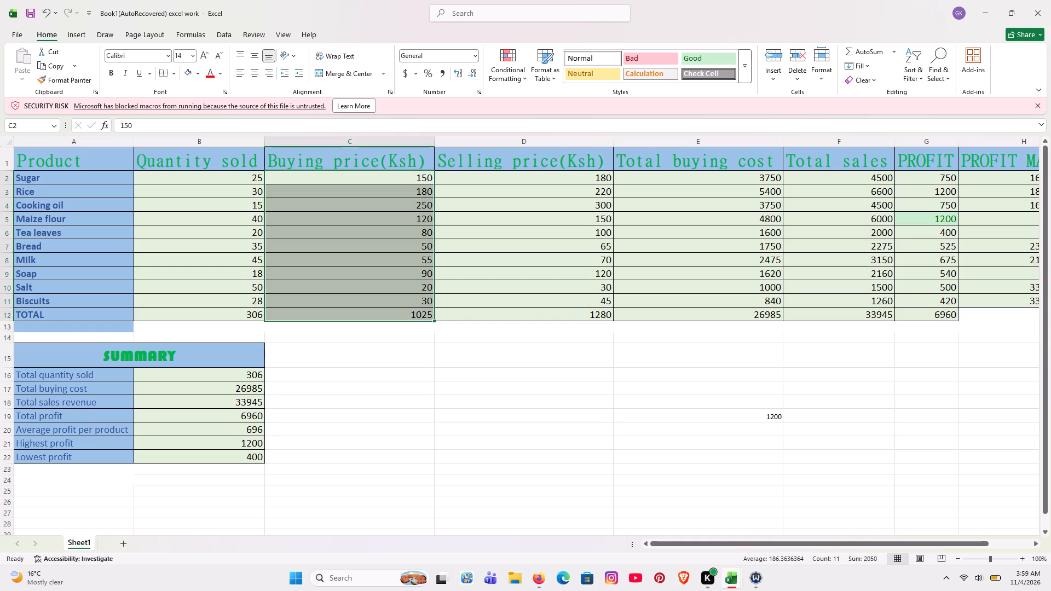
pyautogui.click(417, 73)
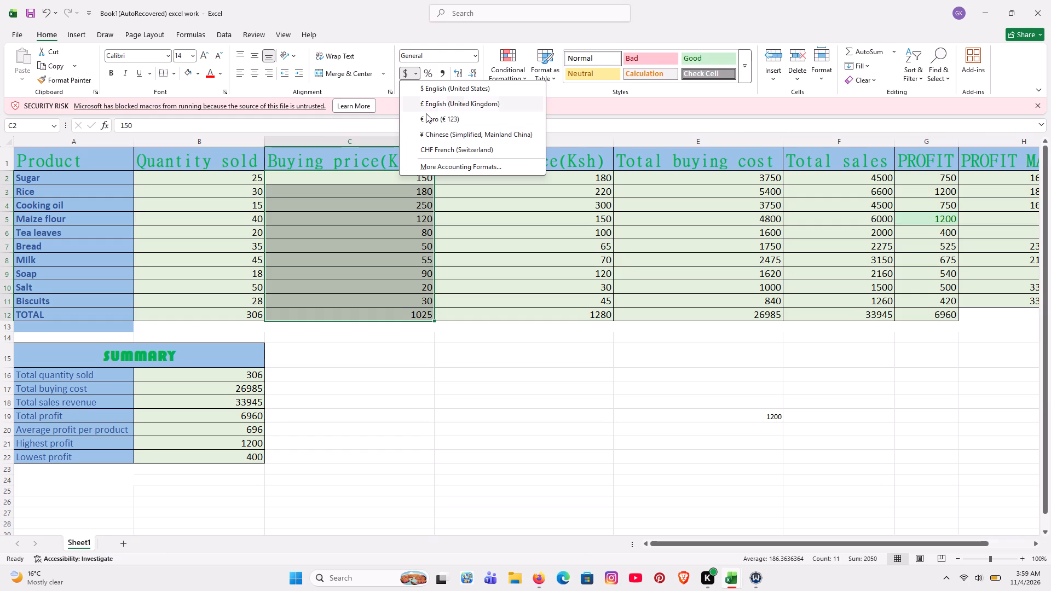
pyautogui.click(455, 162)
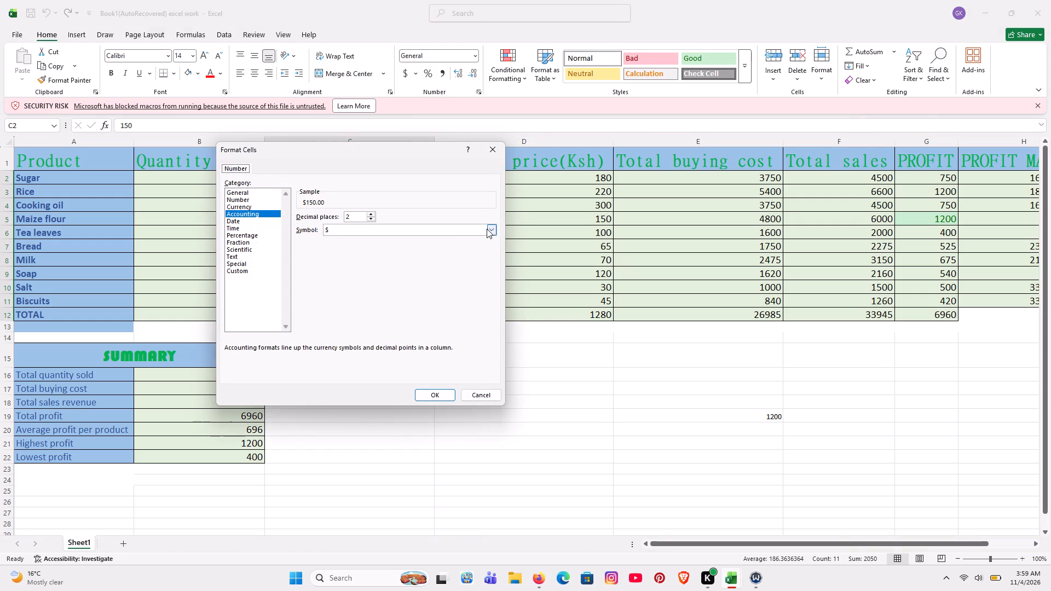
pyautogui.click(494, 230)
pyautogui.scroll(-5, 473, 324)
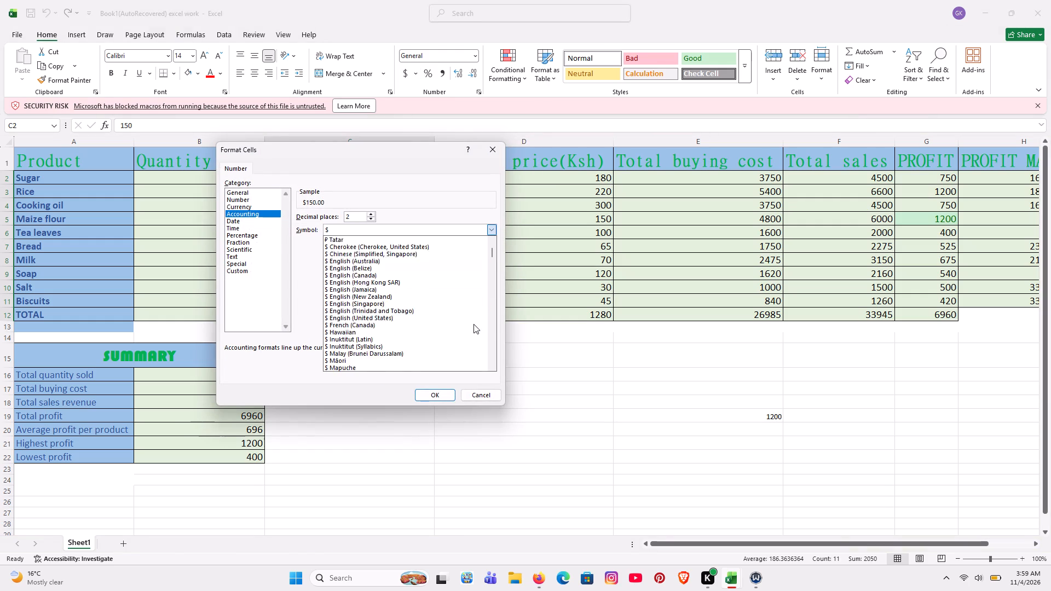
pyautogui.scroll(-16, 473, 324)
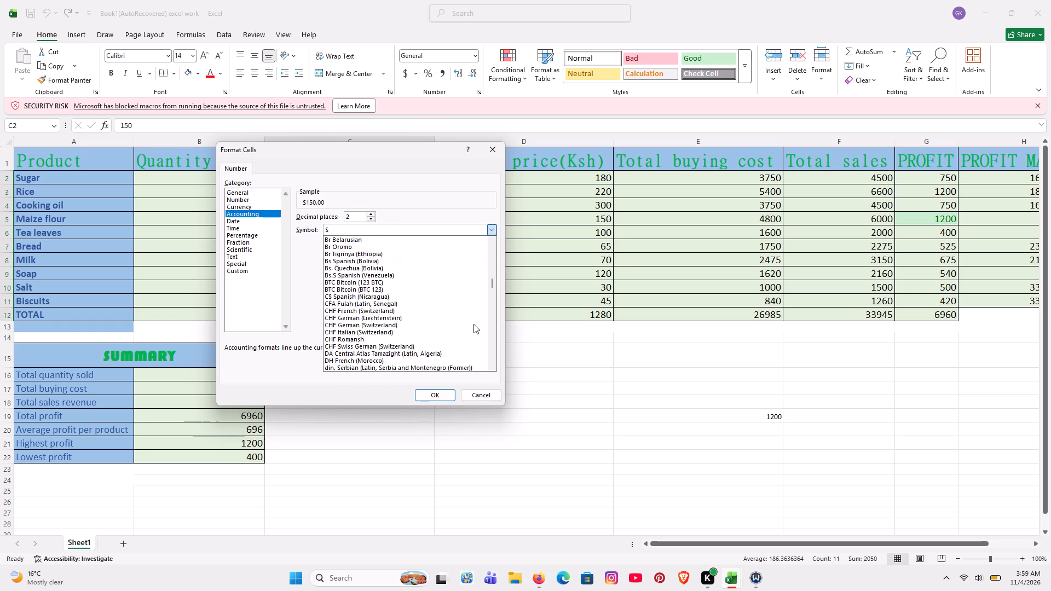
pyautogui.scroll(-10, 473, 324)
pyautogui.scroll(2, 473, 324)
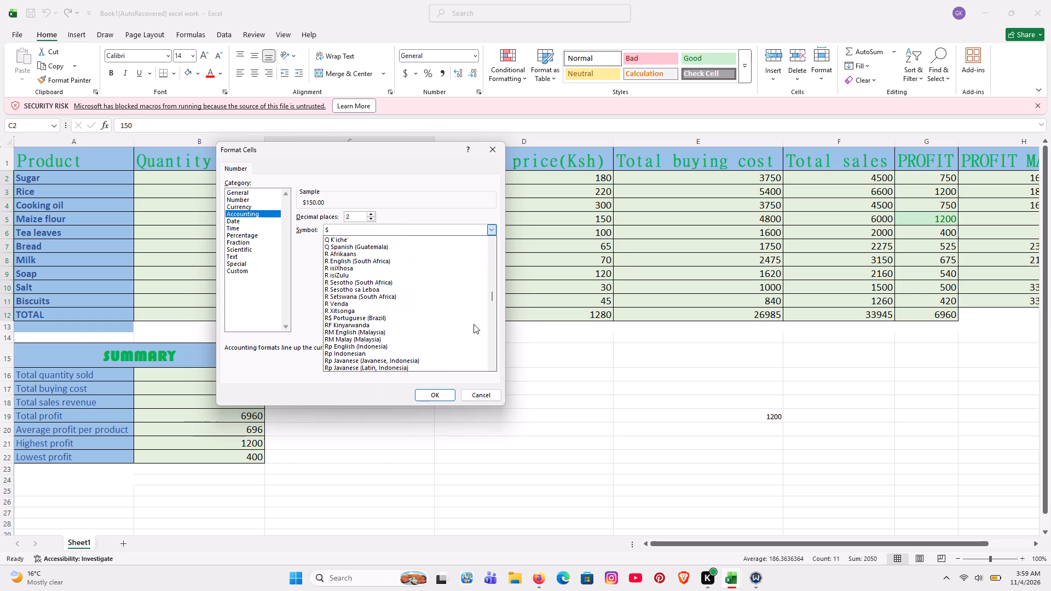
pyautogui.scroll(4, 473, 324)
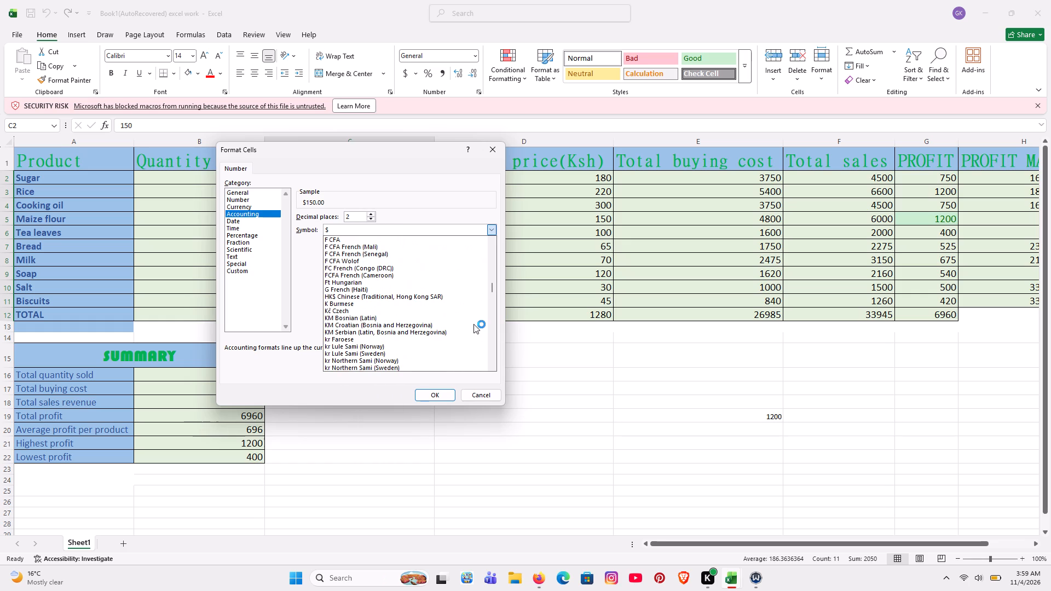
pyautogui.scroll(-9, 473, 324)
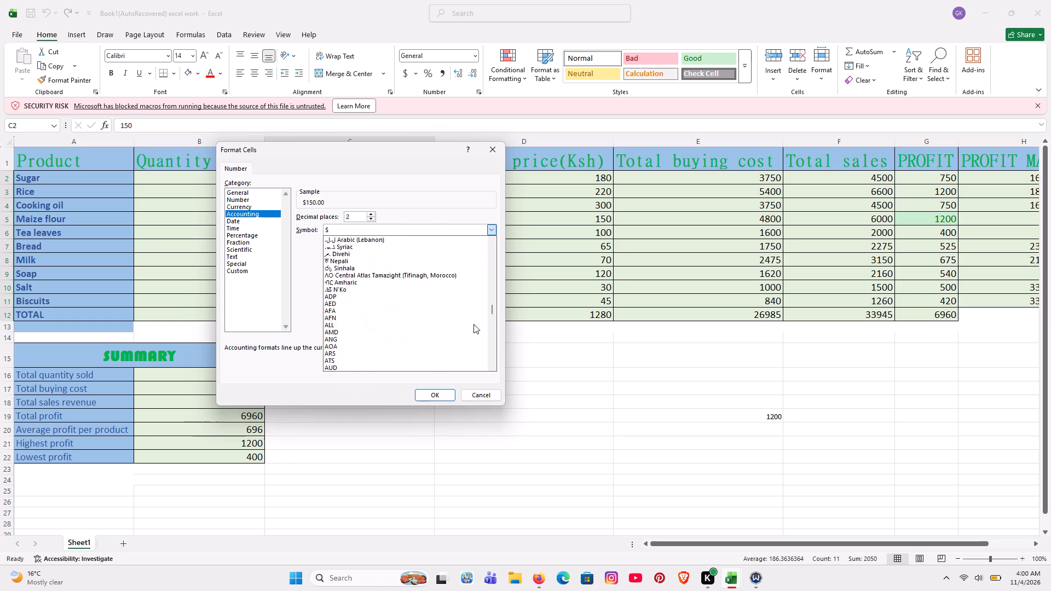
pyautogui.scroll(-10, 473, 324)
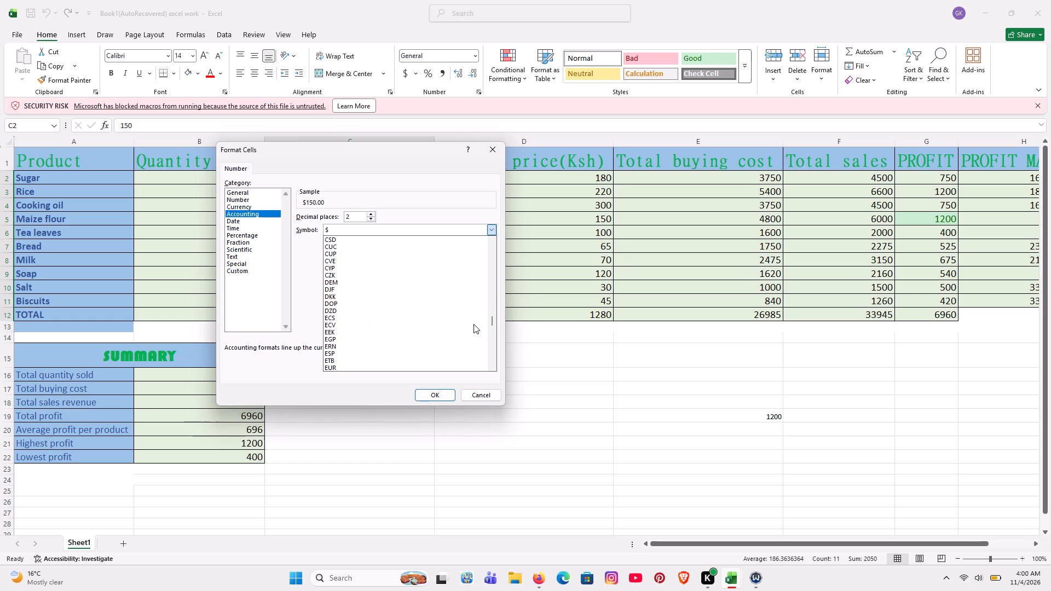
pyautogui.scroll(-9, 473, 324)
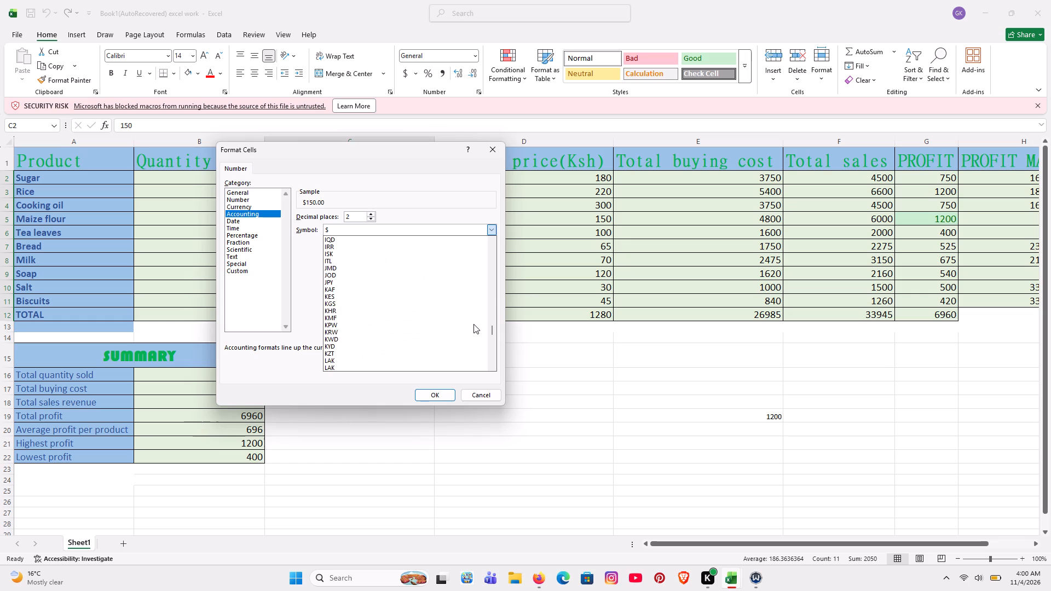
pyautogui.scroll(-3, 473, 324)
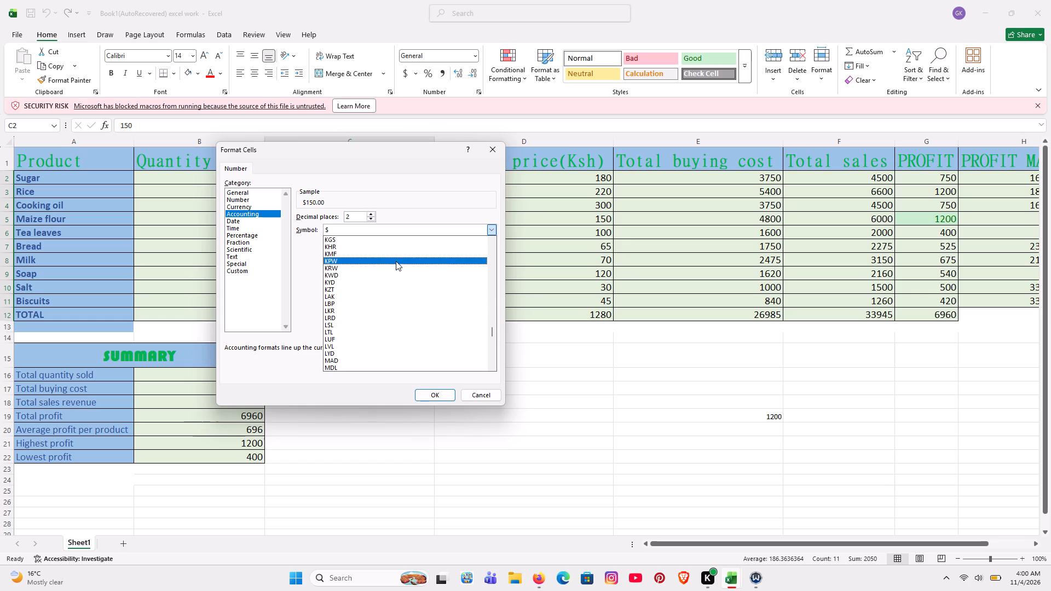
pyautogui.scroll(1, 396, 261)
pyautogui.click(391, 238)
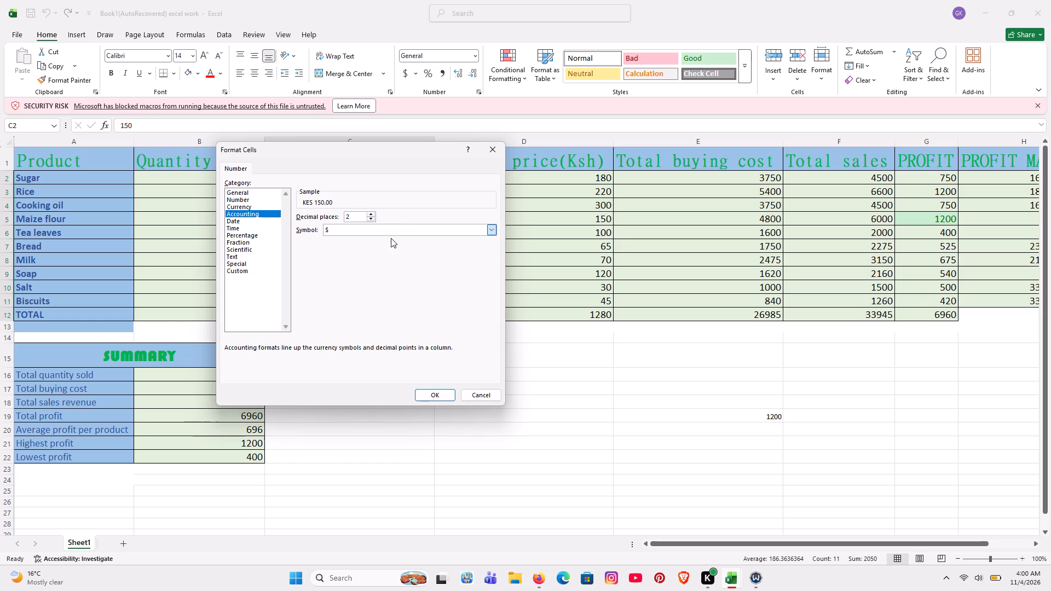
pyautogui.click(436, 392)
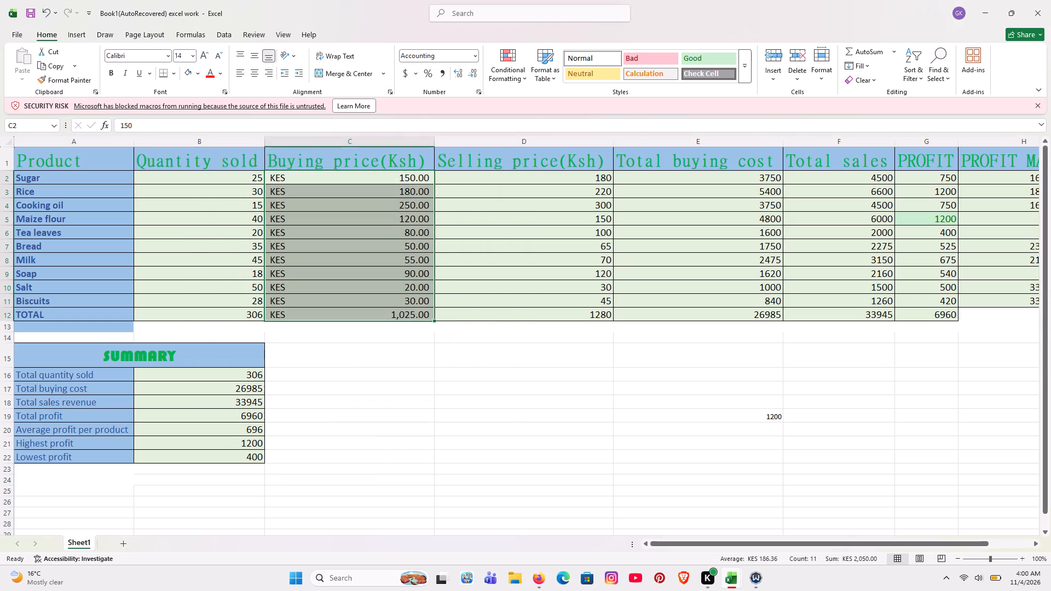
# Format the Selling price values and total, D2:D12, as Accounting with the KES currency symbol and two decimal places.
pyautogui.moveTo(524, 183); pyautogui.dragTo(522, 299)
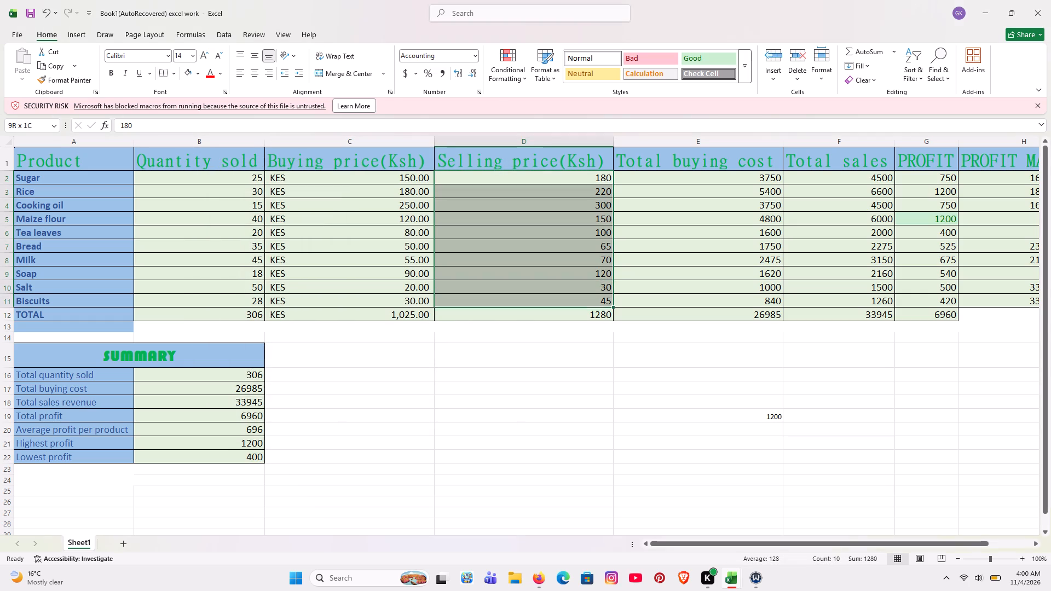
pyautogui.moveTo(522, 299); pyautogui.dragTo(525, 311)
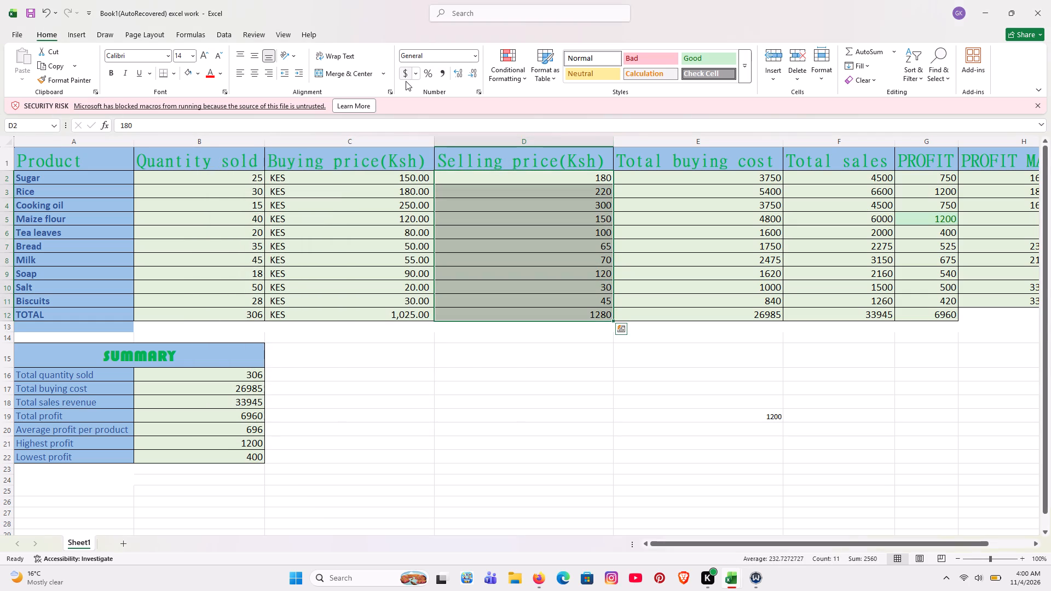
pyautogui.click(403, 70)
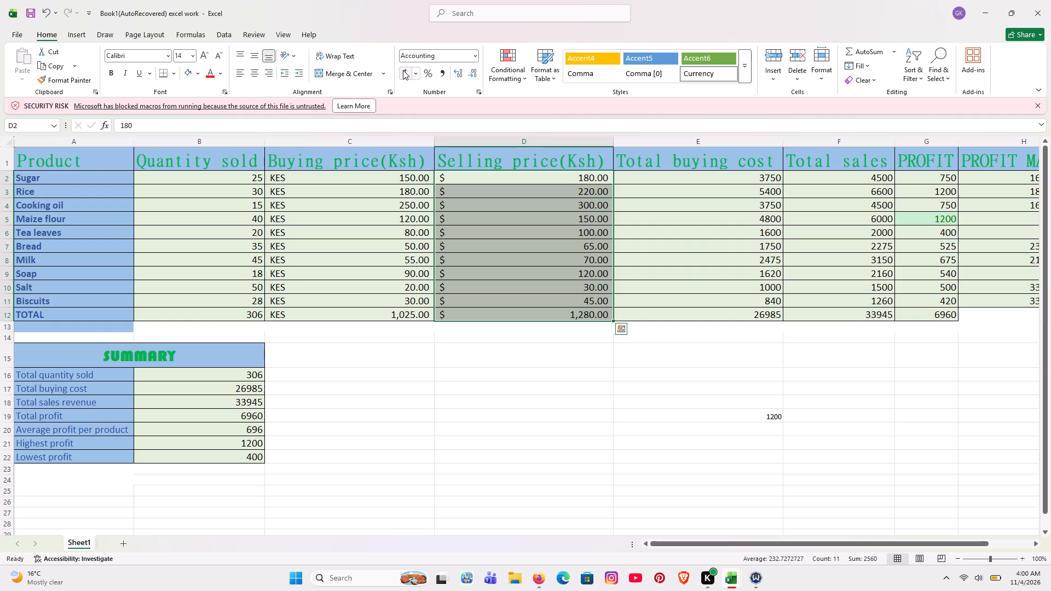
pyautogui.click(416, 69)
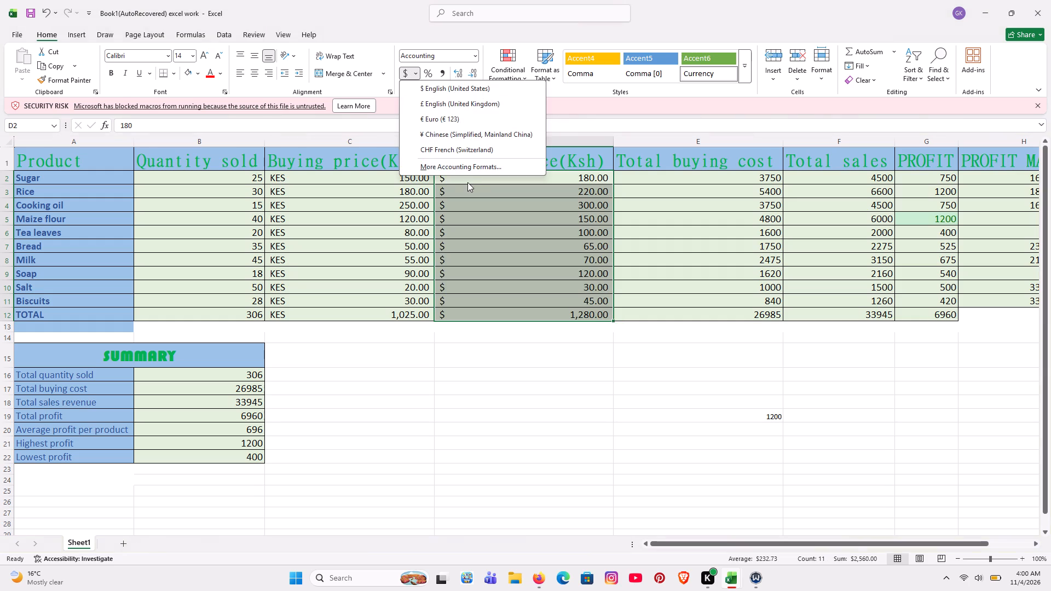
pyautogui.click(477, 160)
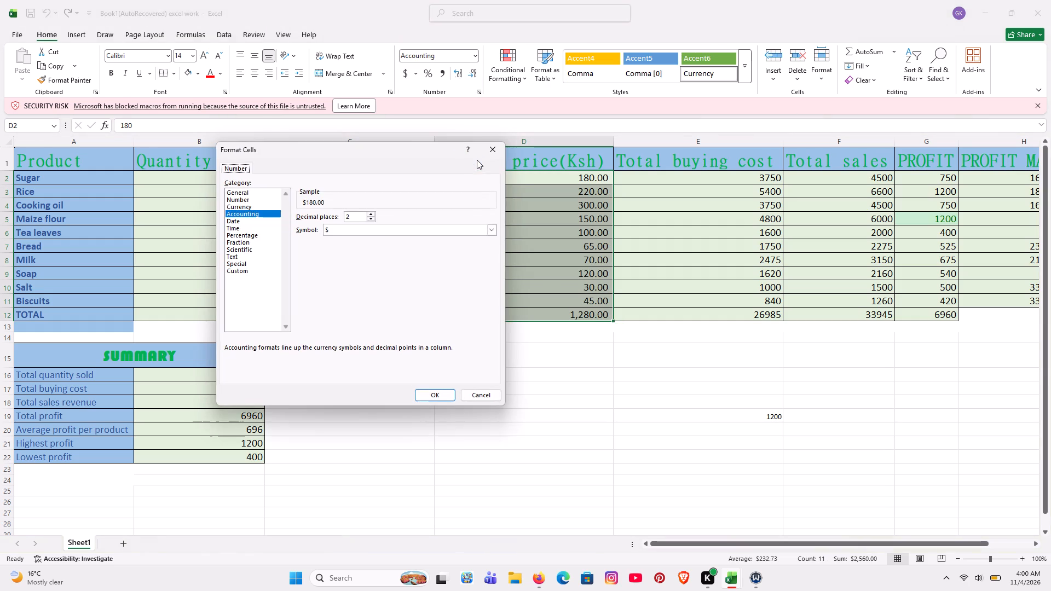
pyautogui.click(492, 228)
pyautogui.scroll(-5, 427, 351)
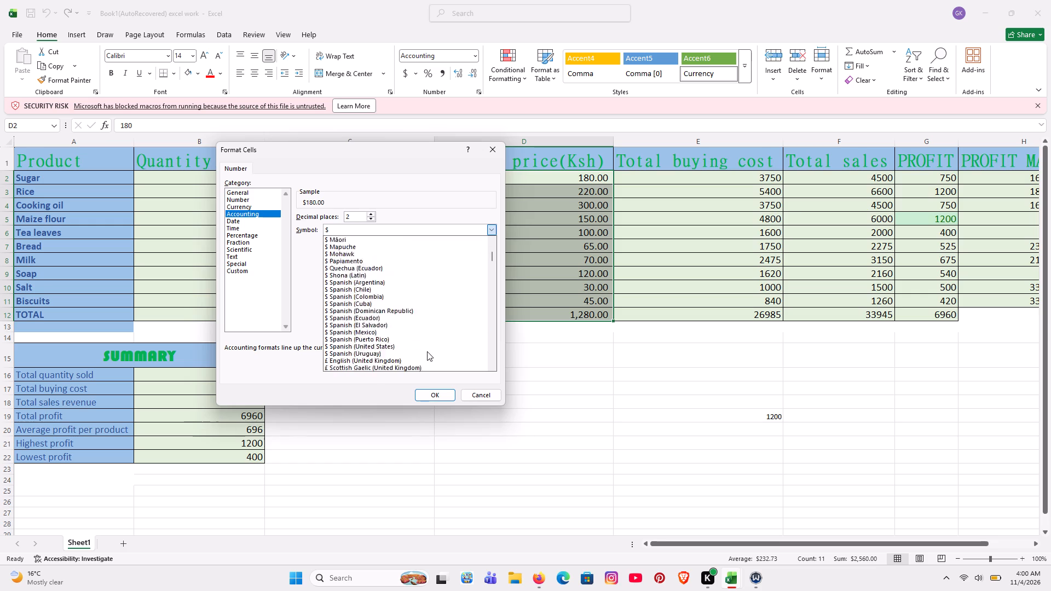
pyautogui.scroll(-12, 427, 351)
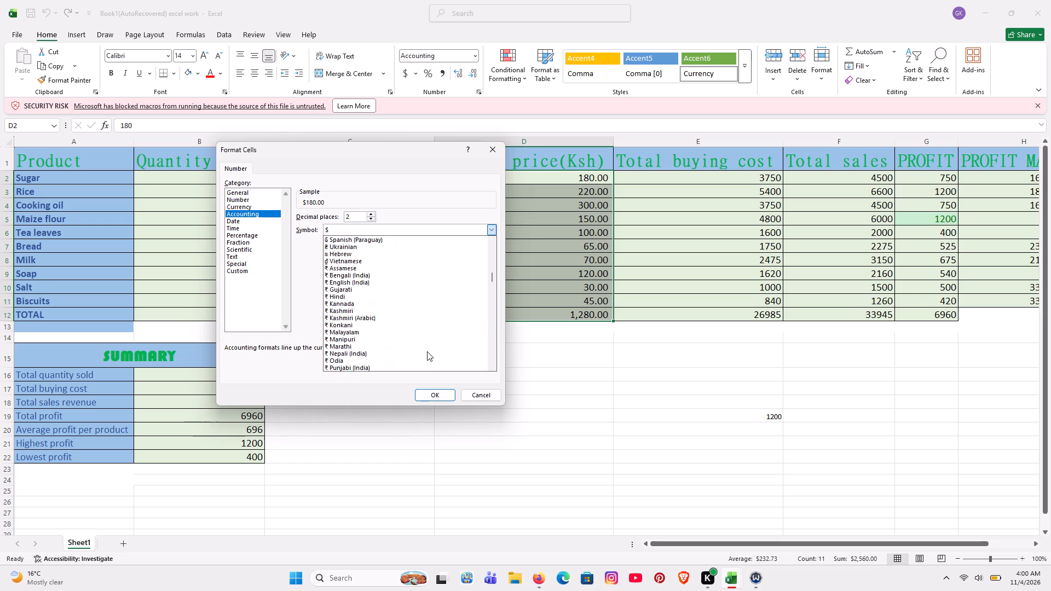
pyautogui.scroll(-12, 427, 351)
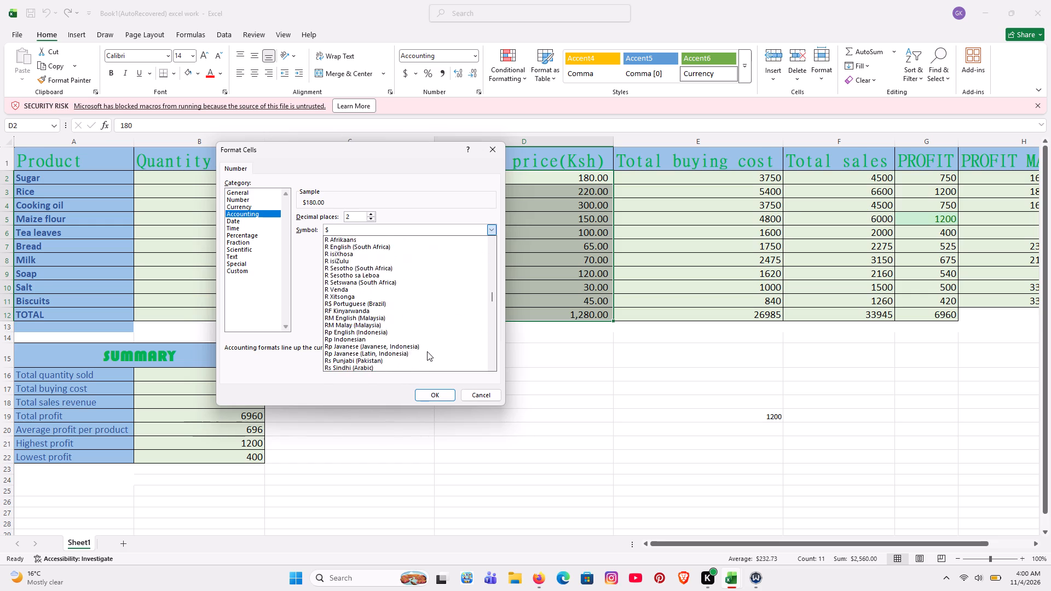
pyautogui.scroll(-11, 427, 351)
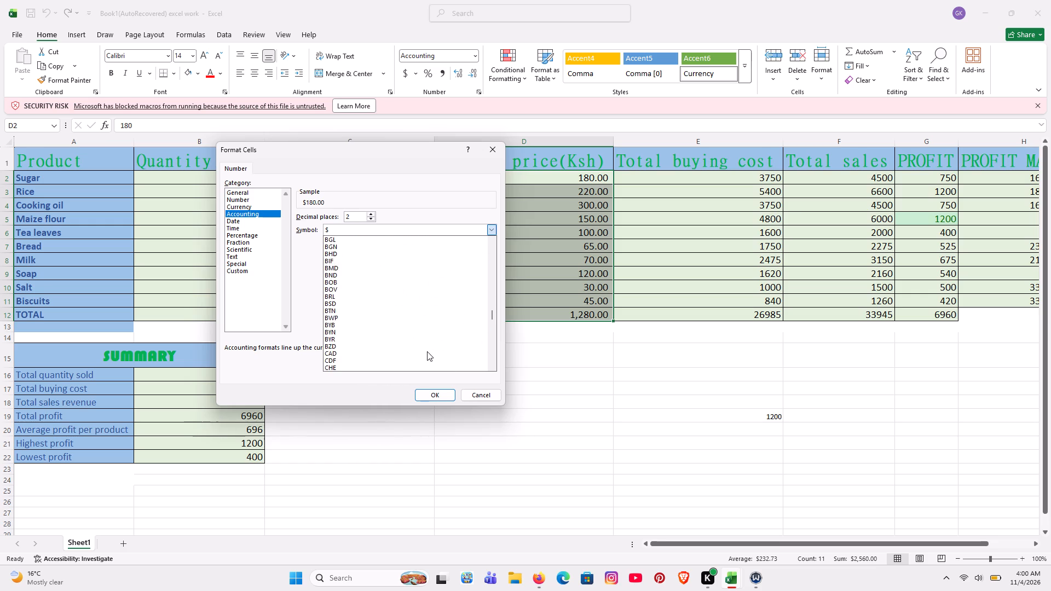
pyautogui.scroll(-11, 427, 351)
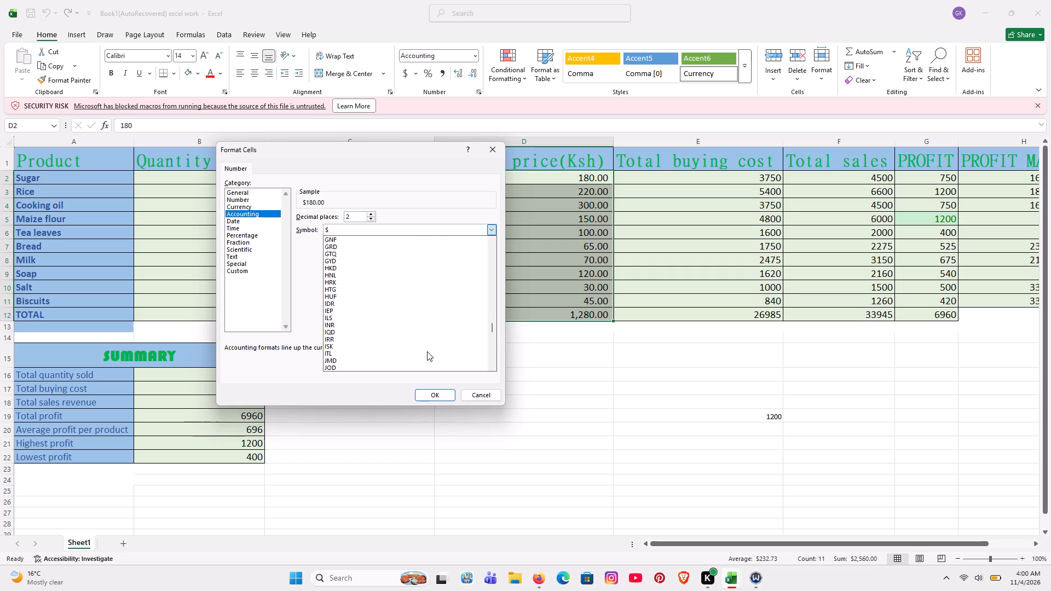
pyautogui.scroll(-4, 427, 351)
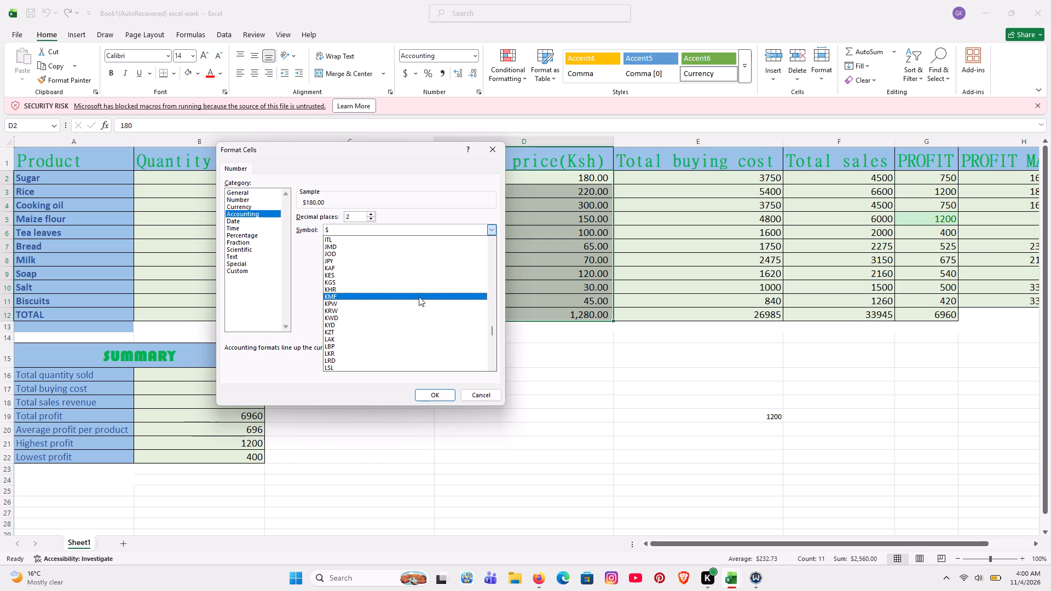
pyautogui.click(422, 276)
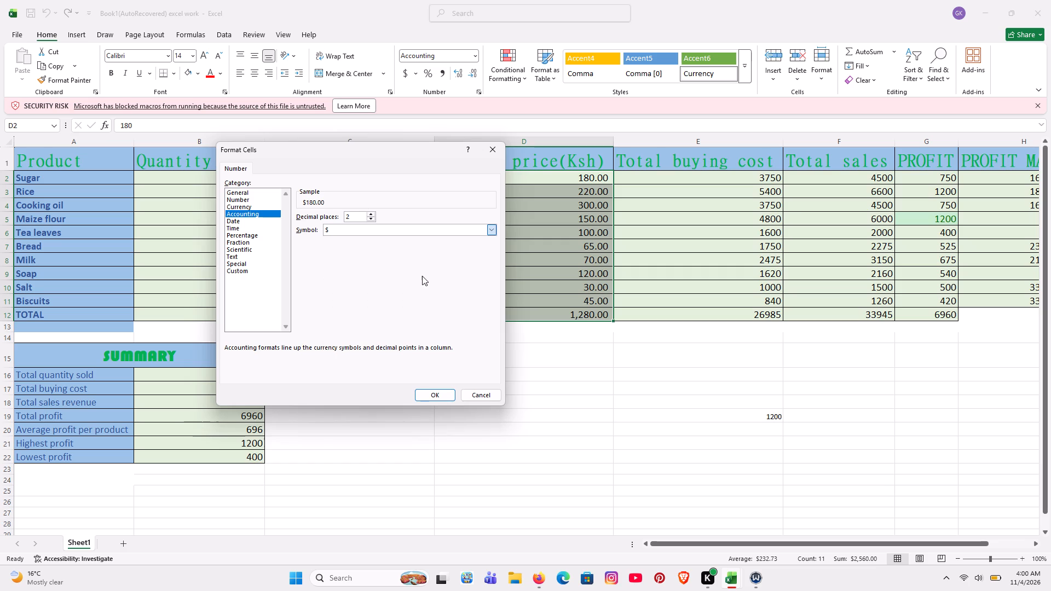
pyautogui.click(428, 396)
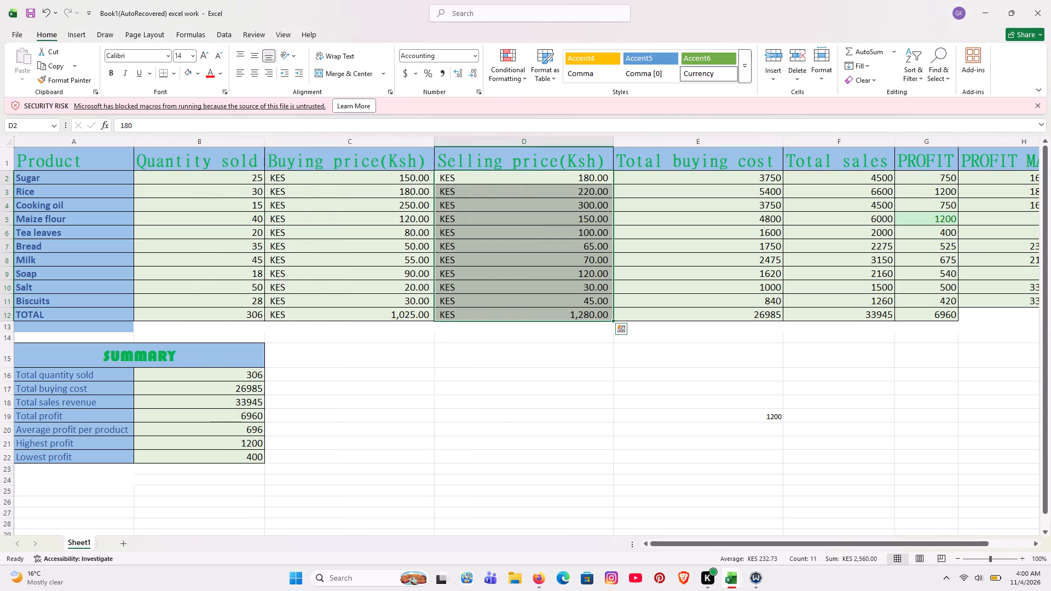
# Format the Total buying cost values and total, E2:E12, as Accounting with the KES currency symbol and two decimal places.
pyautogui.click(699, 268)
pyautogui.hscroll(-1, 699, 268)
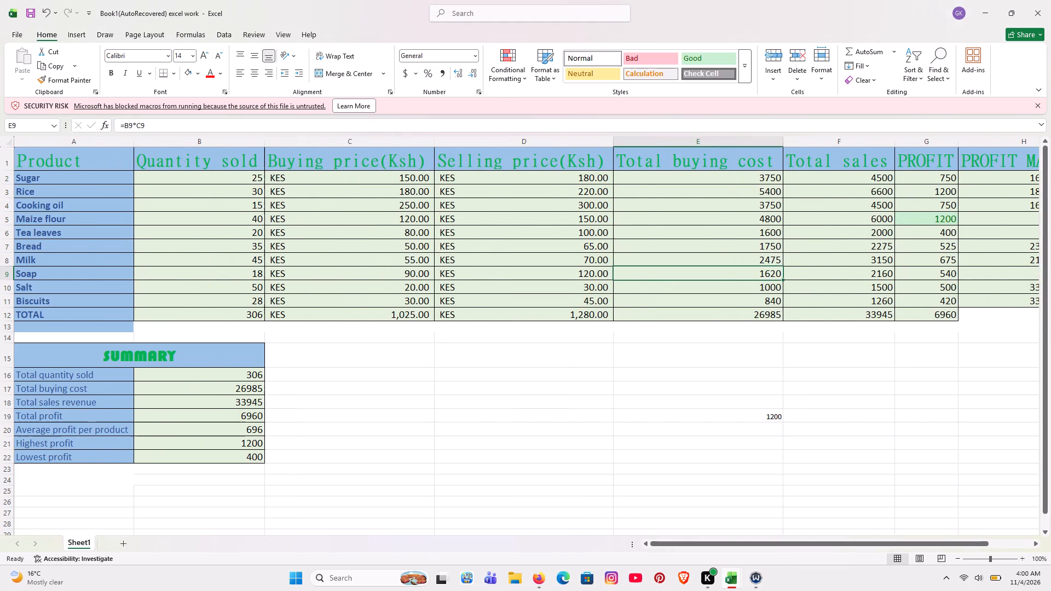
pyautogui.hscroll(-1, 663, 262)
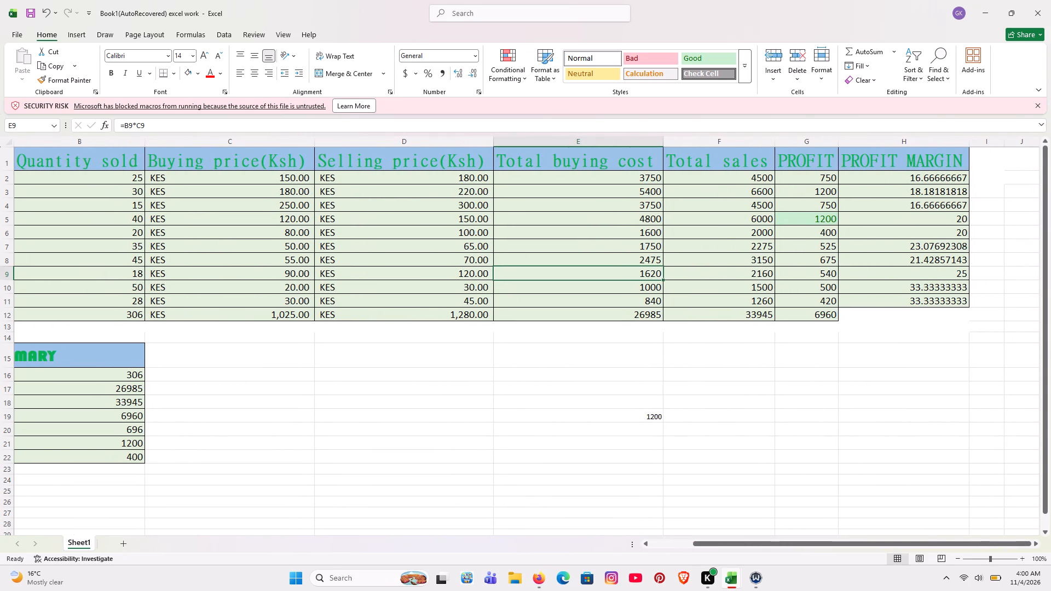
pyautogui.moveTo(609, 182); pyautogui.dragTo(612, 306)
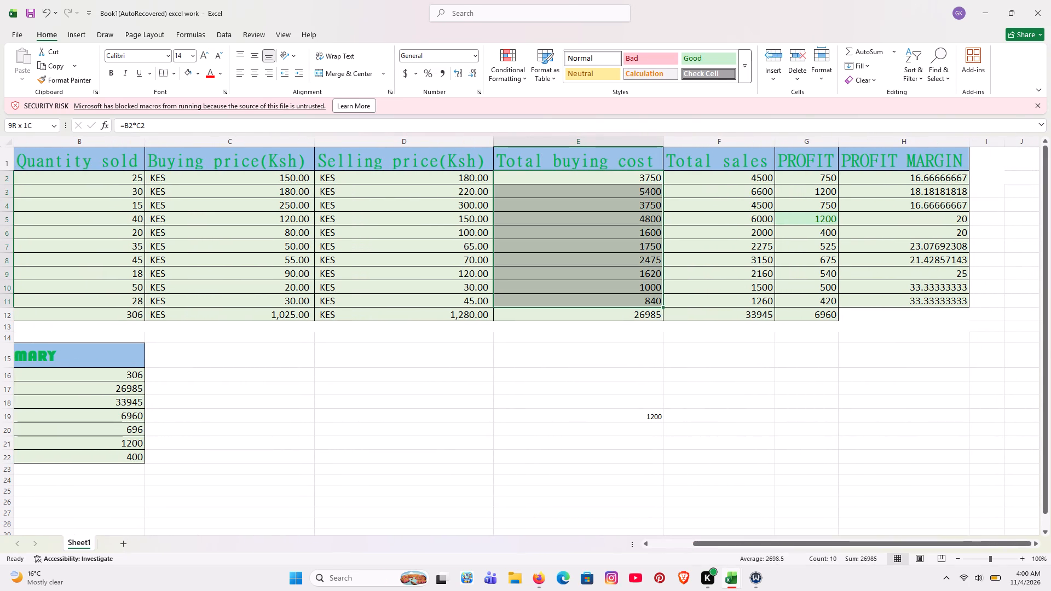
pyautogui.moveTo(612, 306); pyautogui.dragTo(614, 316)
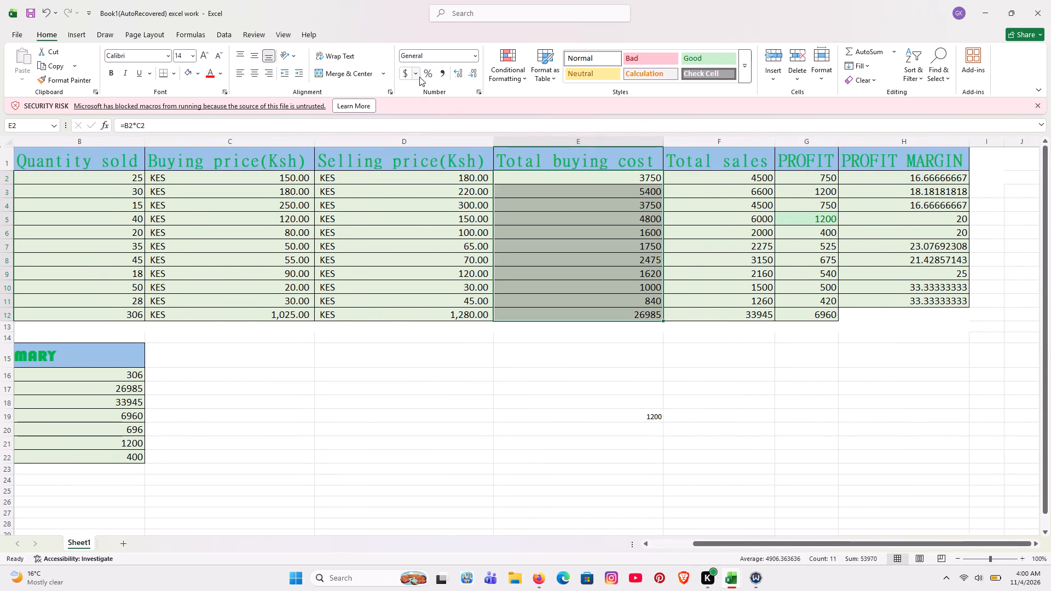
pyautogui.click(418, 73)
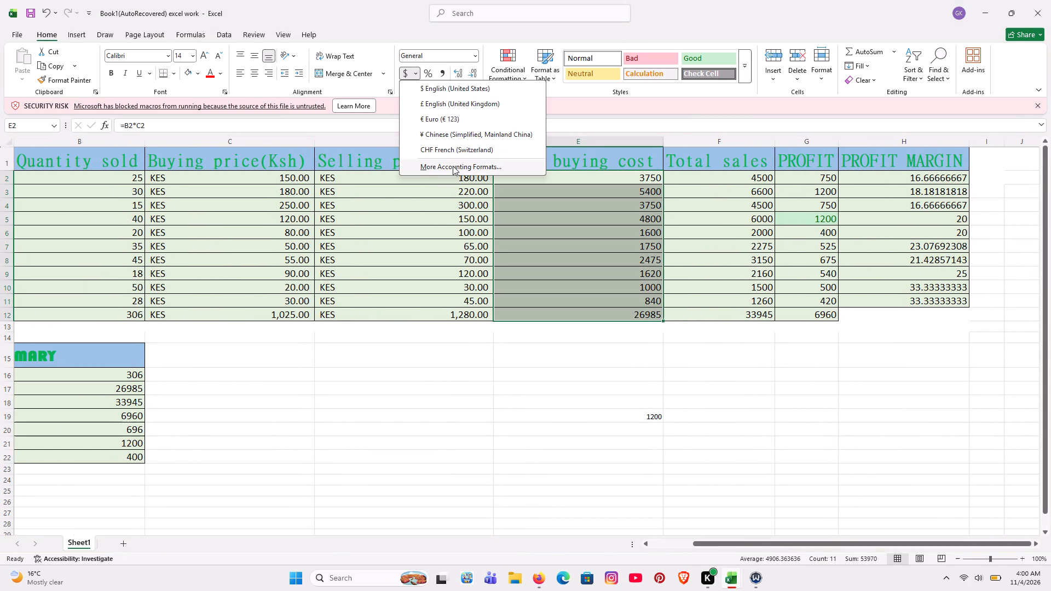
pyautogui.click(453, 166)
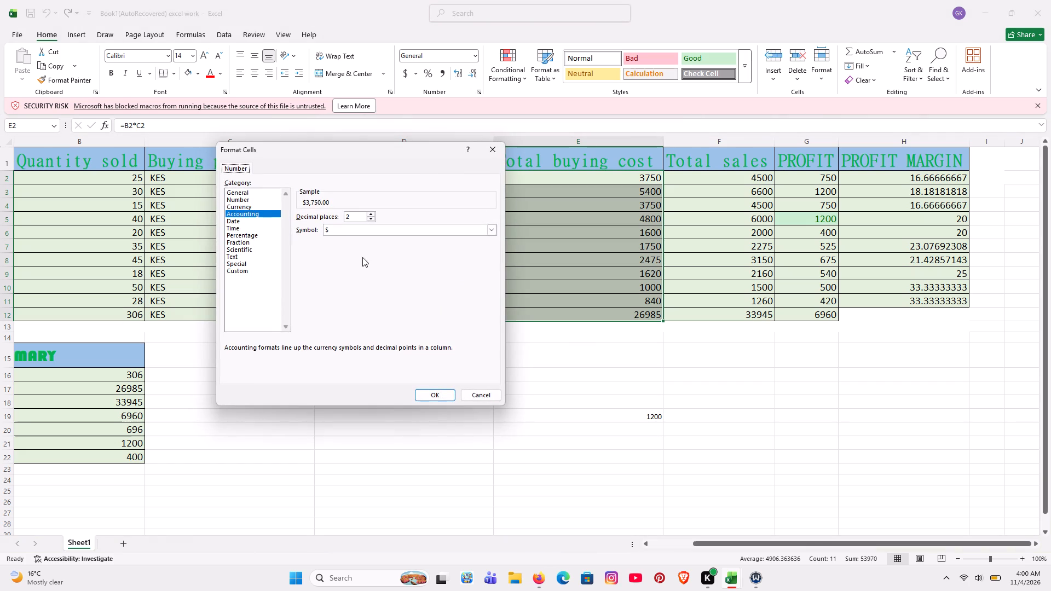
pyautogui.click(490, 229)
pyautogui.scroll(-2, 438, 299)
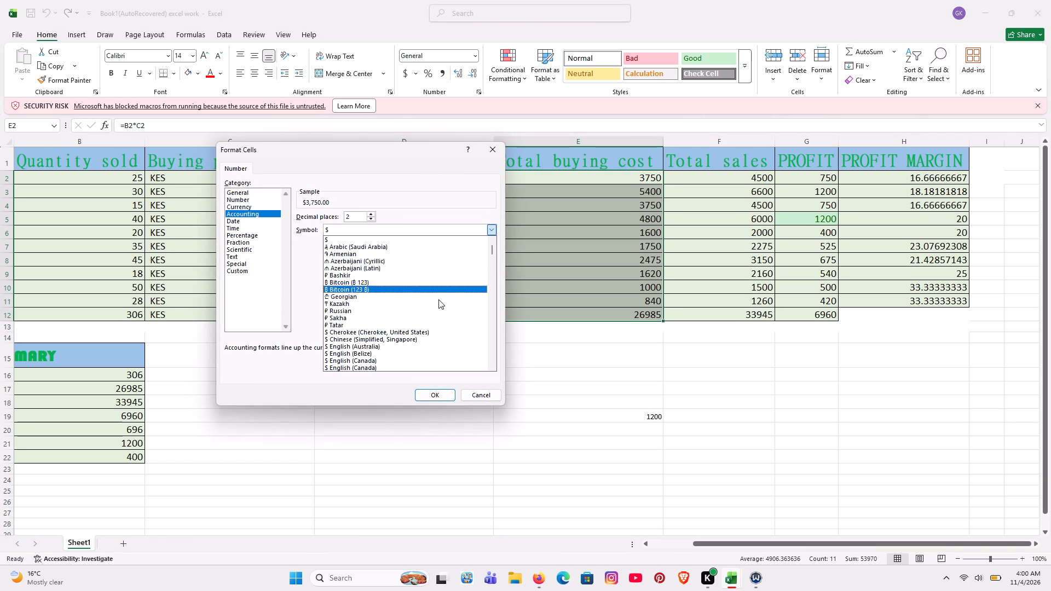
pyautogui.scroll(-9, 438, 299)
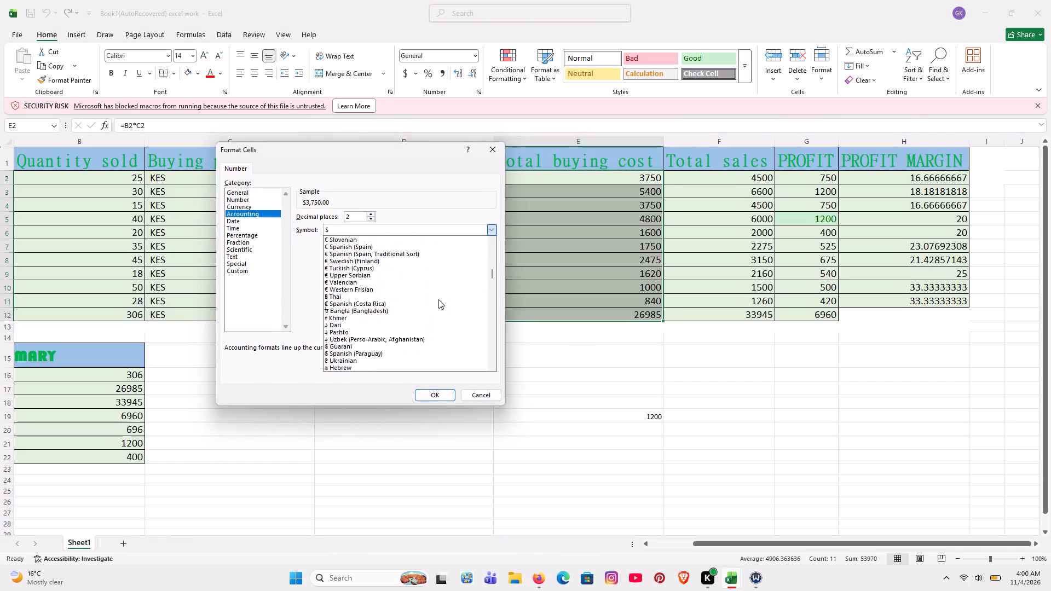
pyautogui.scroll(-9, 438, 299)
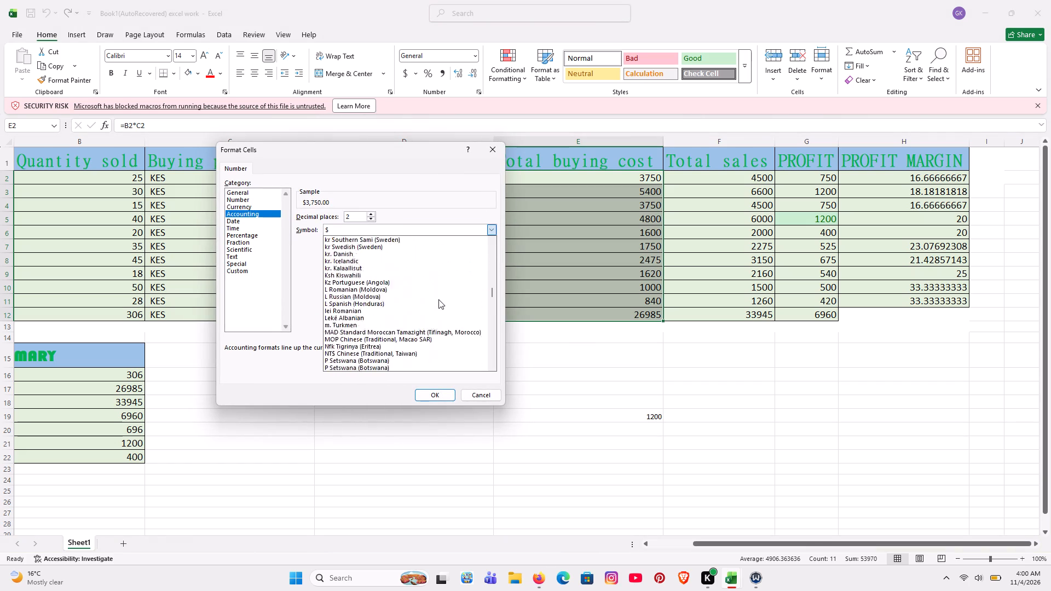
pyautogui.scroll(-9, 438, 299)
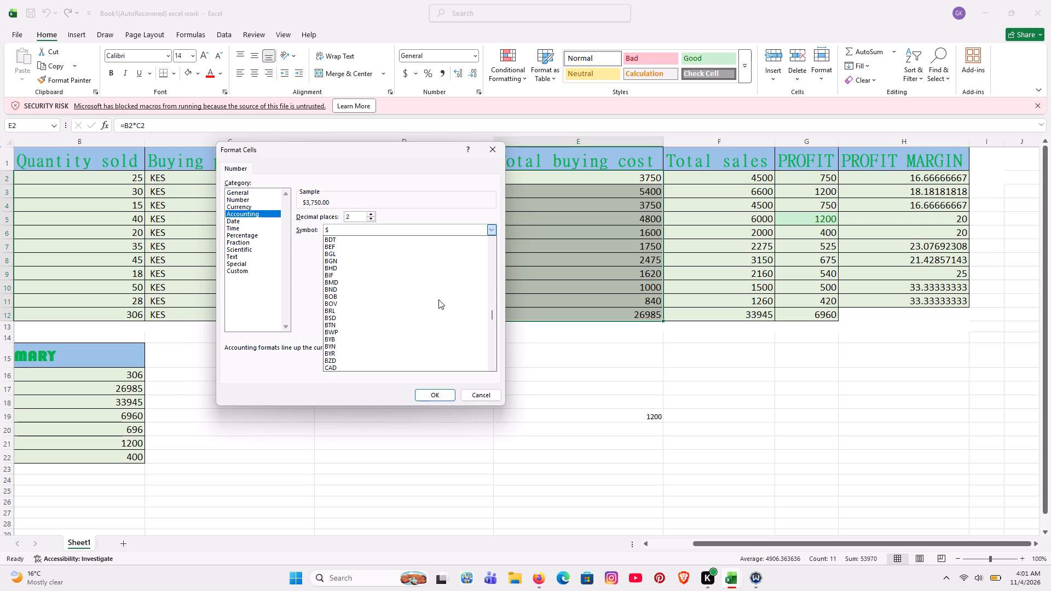
pyautogui.scroll(-8, 438, 299)
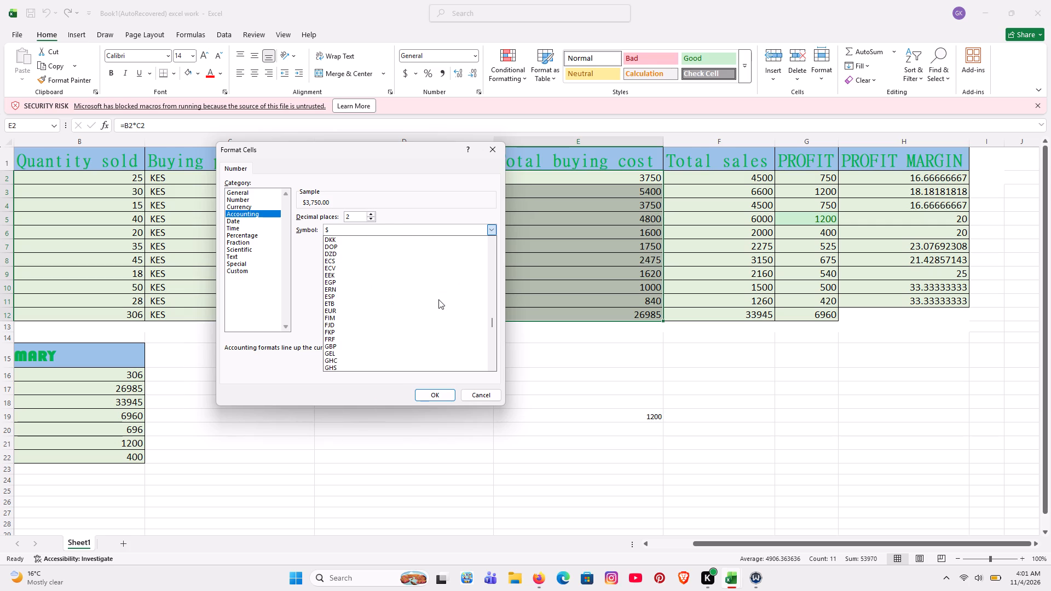
pyautogui.scroll(-8, 438, 299)
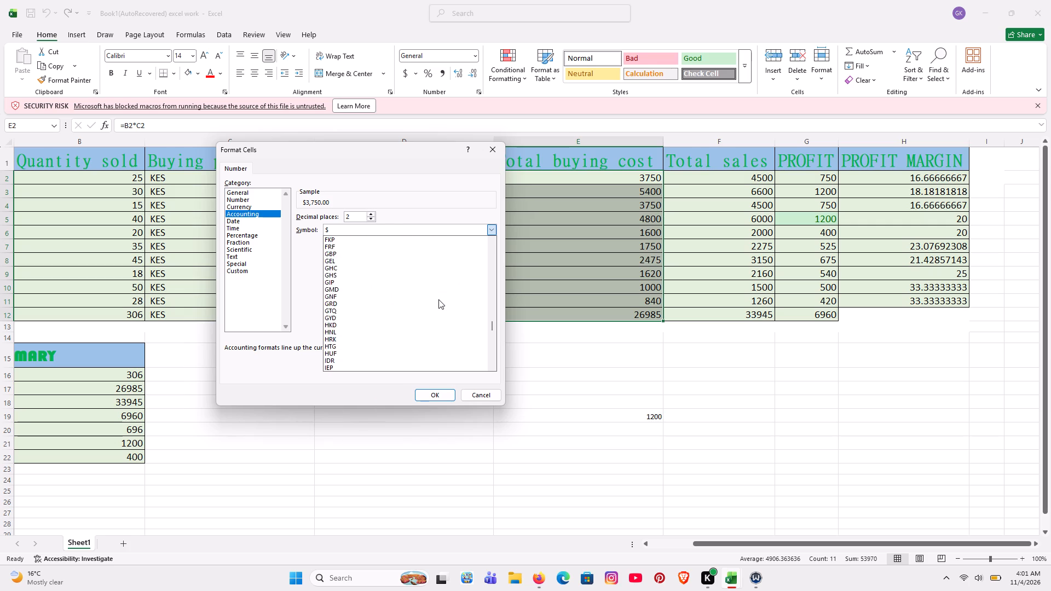
pyautogui.scroll(-6, 438, 299)
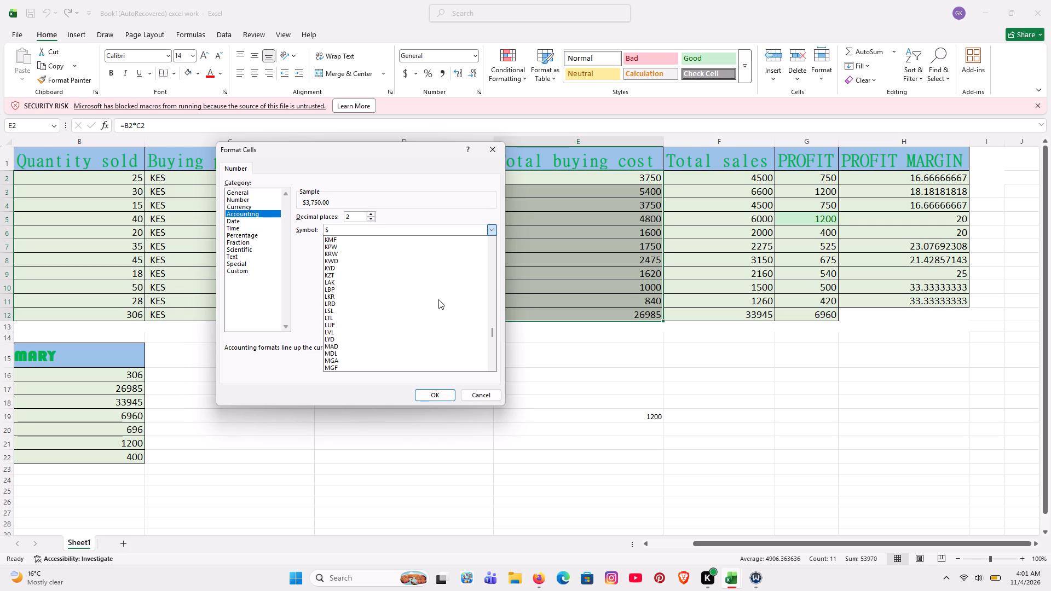
pyautogui.scroll(4, 438, 299)
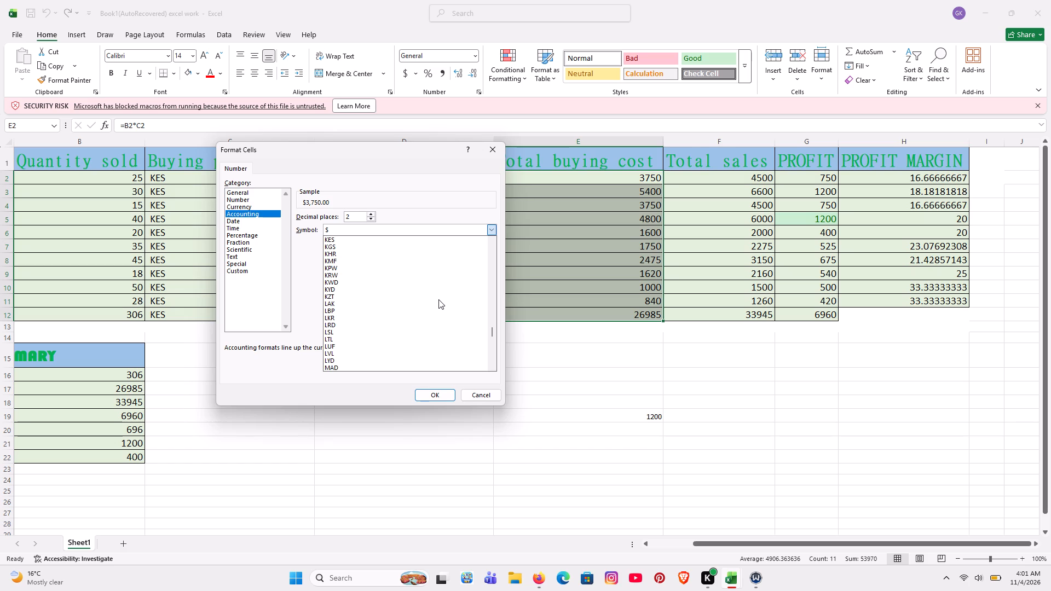
pyautogui.scroll(1, 438, 299)
pyautogui.click(362, 239)
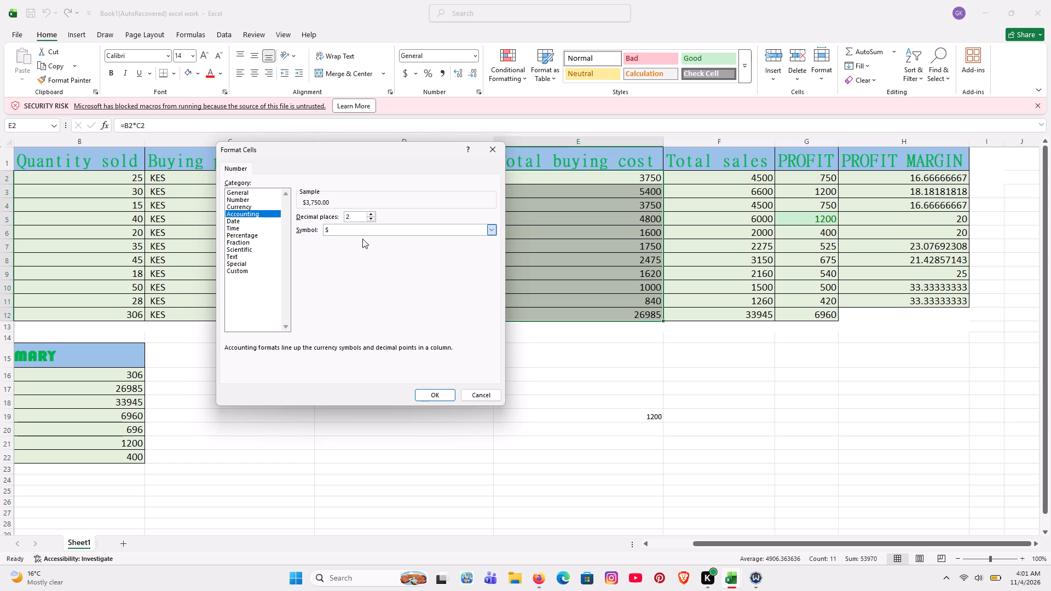
pyautogui.click(432, 396)
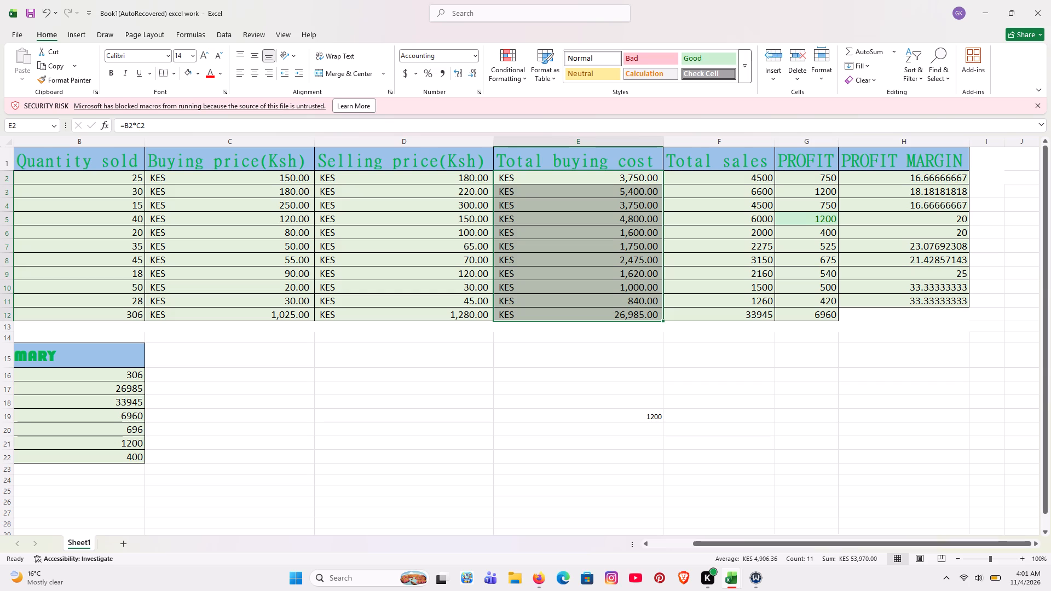
# Format the Total sales values and total, F2:F12, as Accounting with the KES currency symbol and two decimal places.
pyautogui.moveTo(754, 171); pyautogui.dragTo(745, 329)
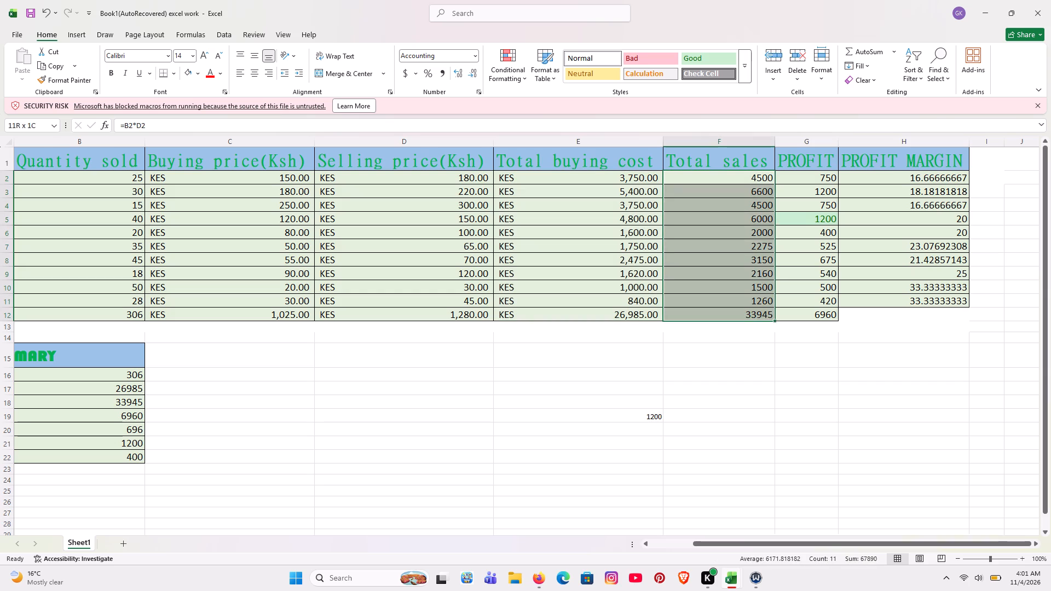
pyautogui.moveTo(745, 329); pyautogui.dragTo(744, 329)
pyautogui.click(709, 279)
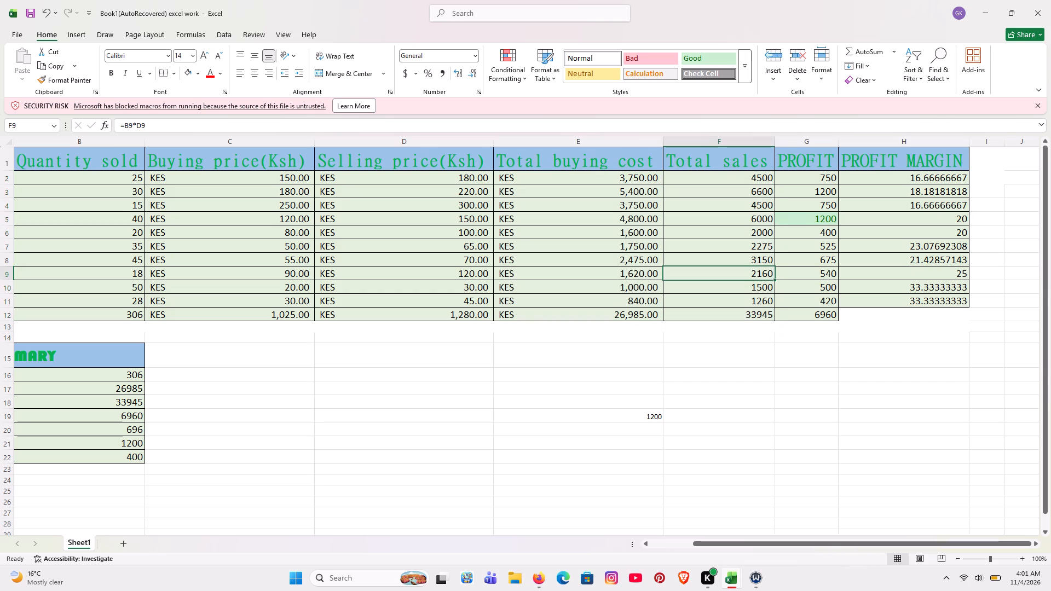
pyautogui.moveTo(729, 178); pyautogui.dragTo(729, 311)
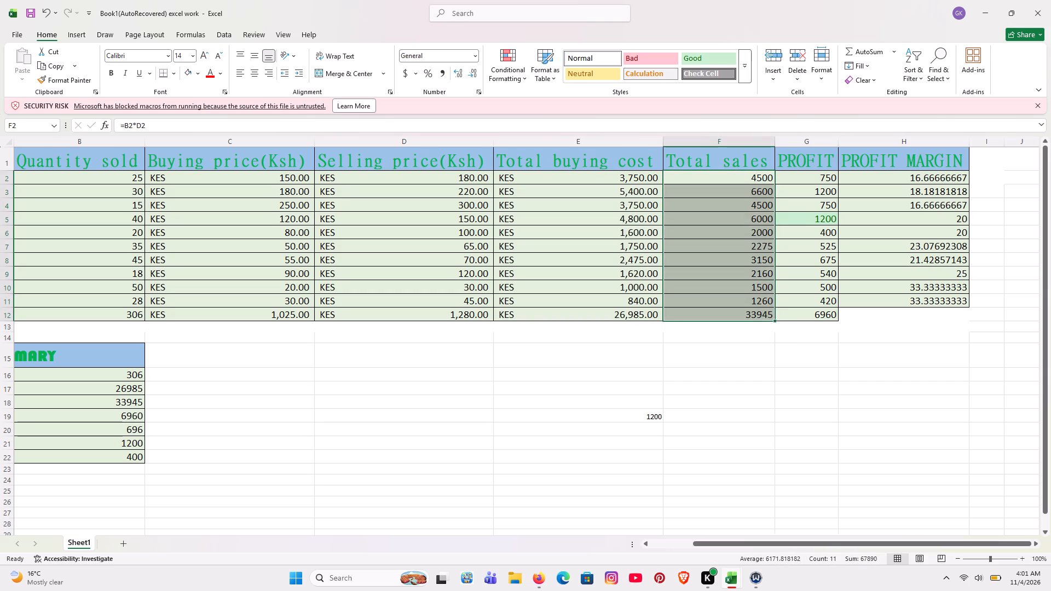
pyautogui.click(416, 79)
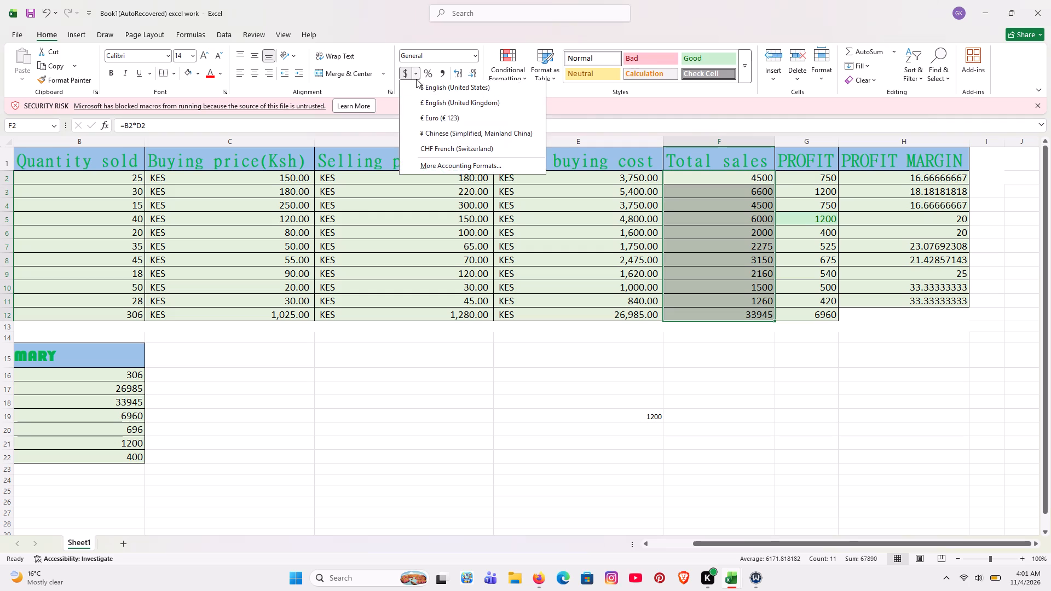
pyautogui.click(459, 170)
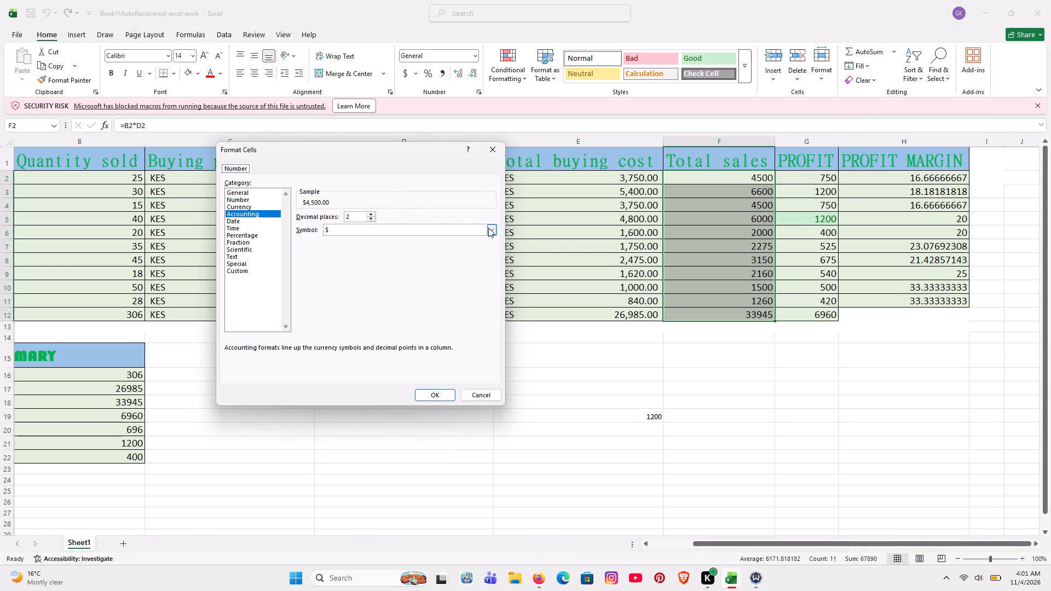
pyautogui.click(488, 228)
pyautogui.scroll(-5, 441, 340)
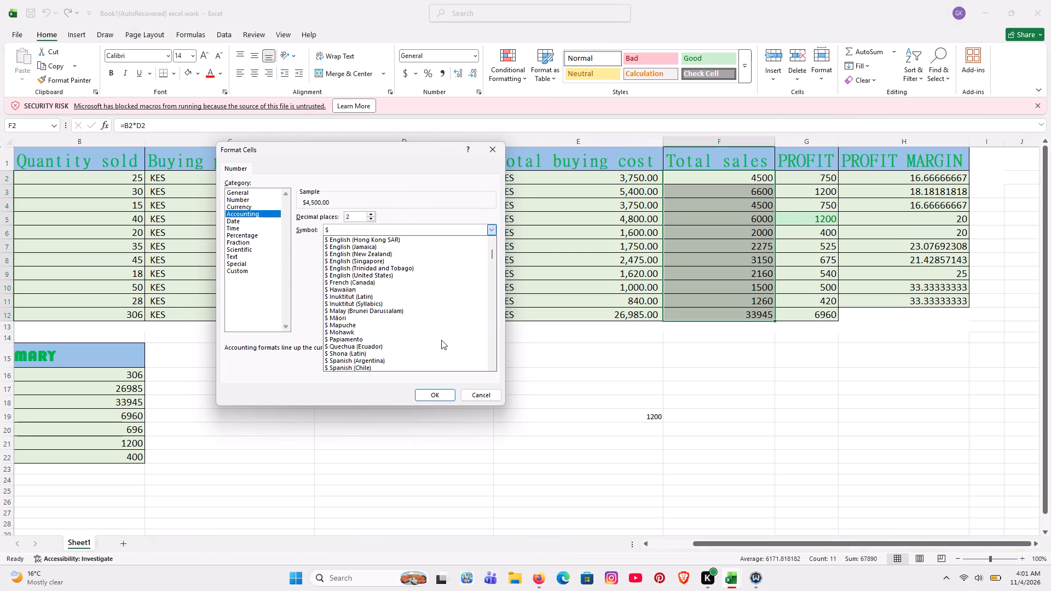
pyautogui.scroll(-10, 441, 340)
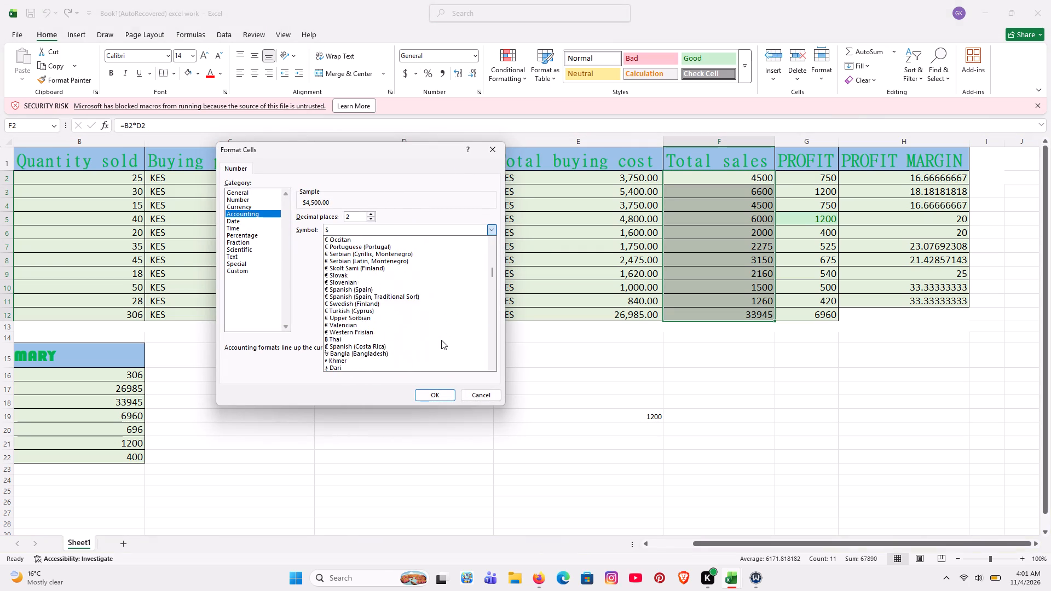
pyautogui.scroll(-10, 441, 340)
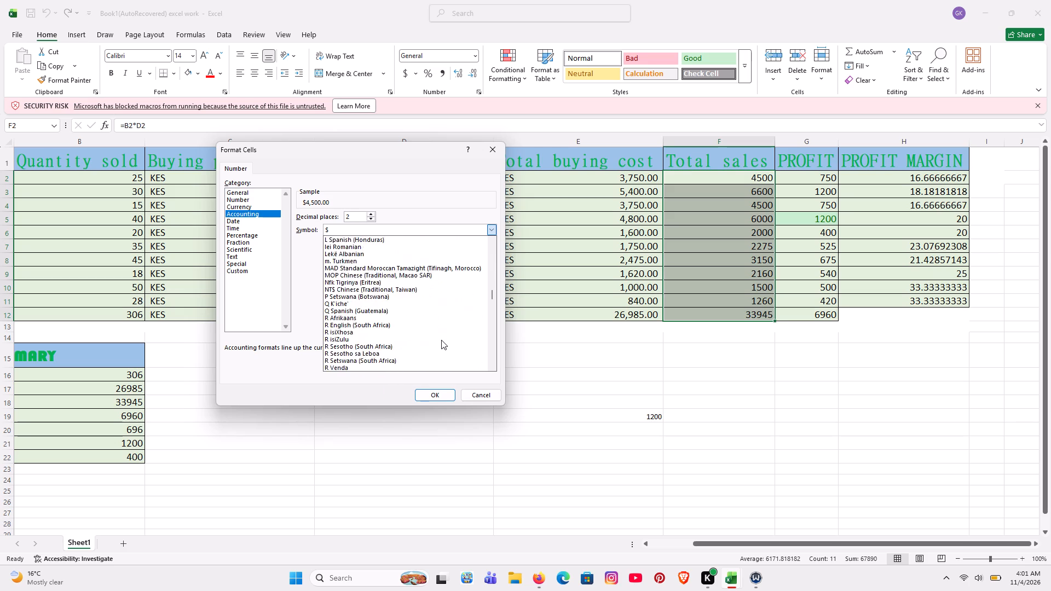
pyautogui.scroll(-9, 441, 340)
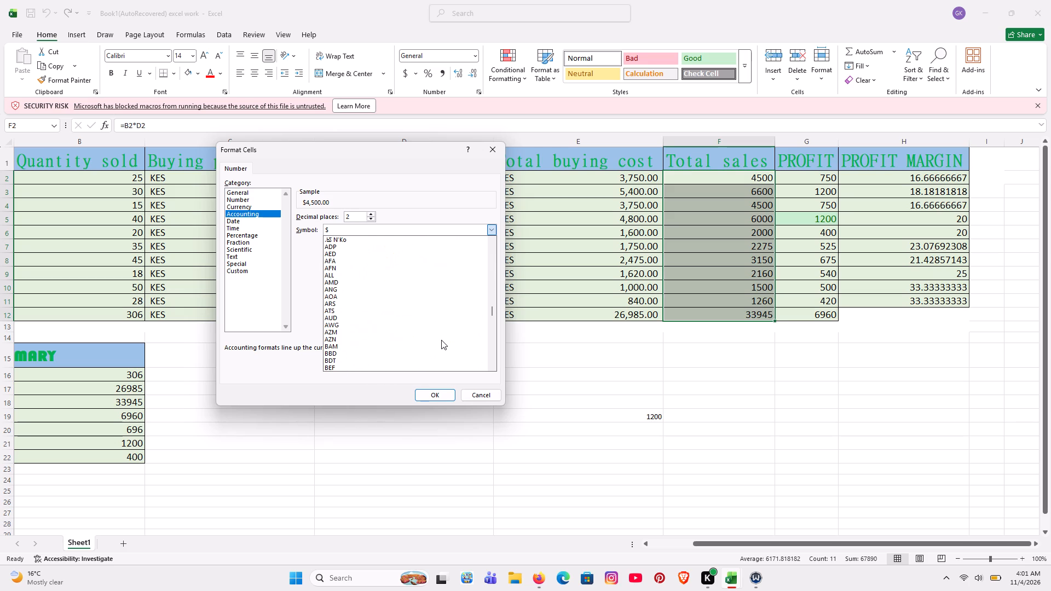
pyautogui.scroll(-4, 441, 340)
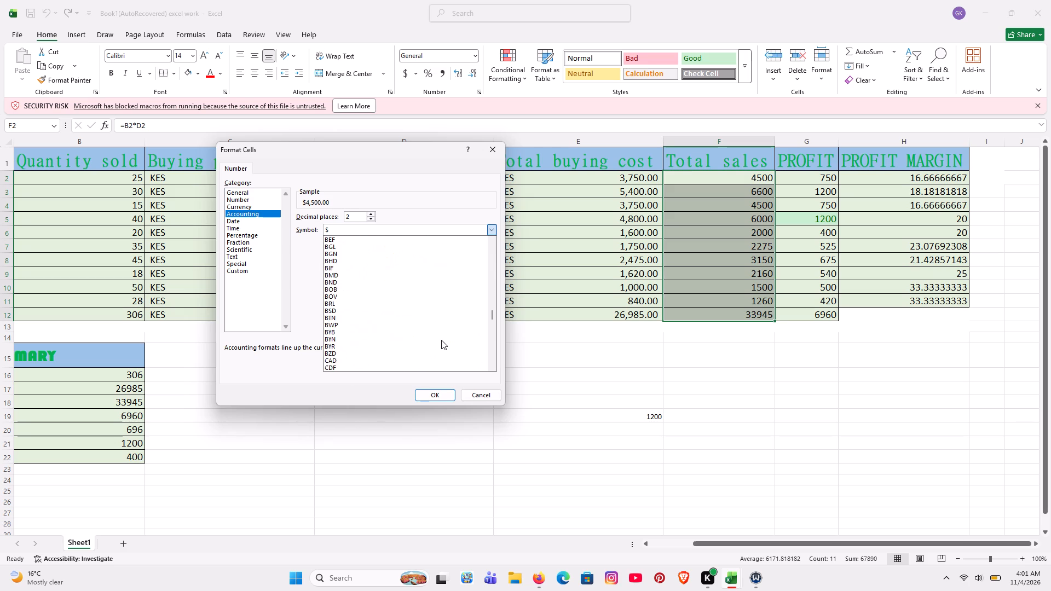
pyautogui.scroll(-7, 441, 340)
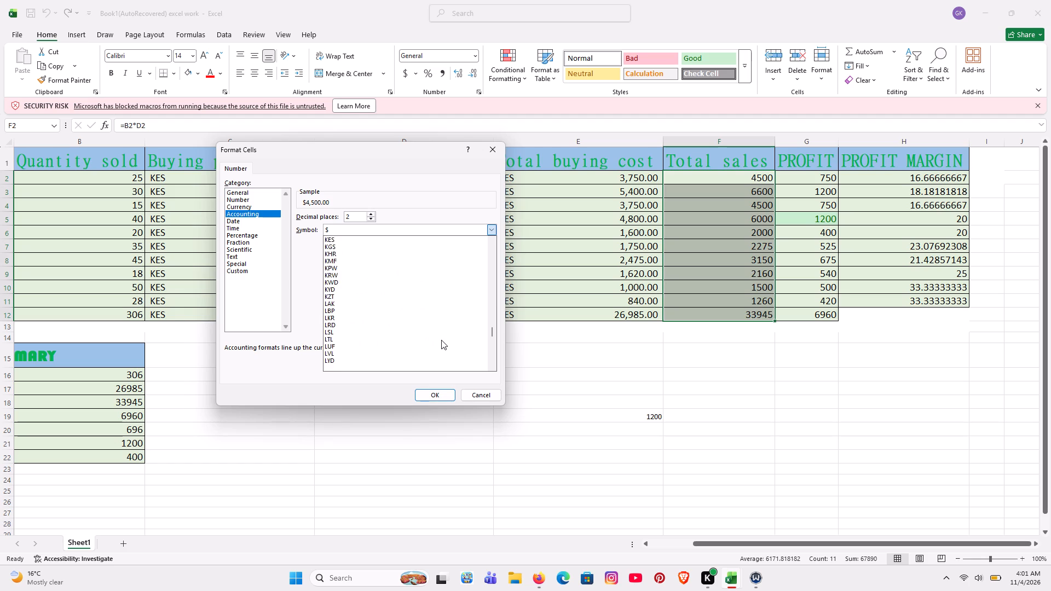
pyautogui.scroll(-7, 441, 340)
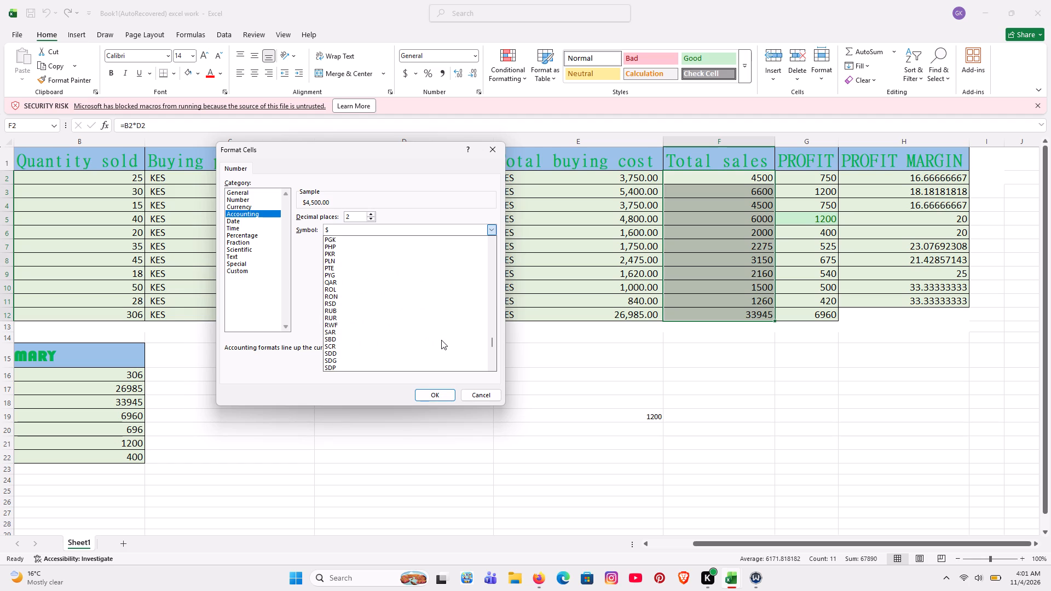
pyautogui.scroll(-2, 441, 340)
pyautogui.scroll(2, 441, 340)
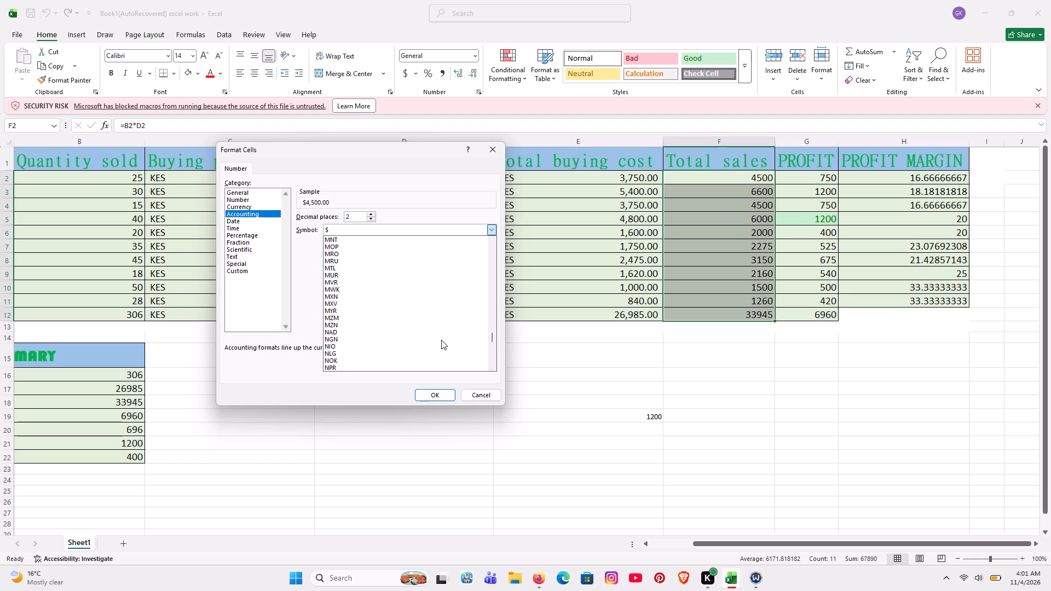
pyautogui.scroll(4, 441, 340)
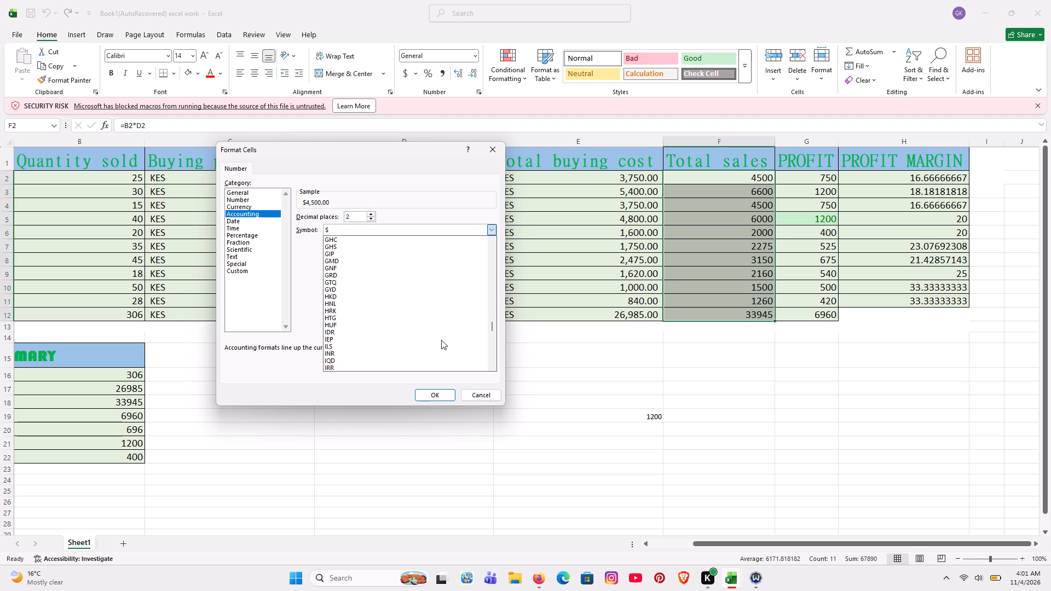
pyautogui.scroll(-4, 441, 340)
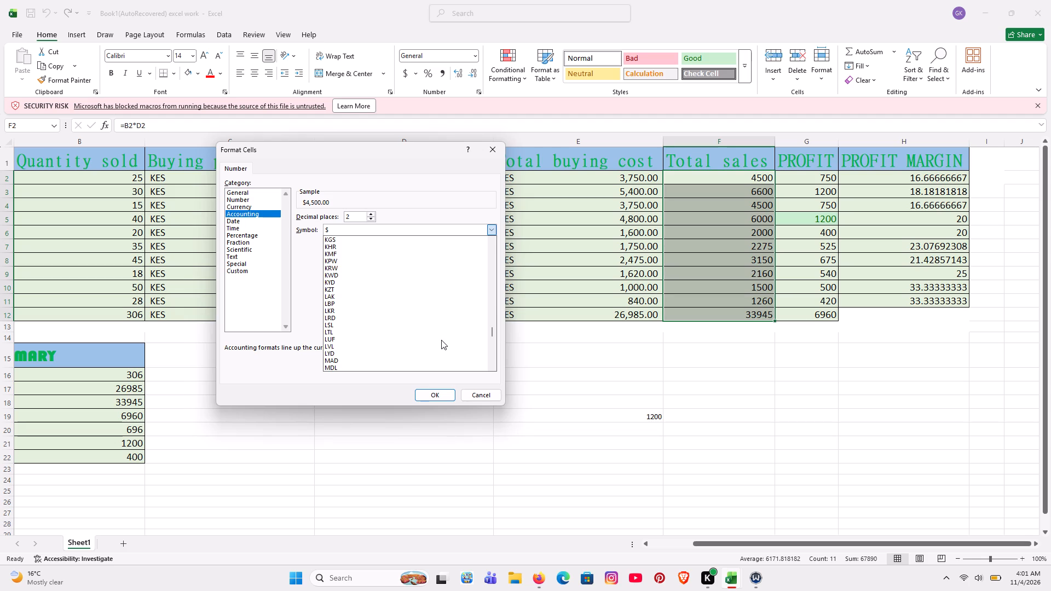
pyautogui.scroll(-2, 441, 340)
pyautogui.scroll(3, 441, 340)
pyautogui.scroll(-9, 441, 340)
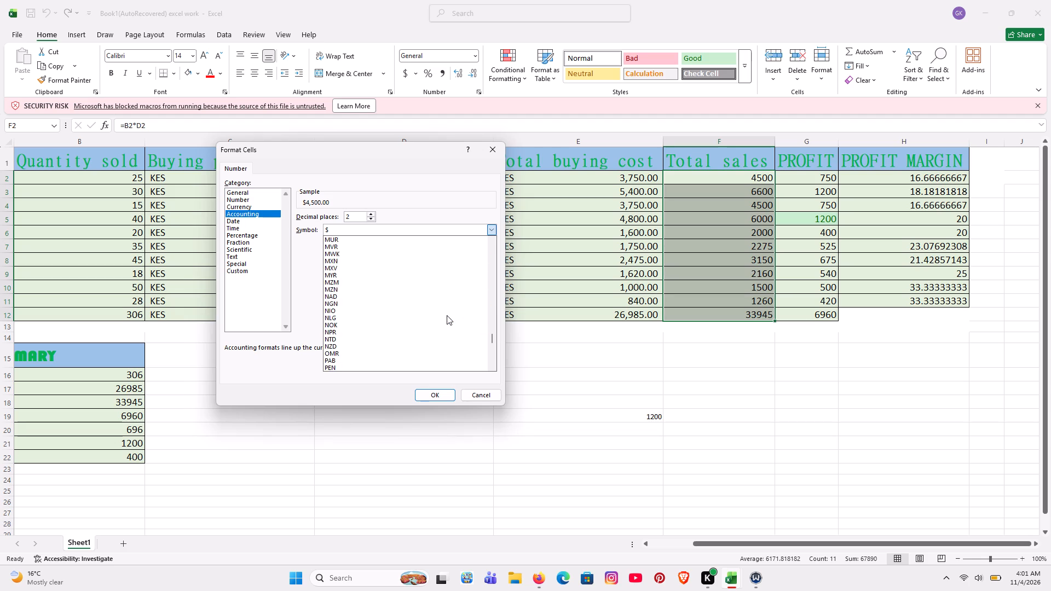
pyautogui.scroll(-9, 447, 315)
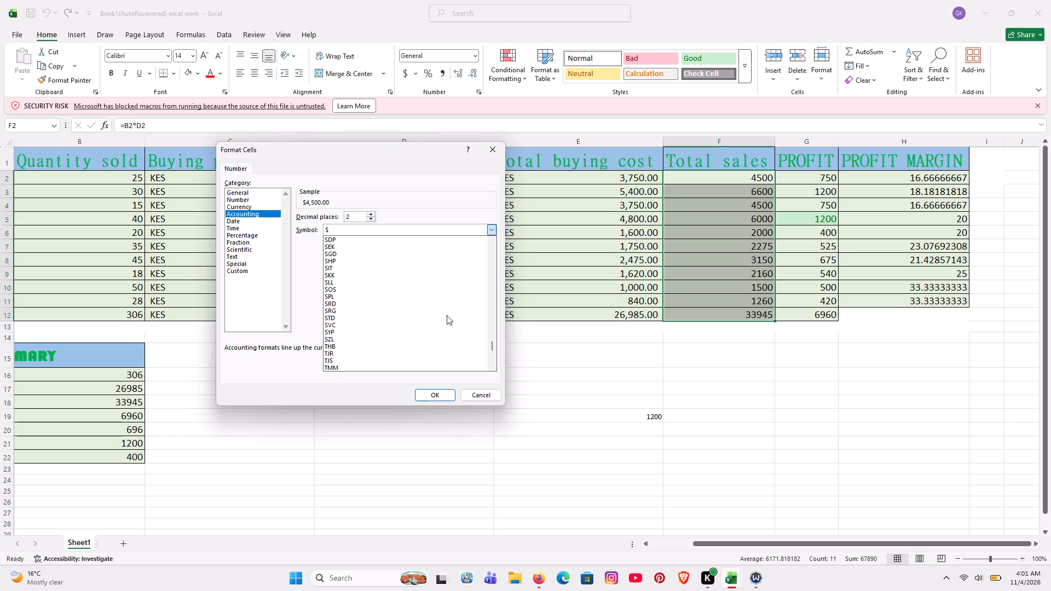
pyautogui.scroll(-3, 447, 315)
pyautogui.scroll(1, 447, 315)
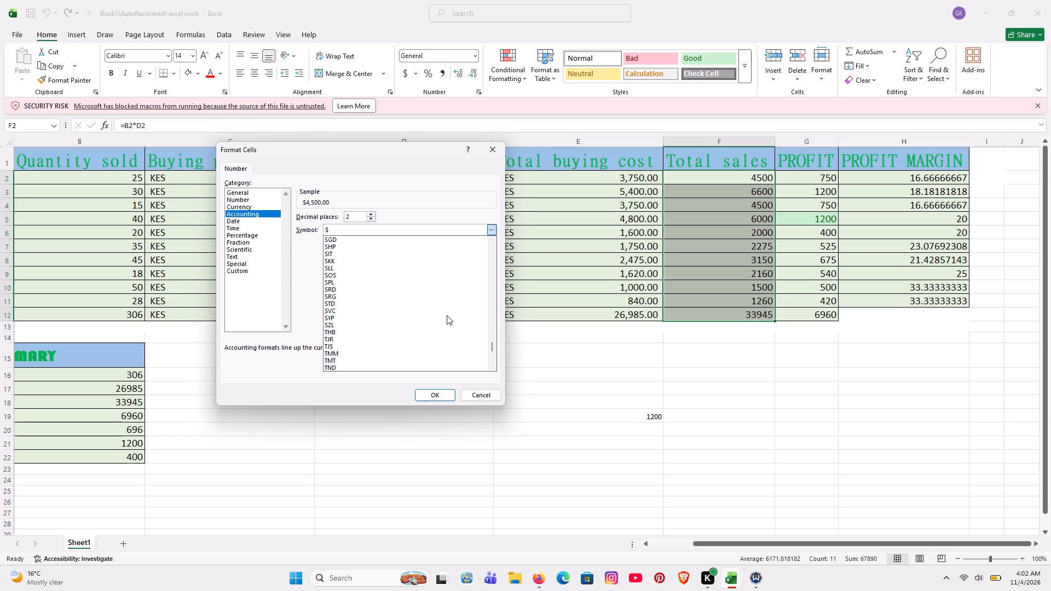
pyautogui.scroll(6, 447, 315)
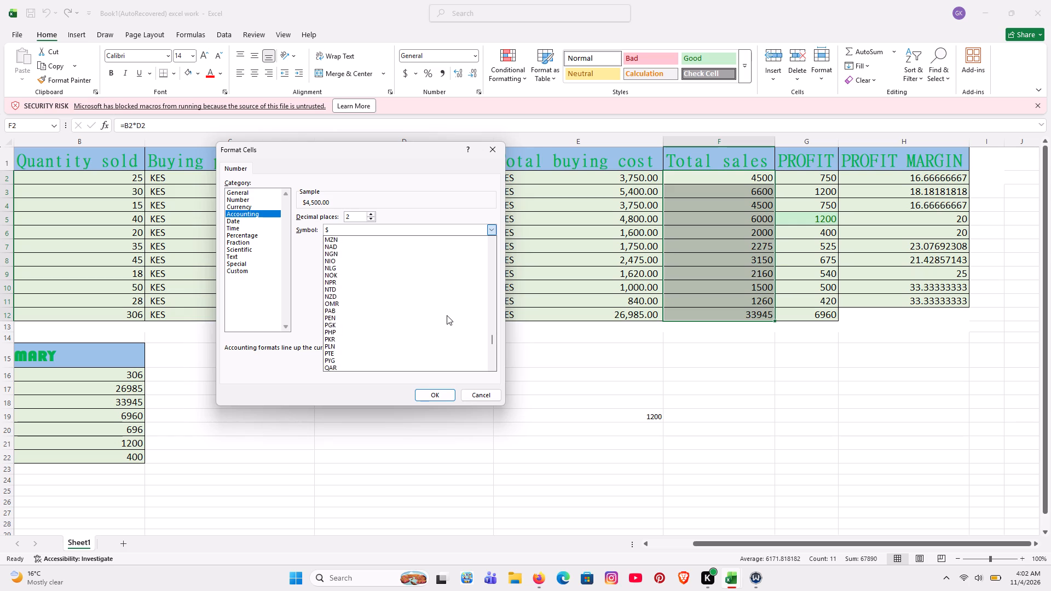
pyautogui.scroll(7, 447, 315)
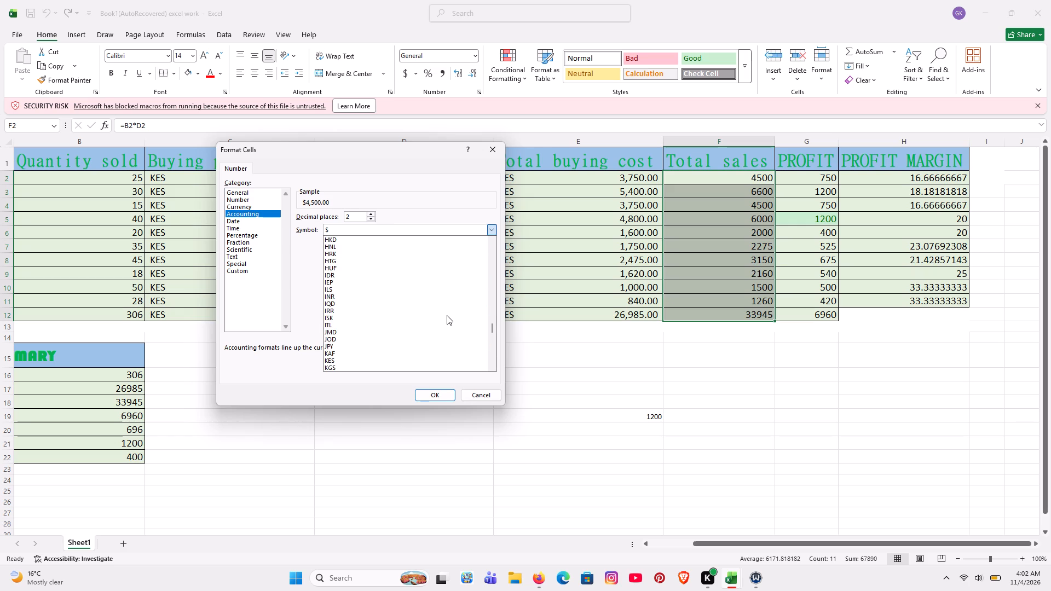
pyautogui.scroll(1, 447, 315)
pyautogui.scroll(-2, 447, 315)
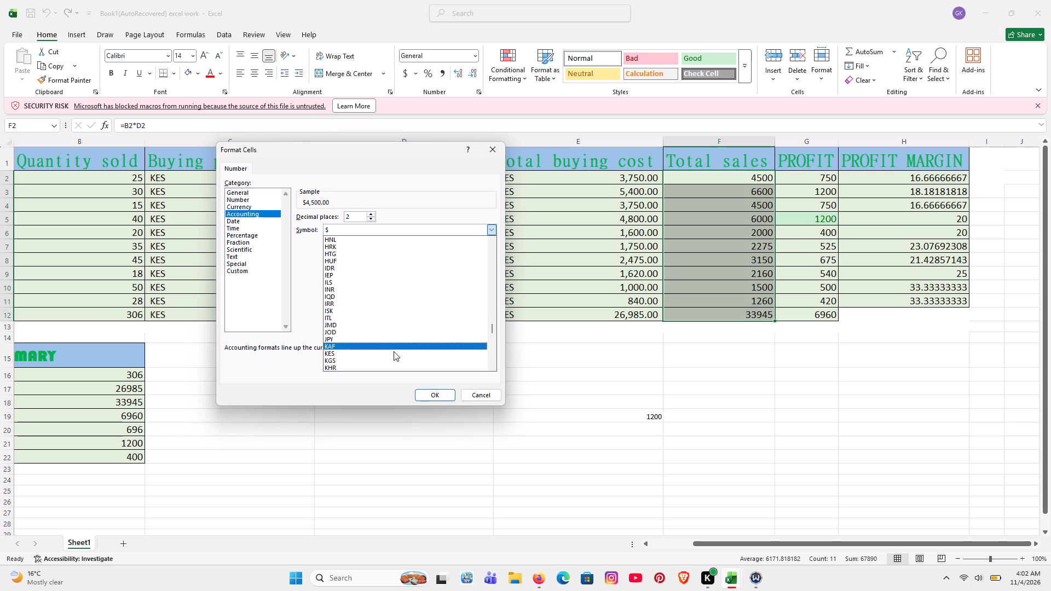
pyautogui.click(375, 354)
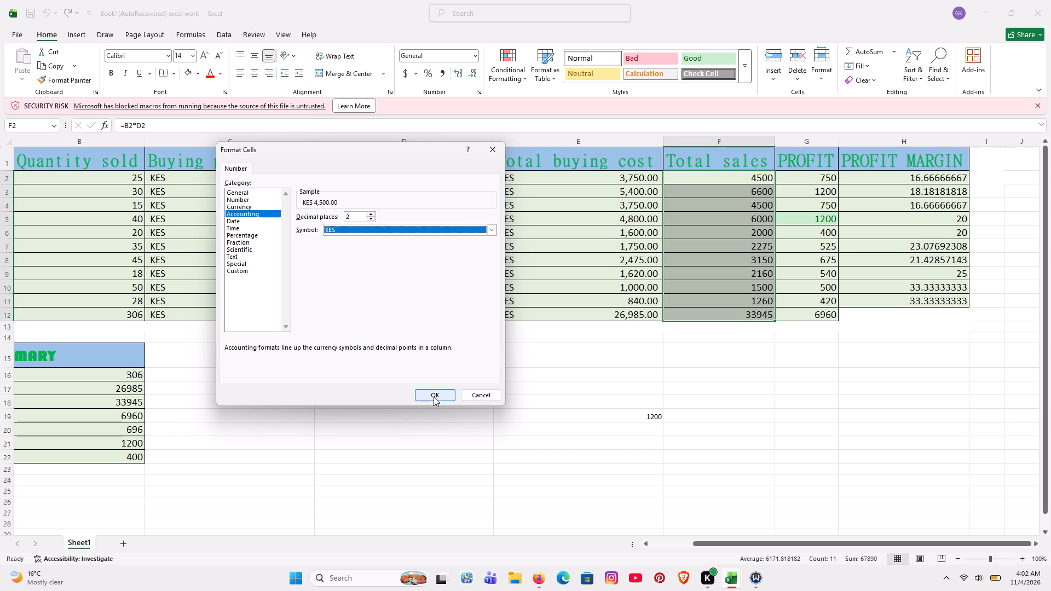
pyautogui.click(430, 392)
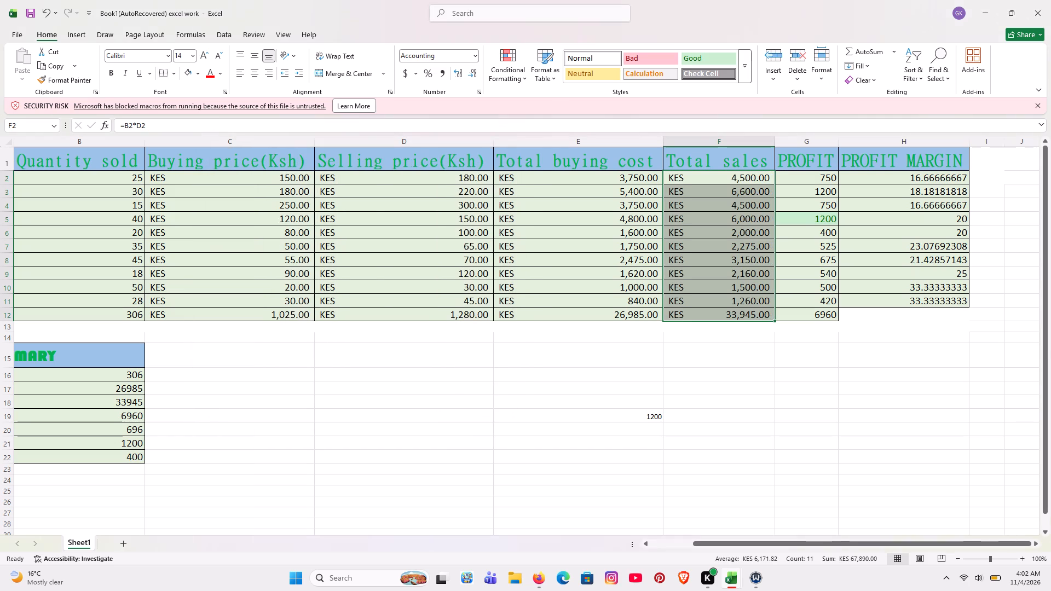
# Re-enter the existing formula =F2-E2 in G2, the first PROFIT cell, so it picks up the KES accounting format.
pyautogui.moveTo(729, 375); pyautogui.dragTo(768, 240)
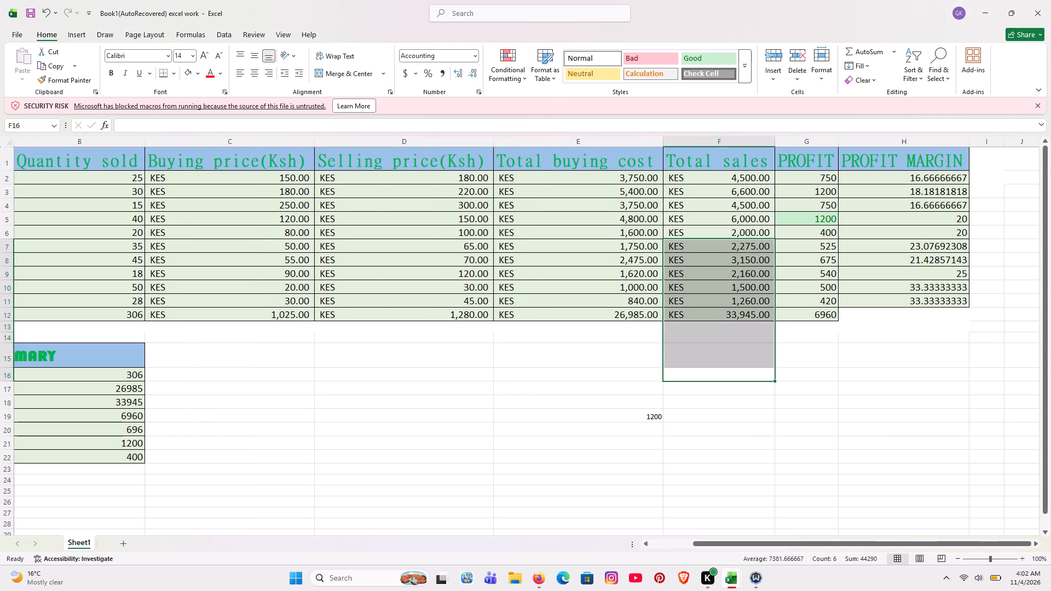
pyautogui.click(826, 285)
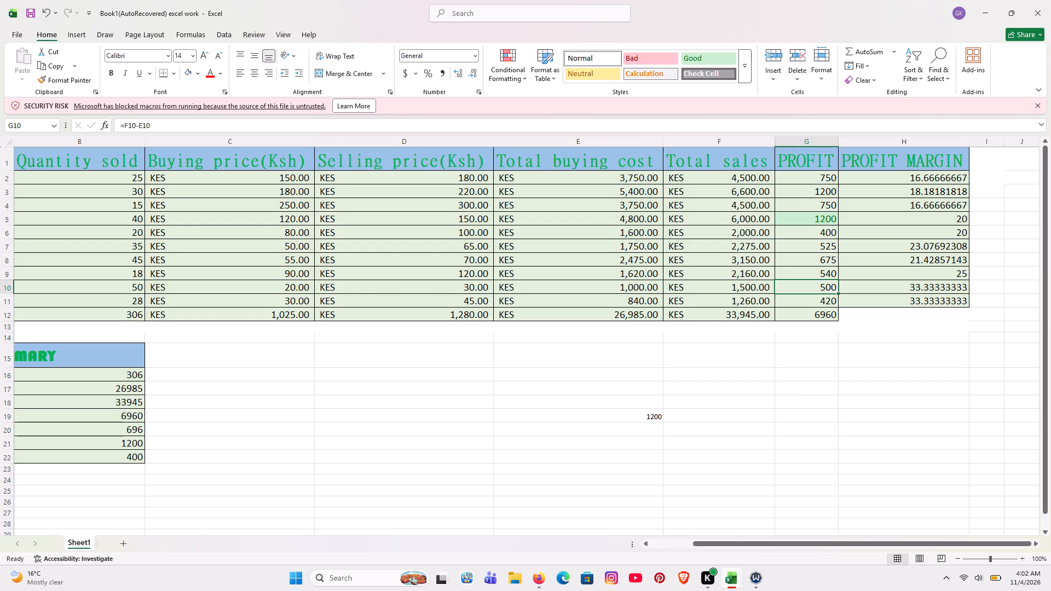
pyautogui.click(811, 178)
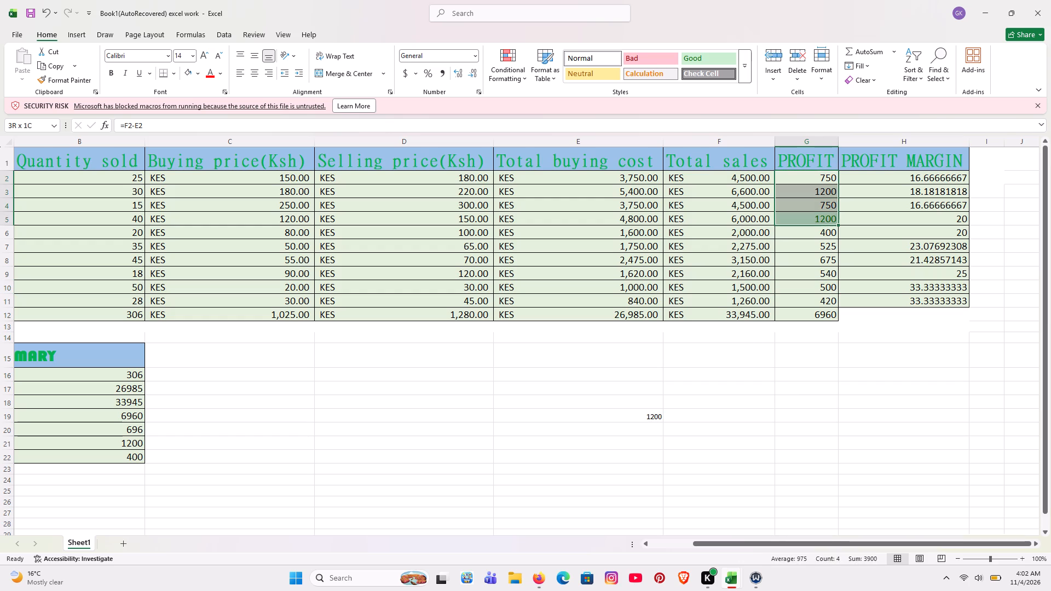
pyautogui.click(813, 174)
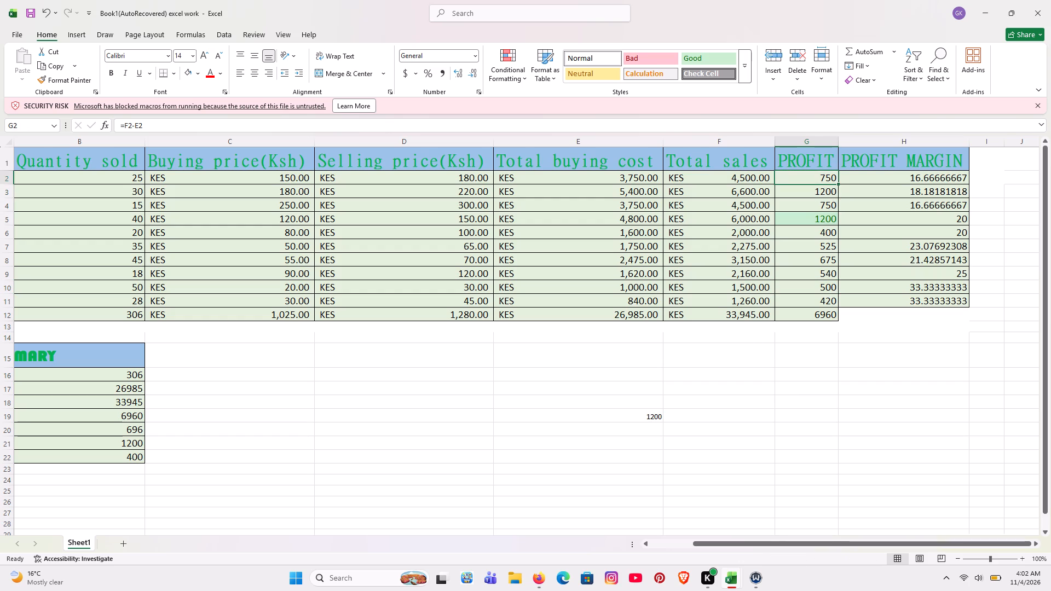
pyautogui.click(813, 174)
pyautogui.click(813, 174)
pyautogui.click(814, 175)
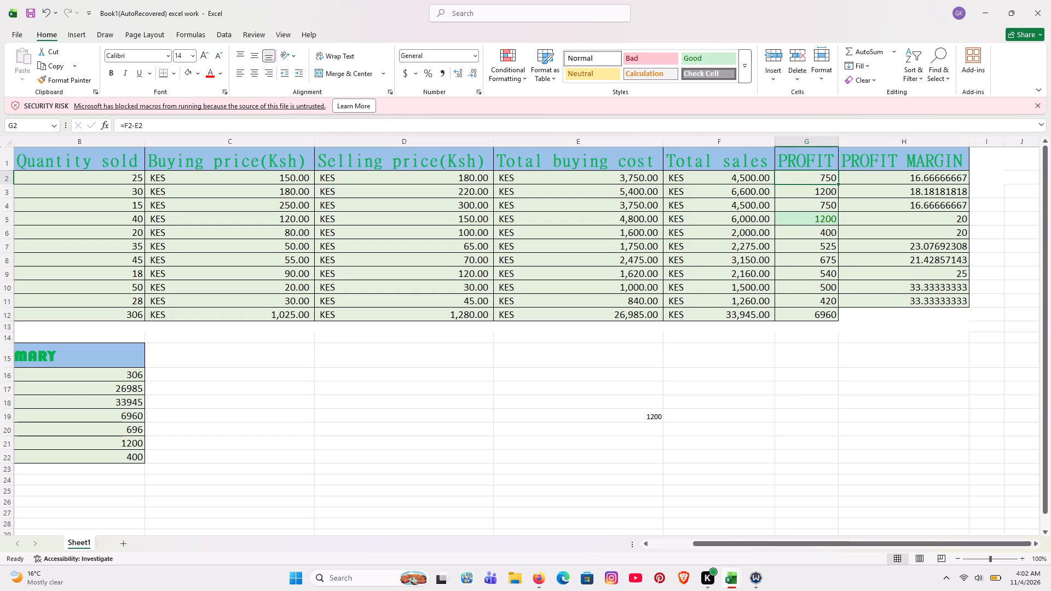
pyautogui.click(814, 175)
pyautogui.click(816, 177)
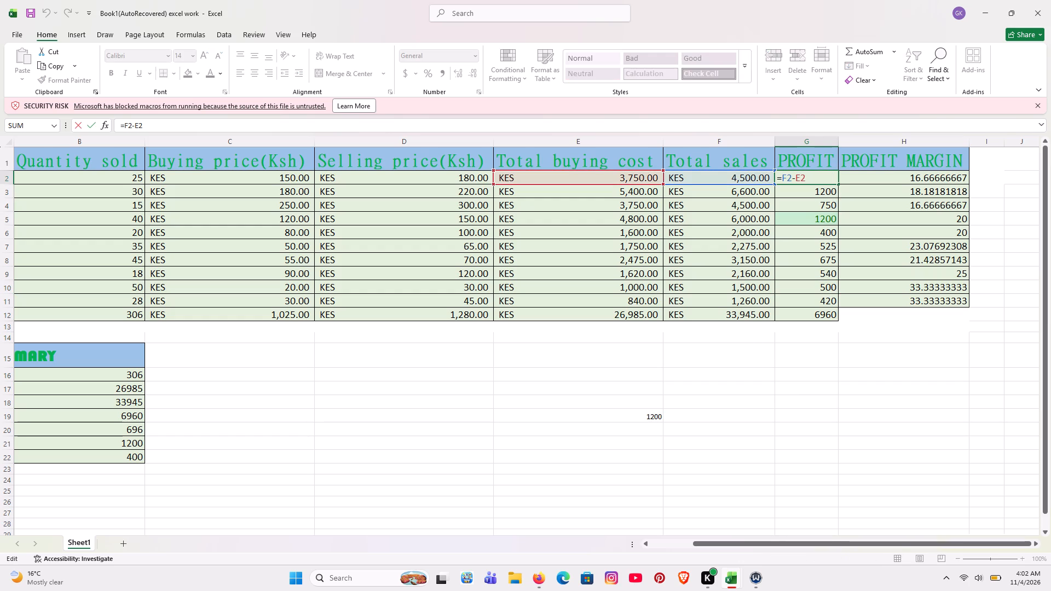
pyautogui.press('Return')
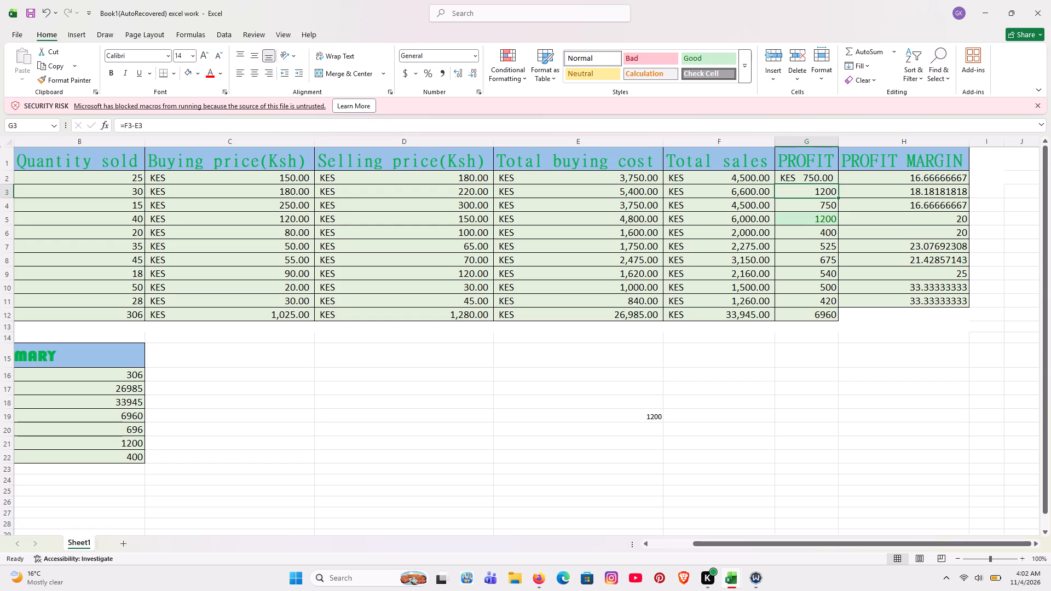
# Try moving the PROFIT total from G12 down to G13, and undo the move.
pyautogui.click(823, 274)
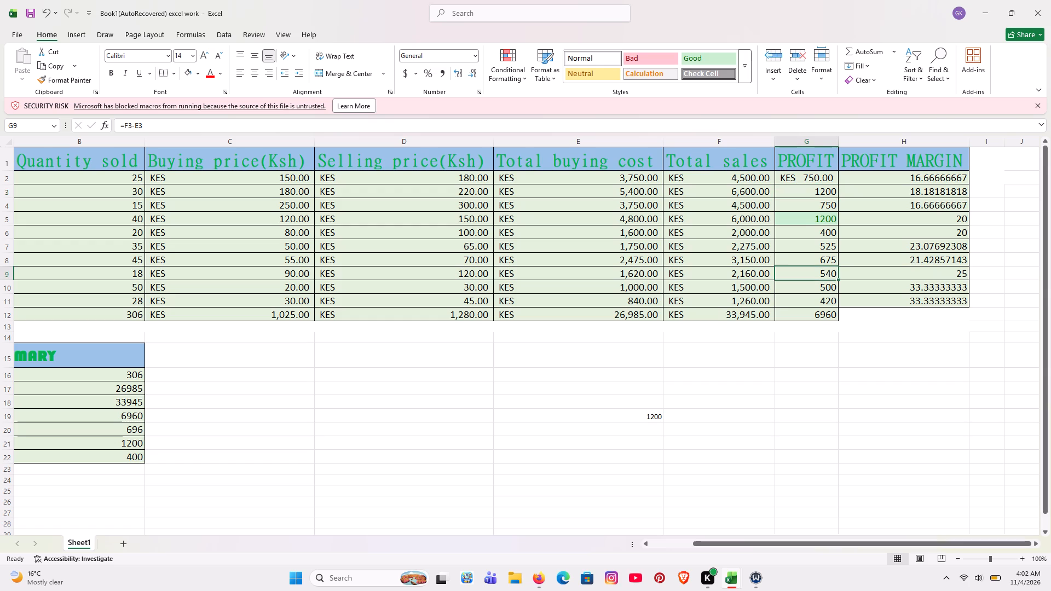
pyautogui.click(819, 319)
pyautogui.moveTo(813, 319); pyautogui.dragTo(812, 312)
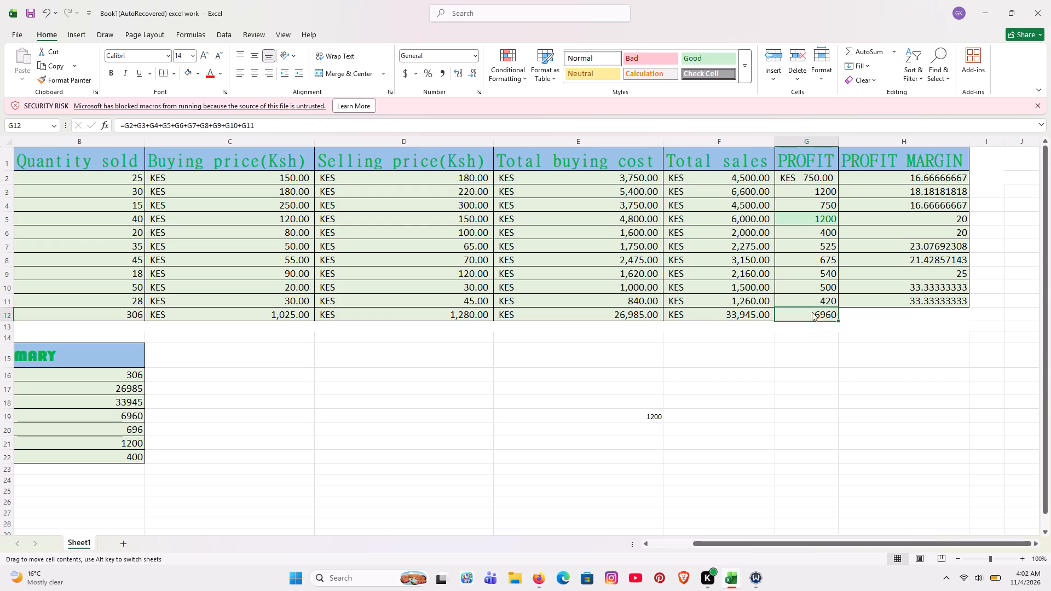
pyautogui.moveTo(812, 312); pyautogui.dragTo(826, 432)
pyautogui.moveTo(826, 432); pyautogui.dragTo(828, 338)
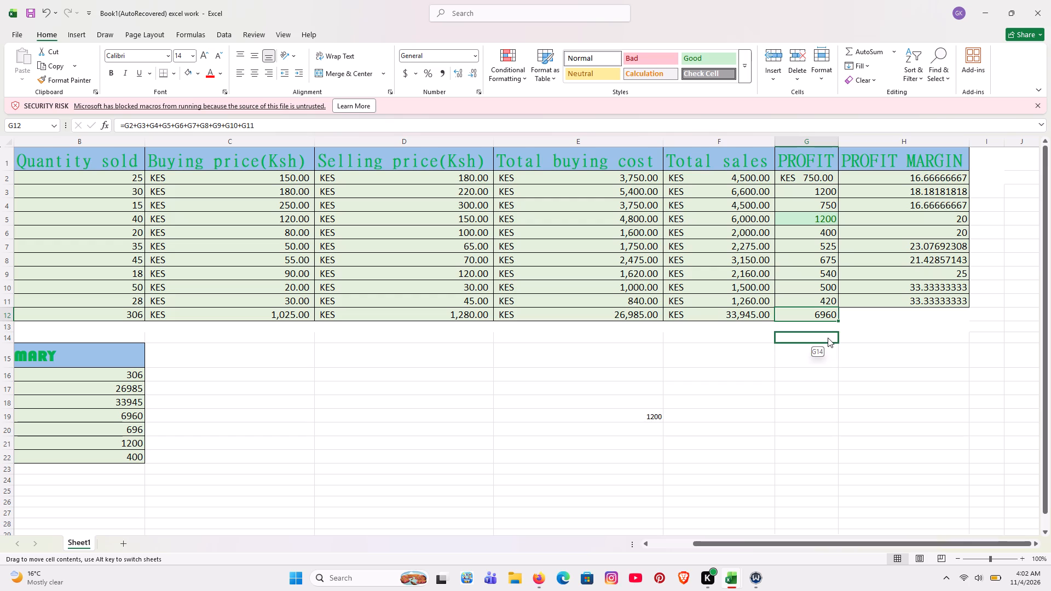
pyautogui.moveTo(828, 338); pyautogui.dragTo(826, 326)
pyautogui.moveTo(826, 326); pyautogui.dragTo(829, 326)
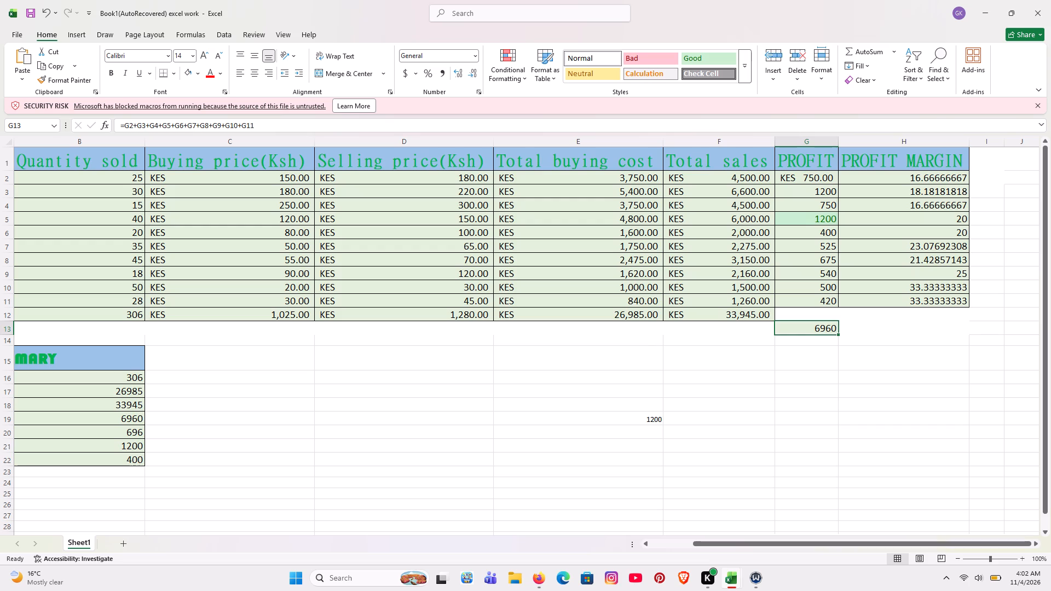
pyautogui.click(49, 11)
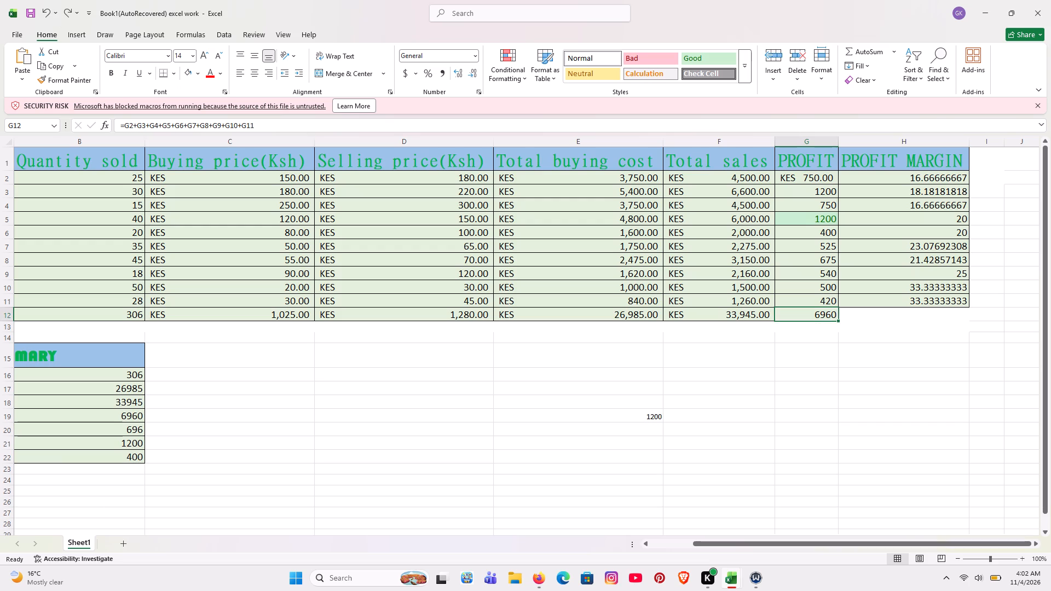
# Delete the stray 1200 from cell E19 below the sales table.
pyautogui.click(534, 407)
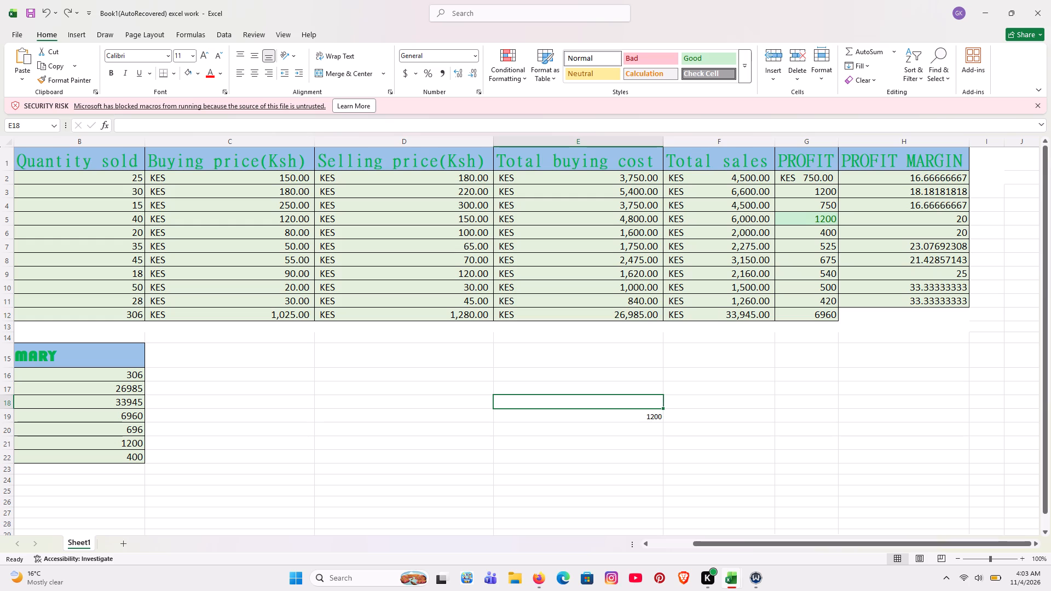
pyautogui.click(659, 417)
pyautogui.press('BackSpace')
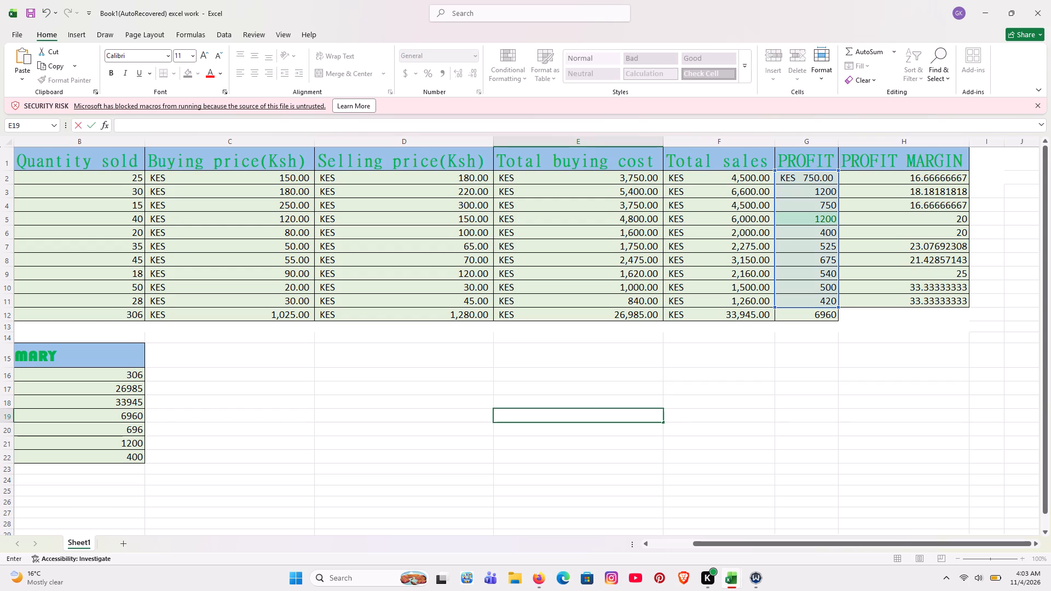
pyautogui.click(726, 421)
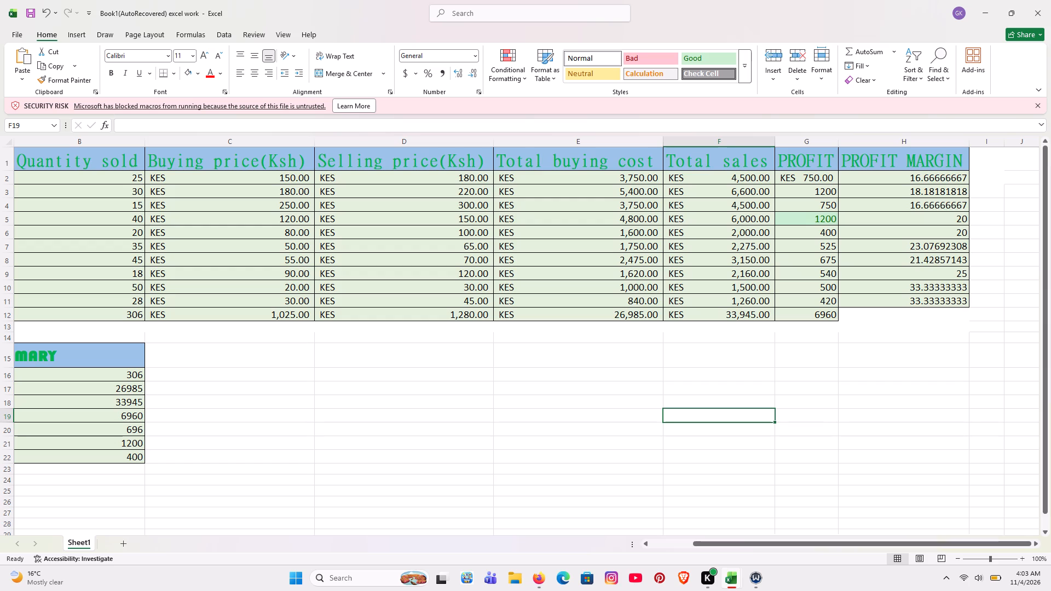
# Centre the Quantity sold values and total, B2:B12, horizontally in their cells.
pyautogui.click(455, 379)
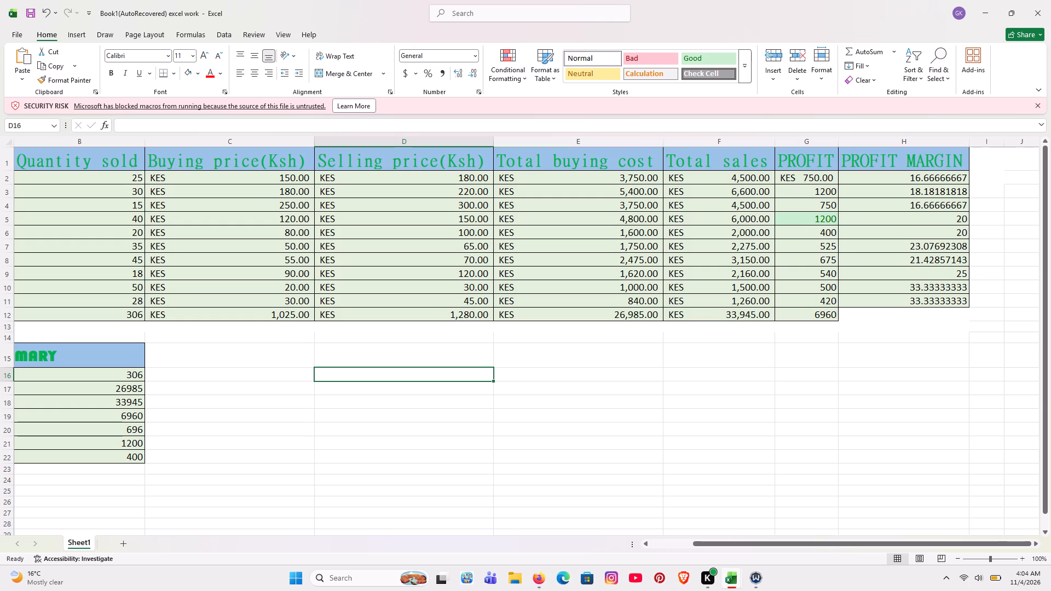
pyautogui.click(320, 415)
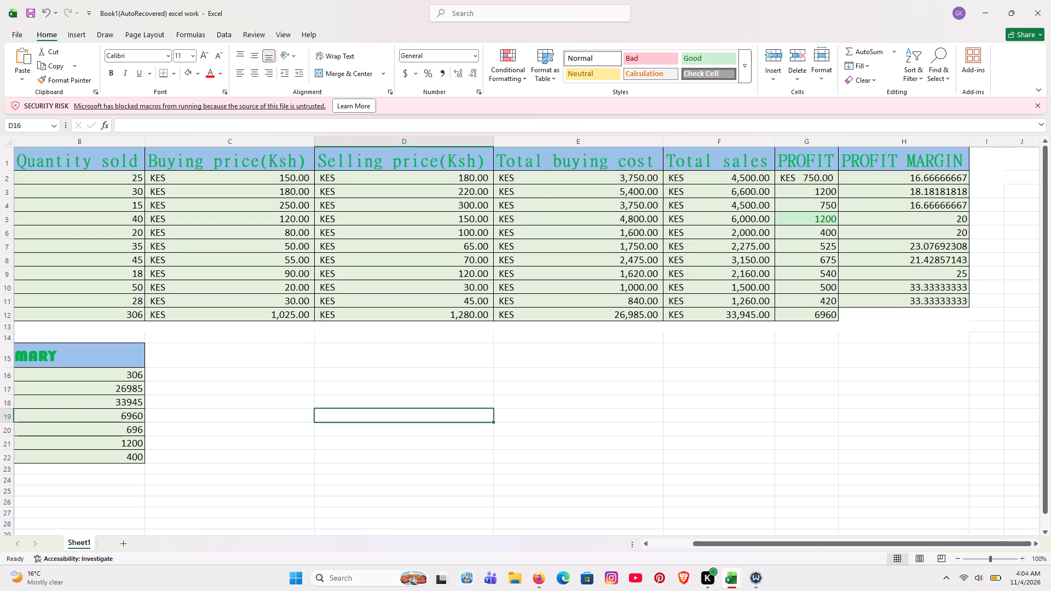
pyautogui.hscroll(3, 320, 415)
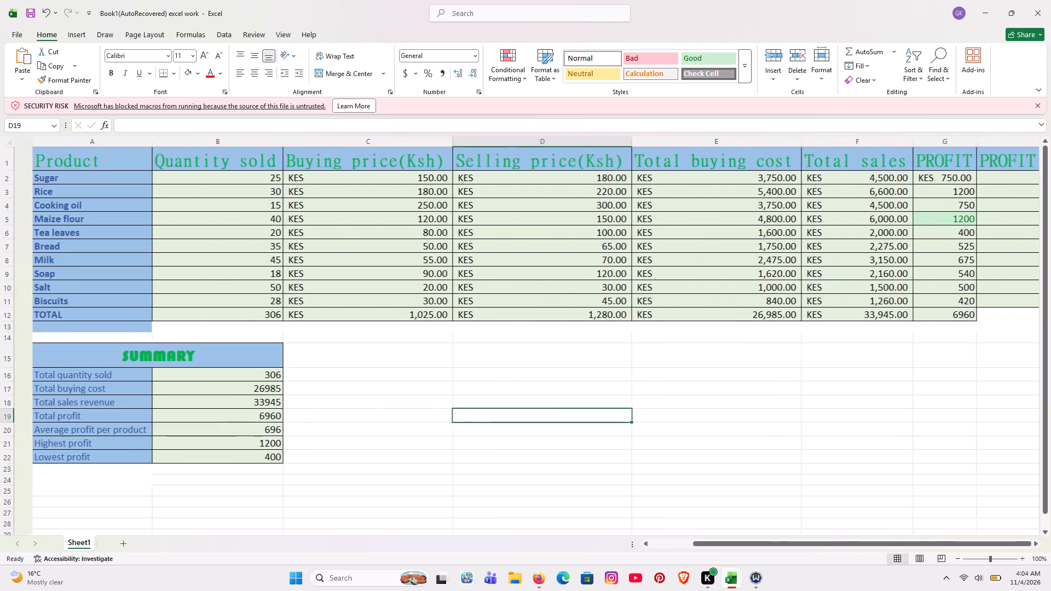
pyautogui.hscroll(2, 317, 414)
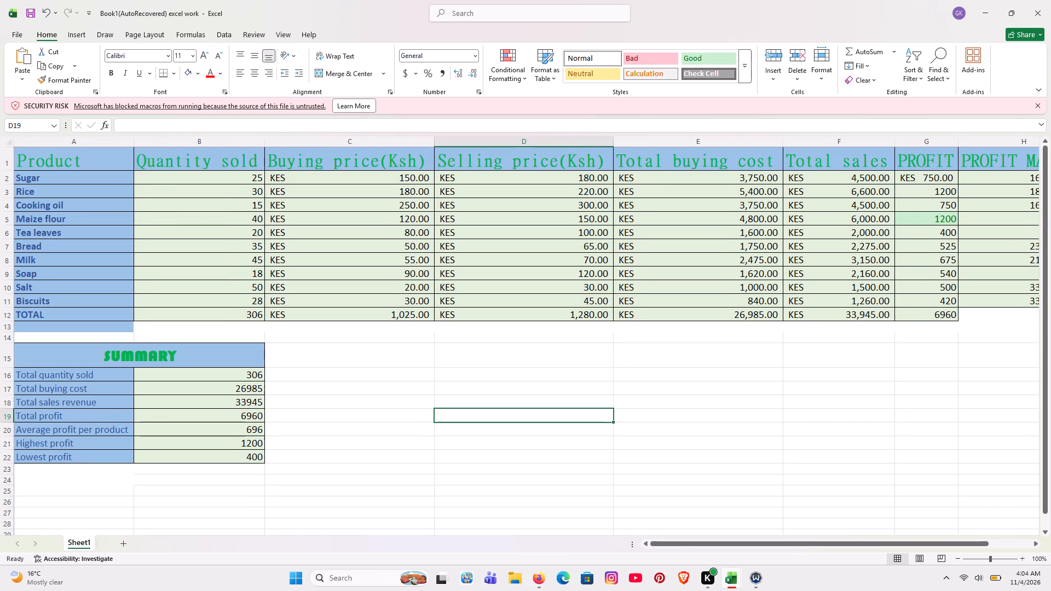
pyautogui.moveTo(238, 177); pyautogui.dragTo(242, 313)
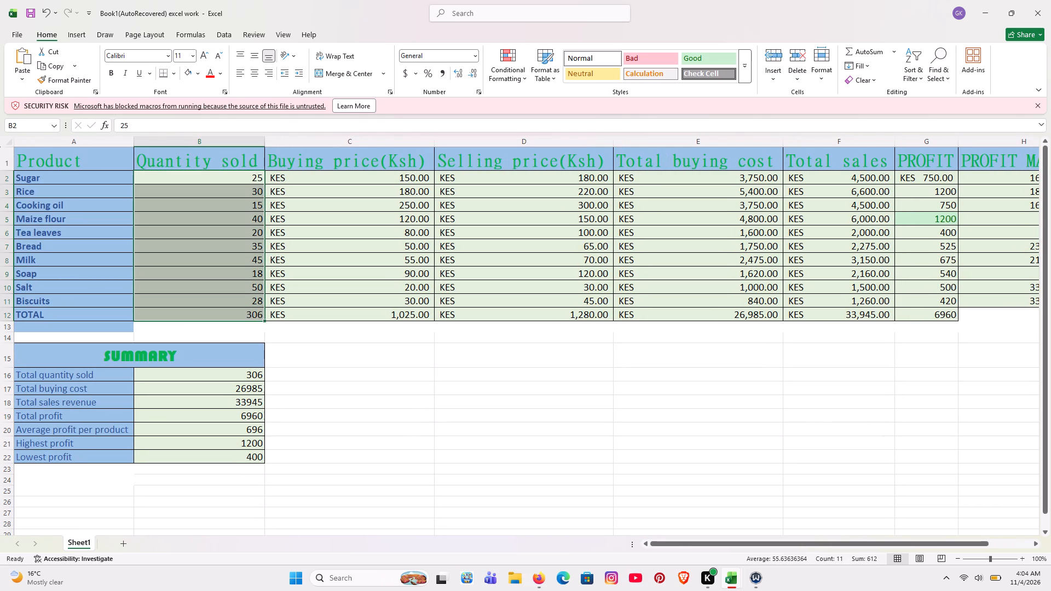
pyautogui.click(252, 72)
pyautogui.click(391, 359)
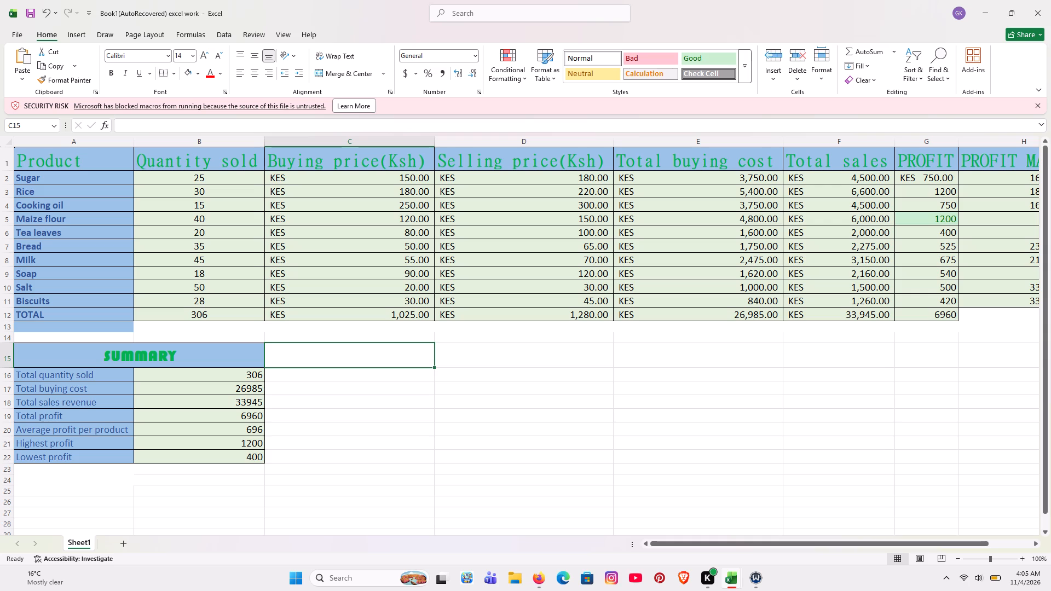
# AutoFit the width of column A, the Product column, to its contents.
pyautogui.click(135, 140)
pyautogui.click(135, 140)
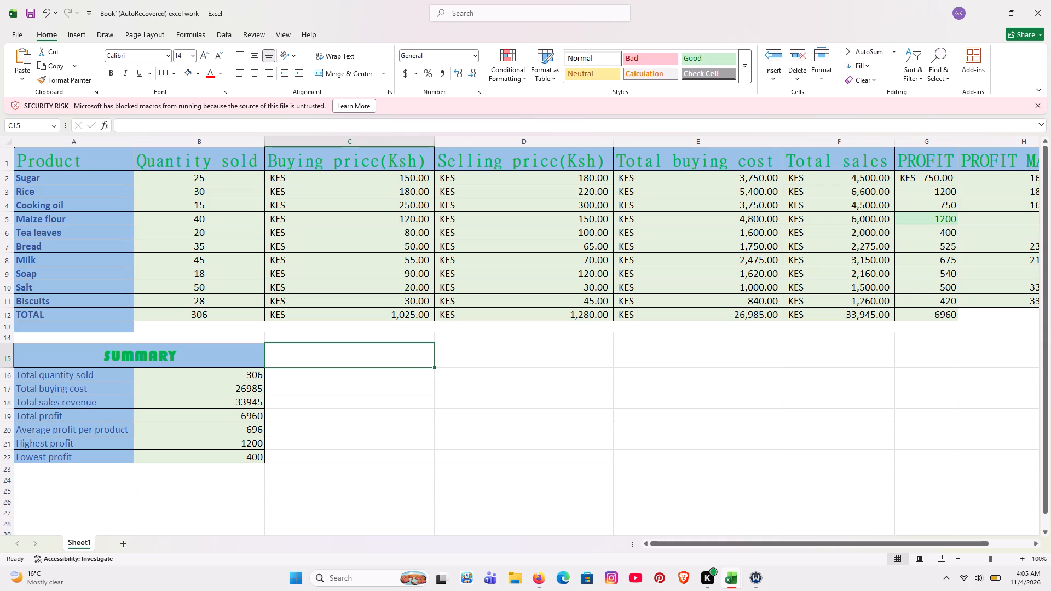
pyautogui.doubleClick(135, 140)
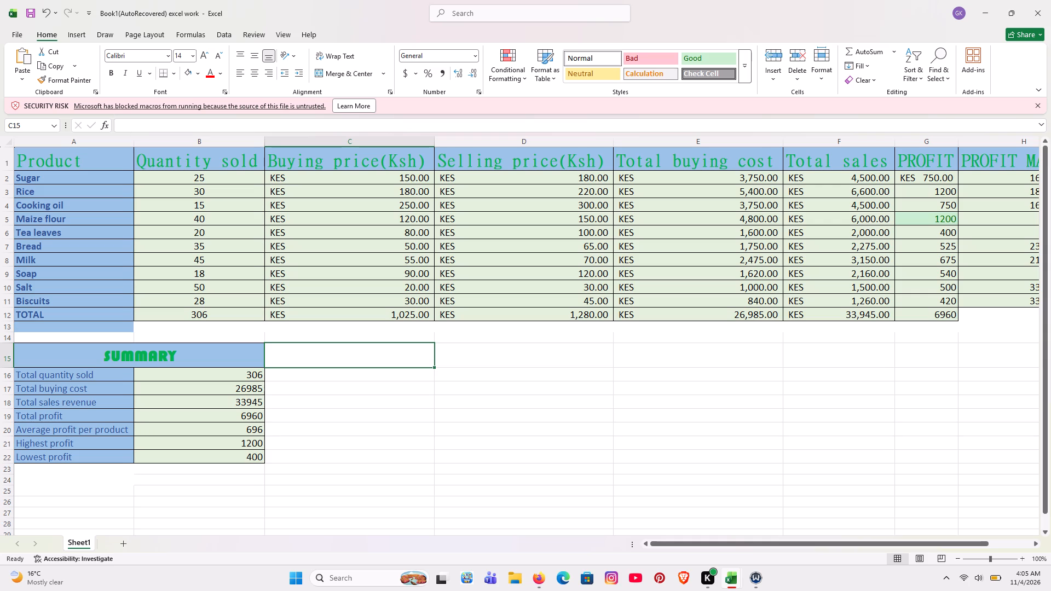
pyautogui.doubleClick(135, 140)
pyautogui.click(294, 437)
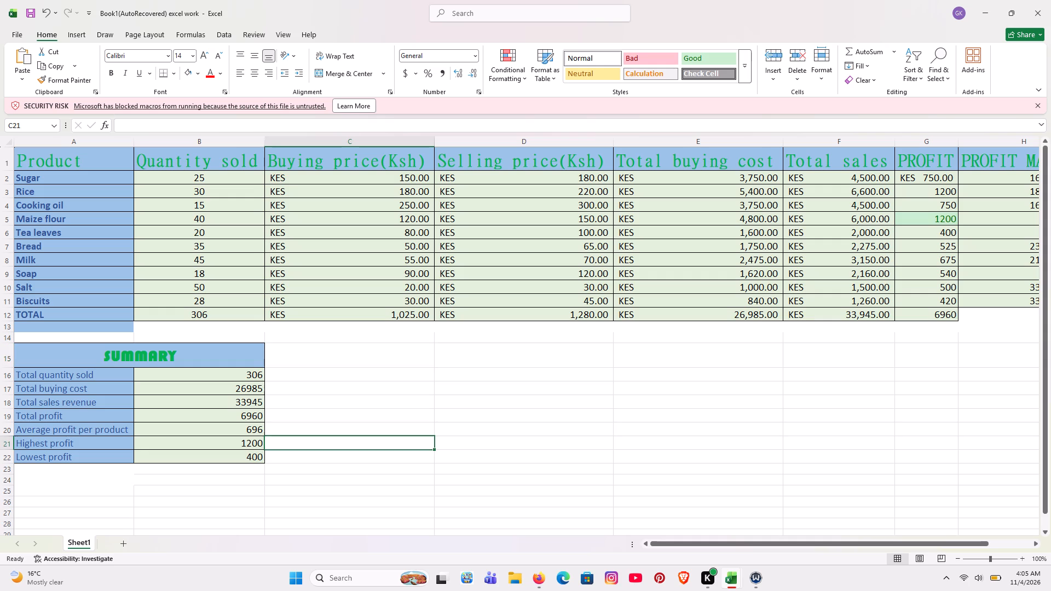
pyautogui.doubleClick(135, 142)
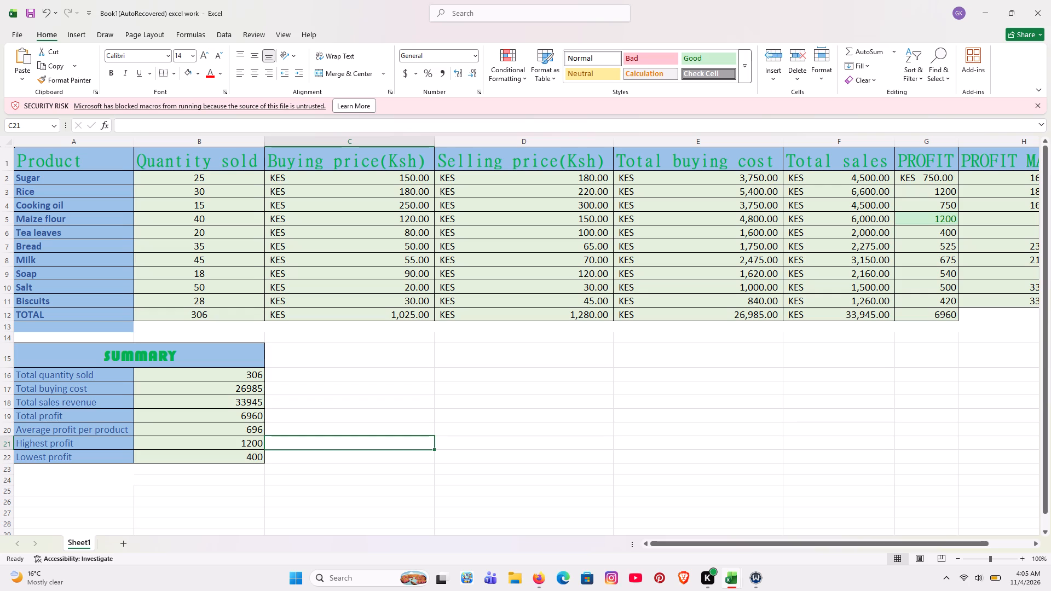
pyautogui.doubleClick(135, 142)
pyautogui.click(135, 142)
pyautogui.doubleClick(135, 142)
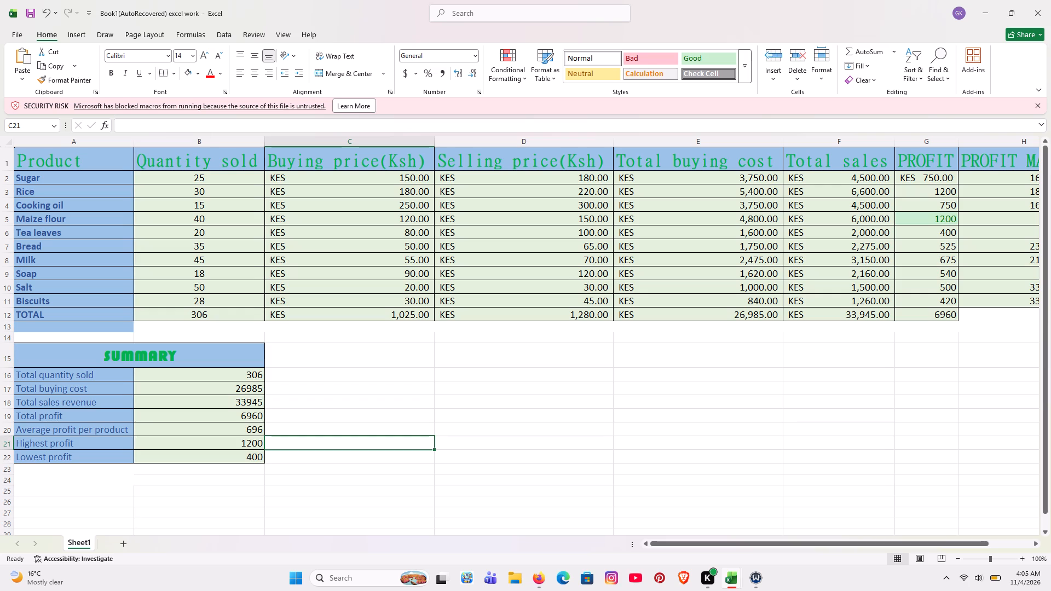
pyautogui.tripleClick(135, 142)
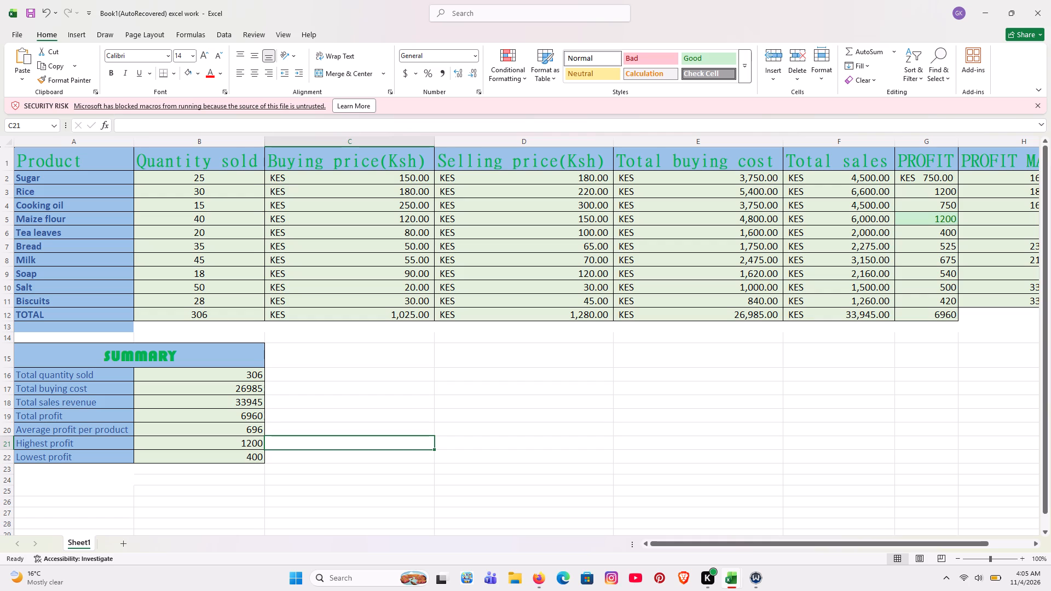
pyautogui.doubleClick(135, 142)
# AutoFit the widths of columns B to H, from Quantity sold through PROFIT MARGIN, to their contents.
pyautogui.doubleClick(266, 143)
pyautogui.doubleClick(434, 143)
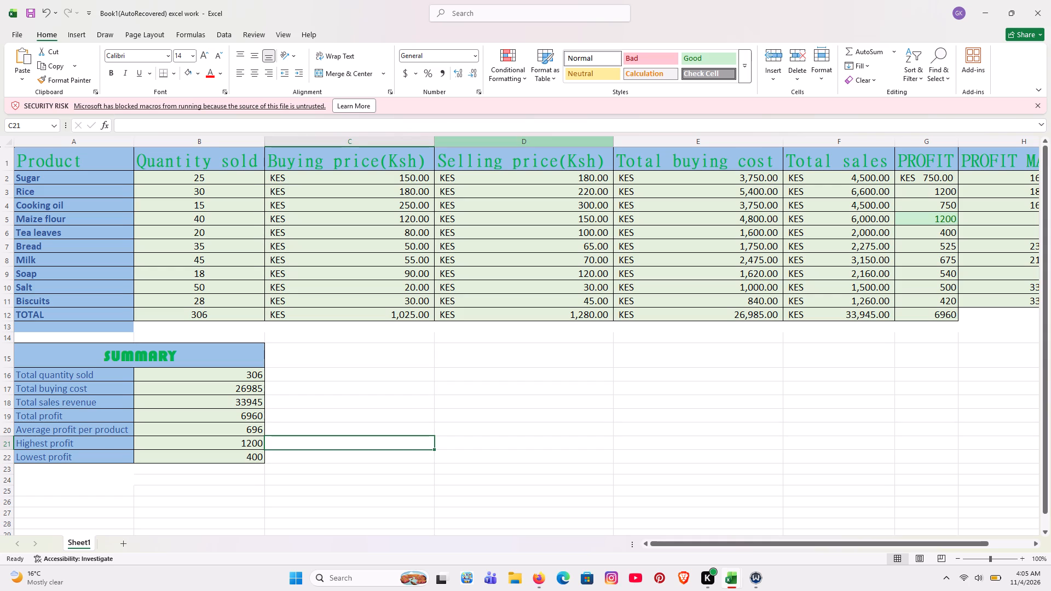
pyautogui.tripleClick(614, 144)
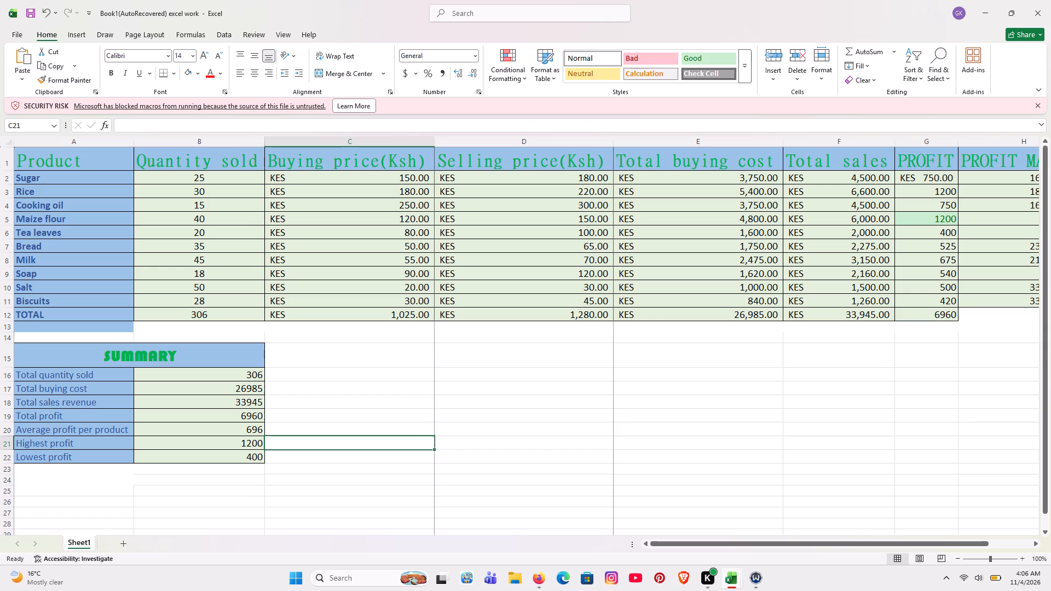
pyautogui.doubleClick(782, 141)
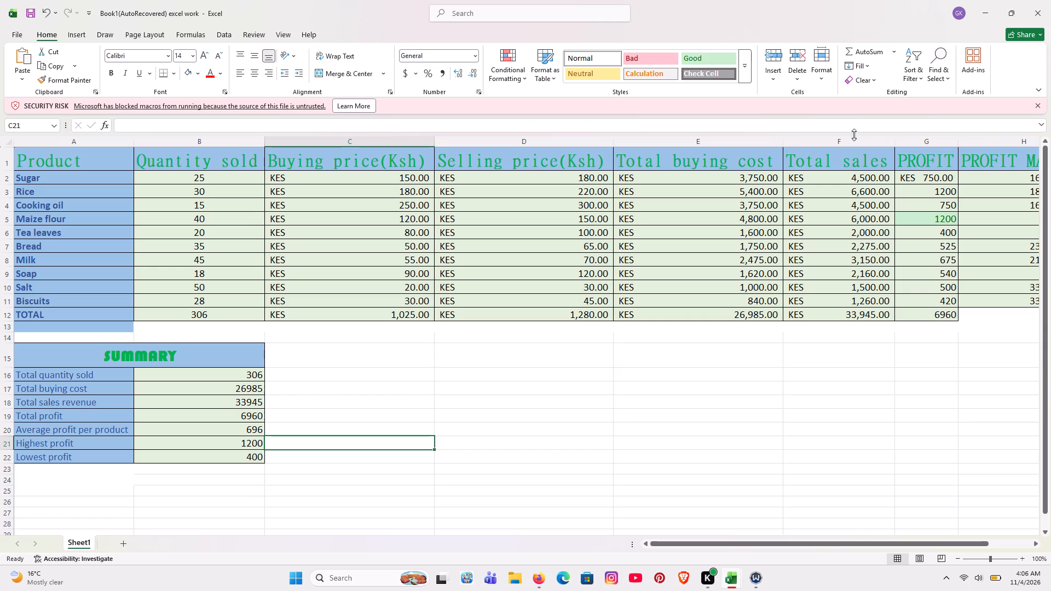
pyautogui.tripleClick(894, 144)
pyautogui.doubleClick(960, 140)
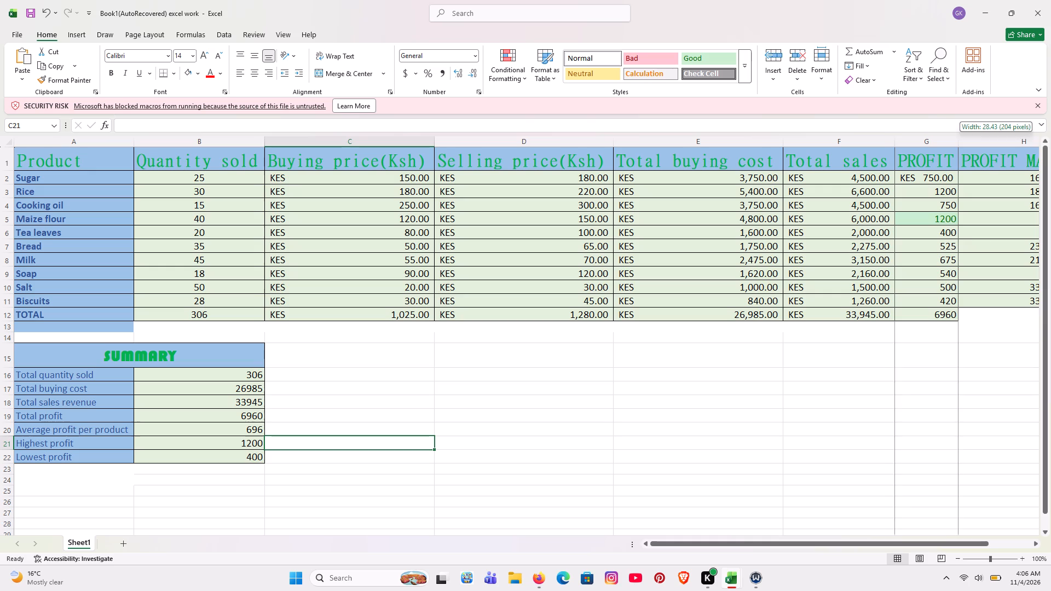
pyautogui.hscroll(-2, 960, 140)
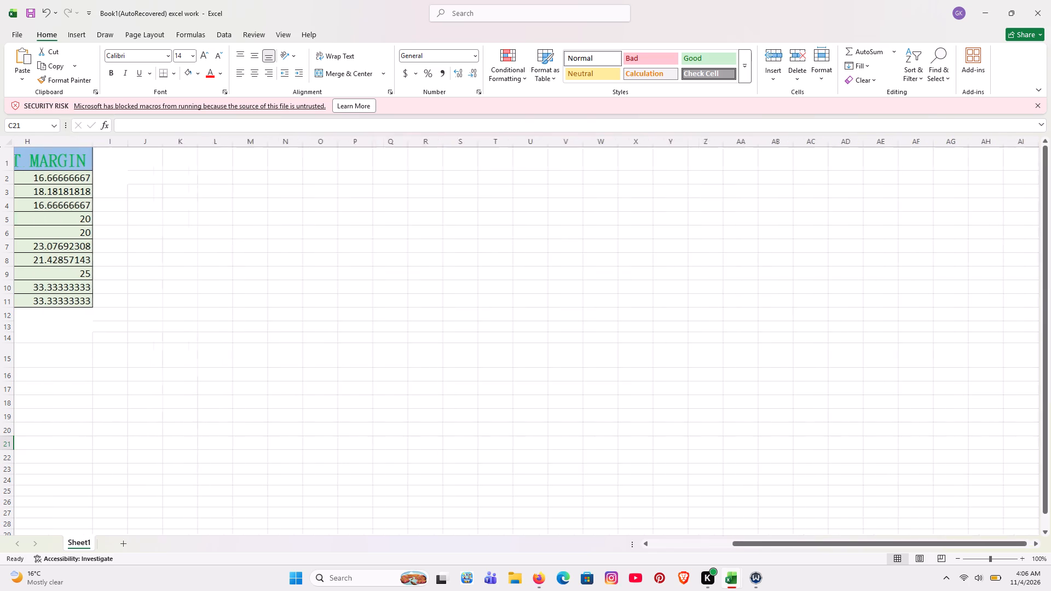
pyautogui.hscroll(-1, 960, 140)
pyautogui.hscroll(3, 960, 140)
pyautogui.hscroll(-1, 960, 140)
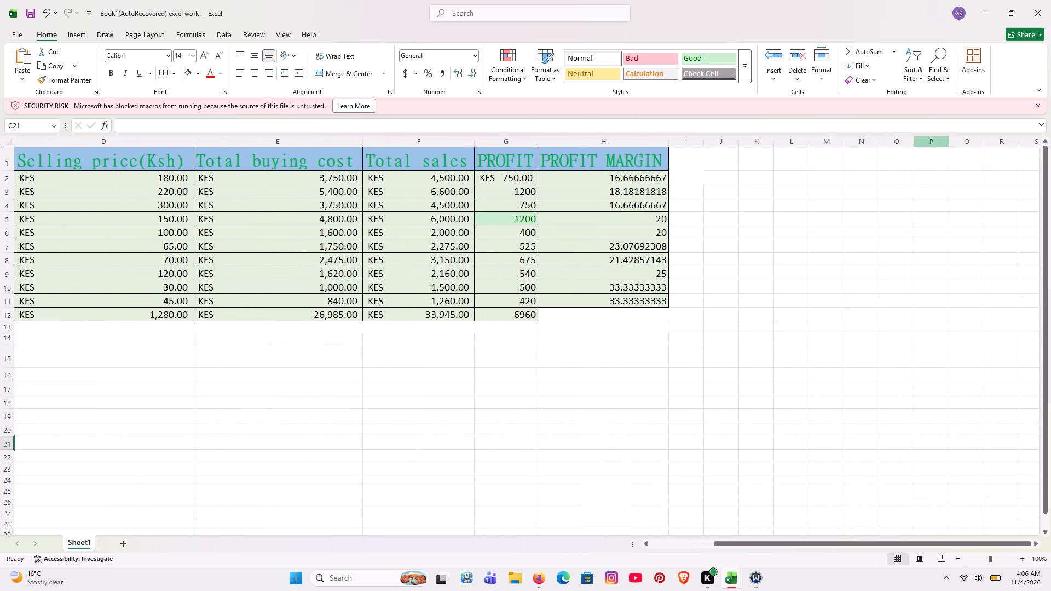
pyautogui.doubleClick(667, 143)
pyautogui.click(665, 158)
pyautogui.click(661, 158)
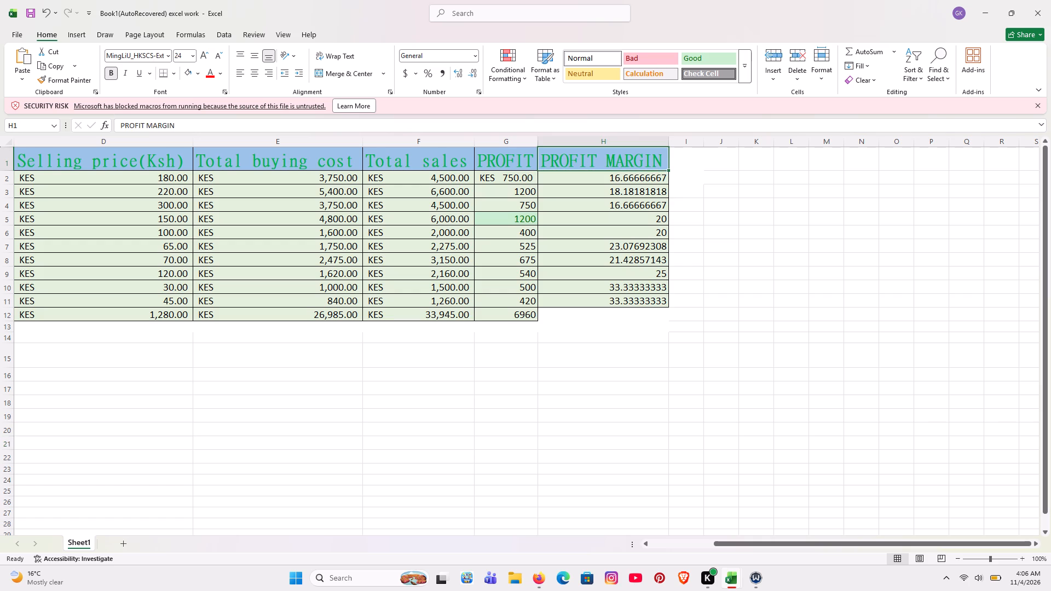
# Retype the header in cell H1 in sentence case as "Profit margin".
pyautogui.doubleClick(661, 158)
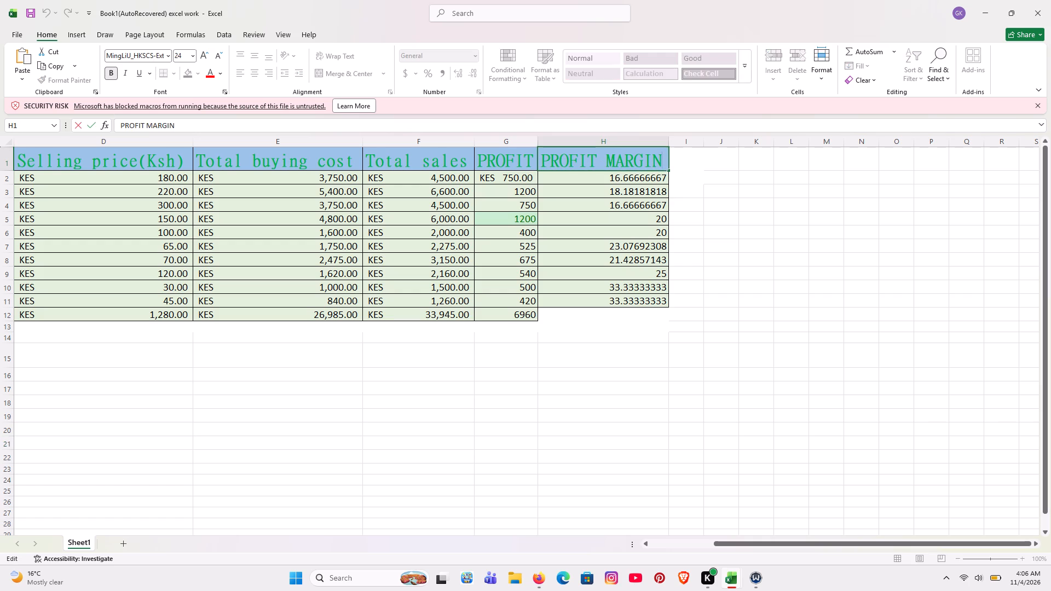
pyautogui.press('BackSpace')
pyautogui.press('BackSpace')
pyautogui.press('BackSpace')
pyautogui.press('BackSpace')
pyautogui.press('BackSpace')
pyautogui.press('BackSpace')
pyautogui.press('BackSpace')
pyautogui.press('BackSpace')
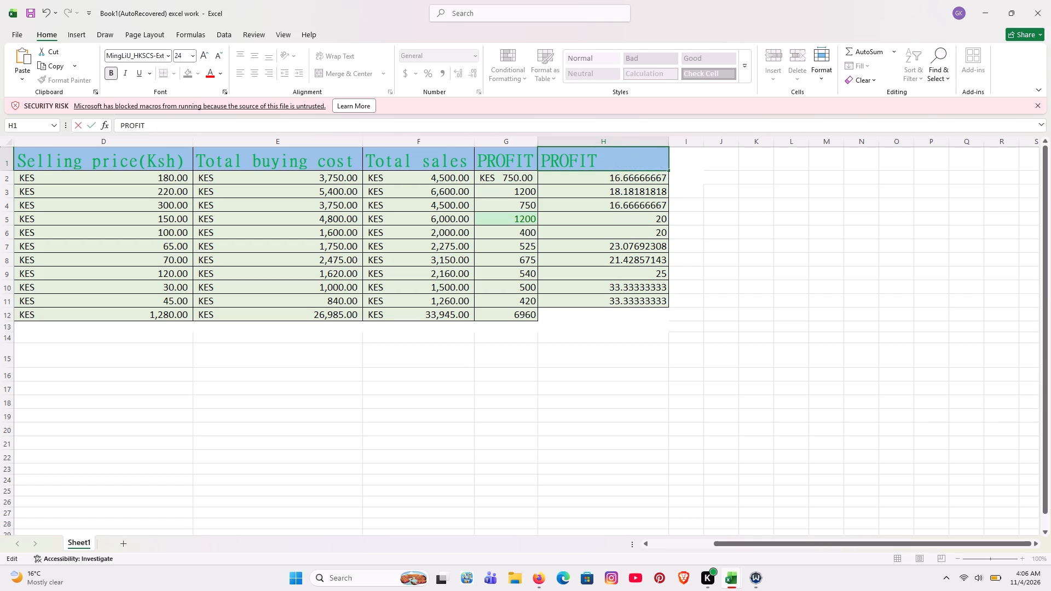
pyautogui.press('BackSpace')
pyautogui.press('BackSpace')
pyautogui.press('BackSpace')
pyautogui.press('BackSpace')
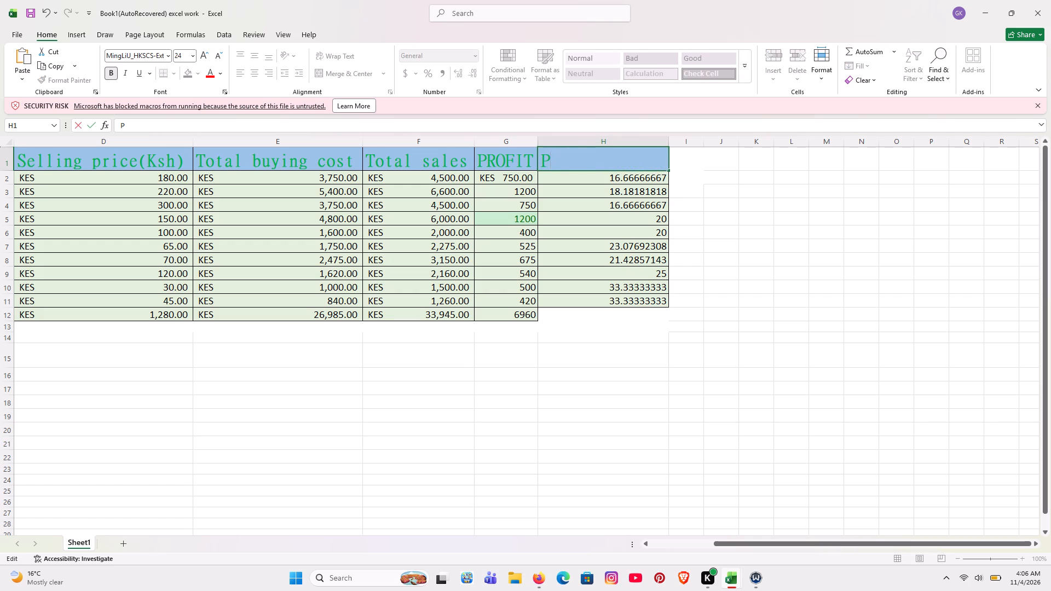
pyautogui.press('r')
pyautogui.press('BackSpace')
pyautogui.write('rofit')
pyautogui.press('space')
pyautogui.write('ma')
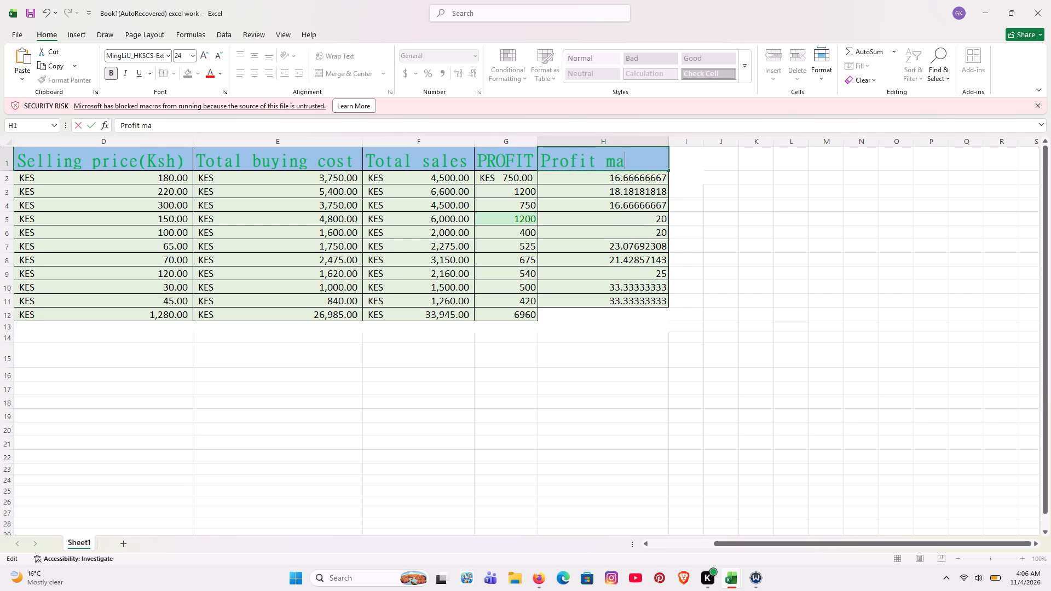
pyautogui.write('rgin')
# Retype the header in cell G1 in sentence case as "Profit".
pyautogui.click(534, 160)
pyautogui.doubleClick(533, 163)
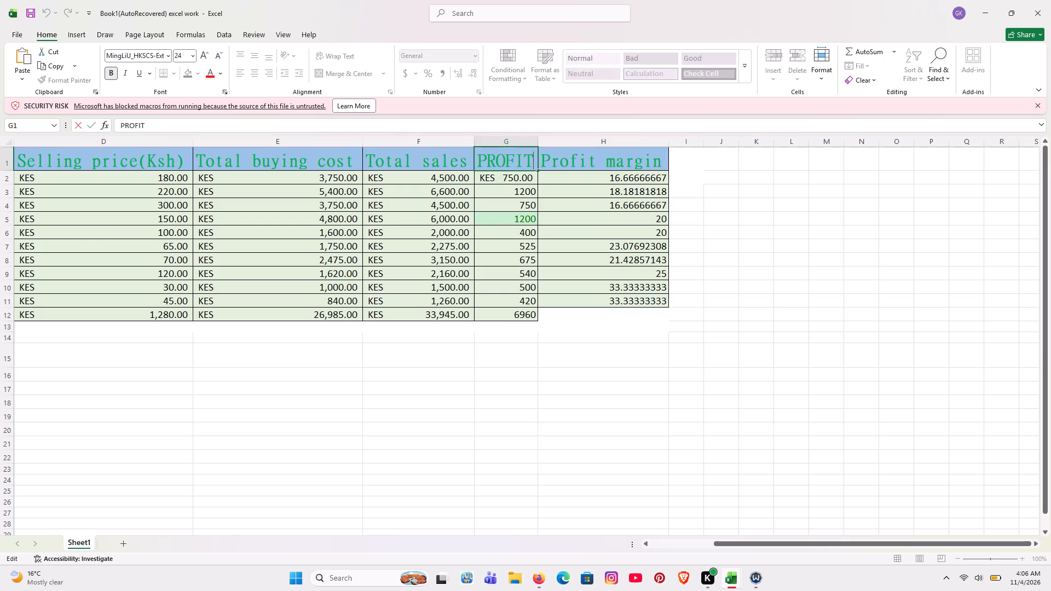
pyautogui.press('BackSpace')
pyautogui.press('BackSpace')
pyautogui.press('BackSpace')
pyautogui.press('BackSpace')
pyautogui.press('BackSpace')
pyautogui.write('rofit')
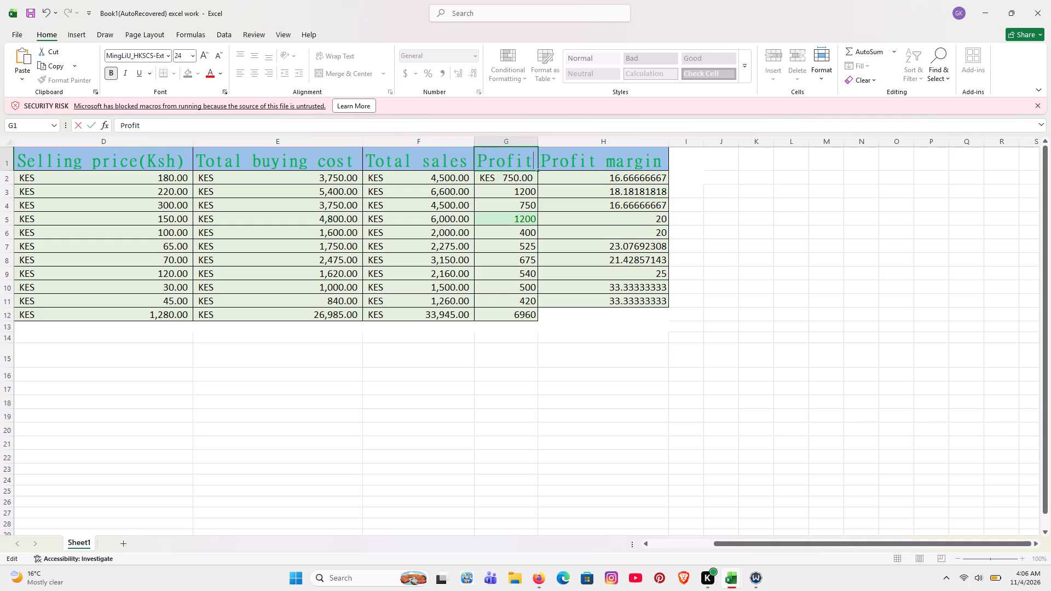
pyautogui.click(566, 366)
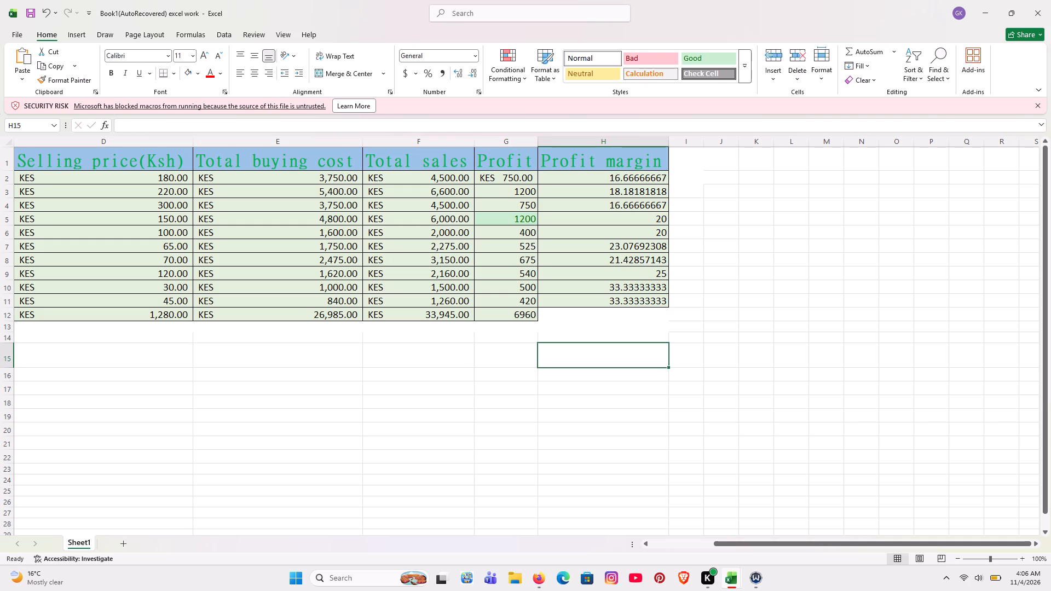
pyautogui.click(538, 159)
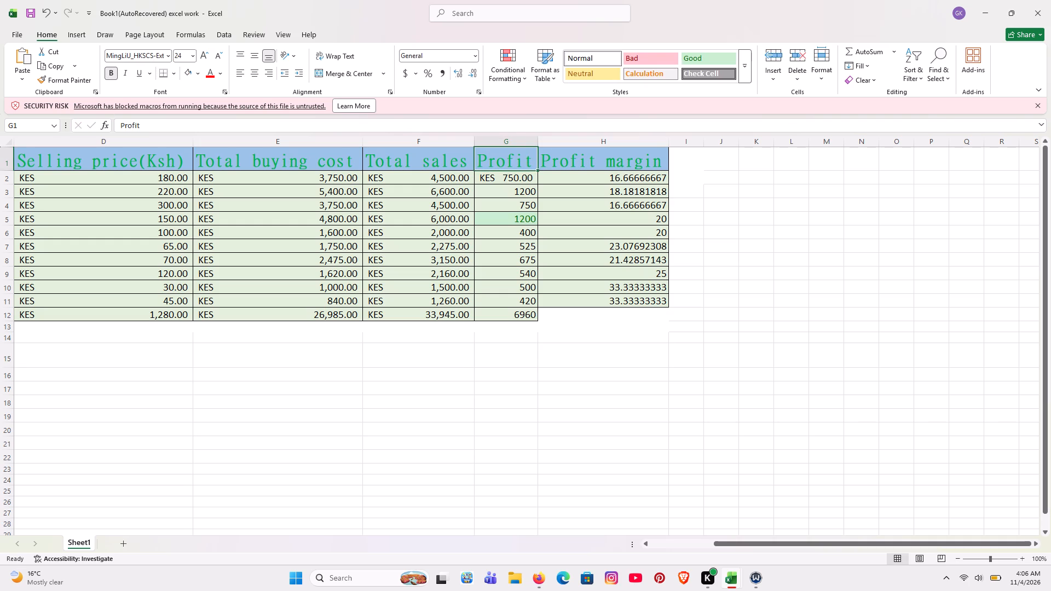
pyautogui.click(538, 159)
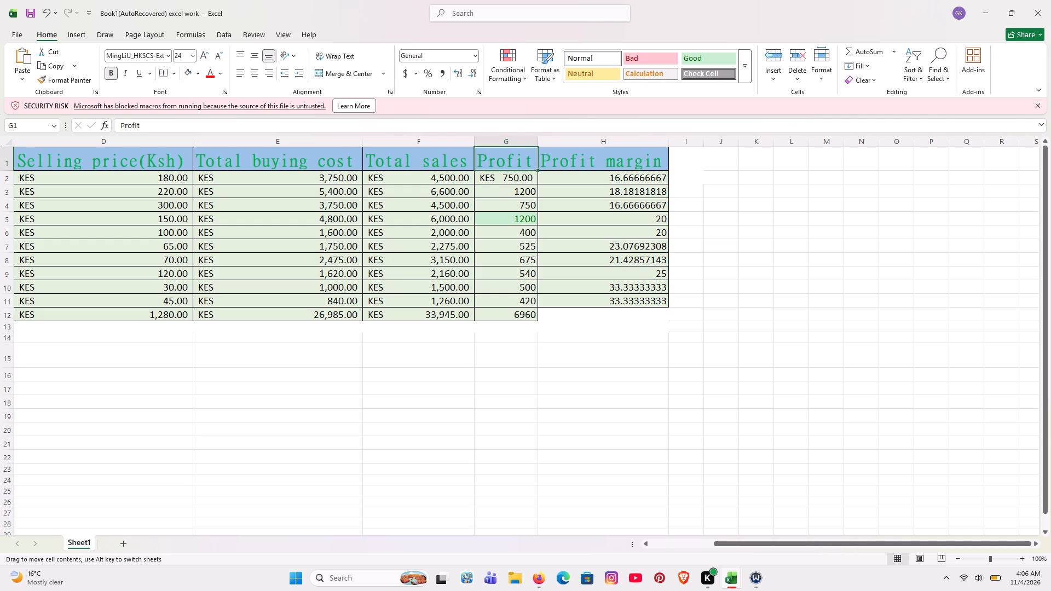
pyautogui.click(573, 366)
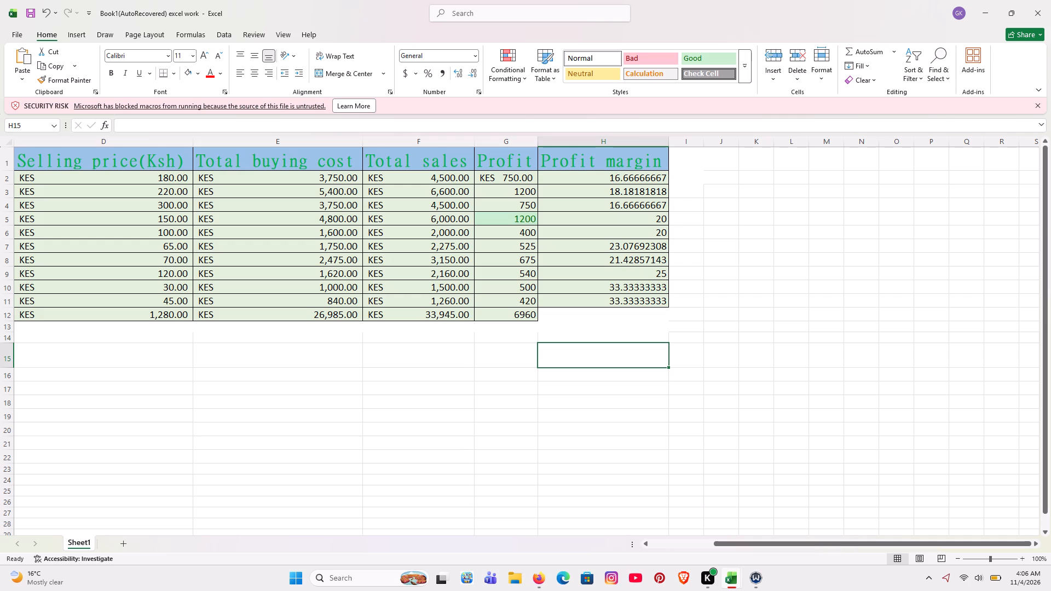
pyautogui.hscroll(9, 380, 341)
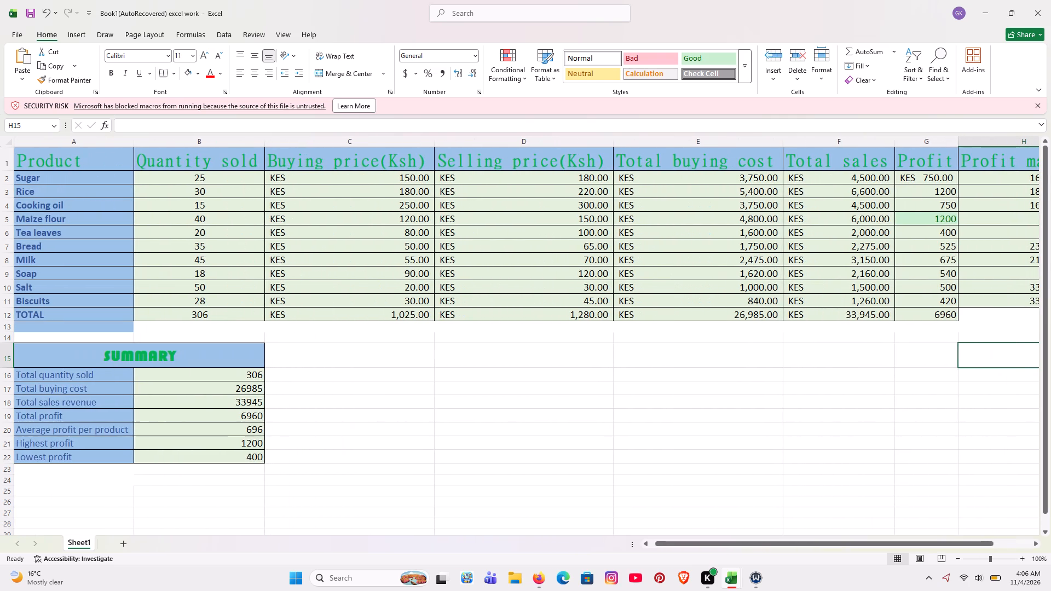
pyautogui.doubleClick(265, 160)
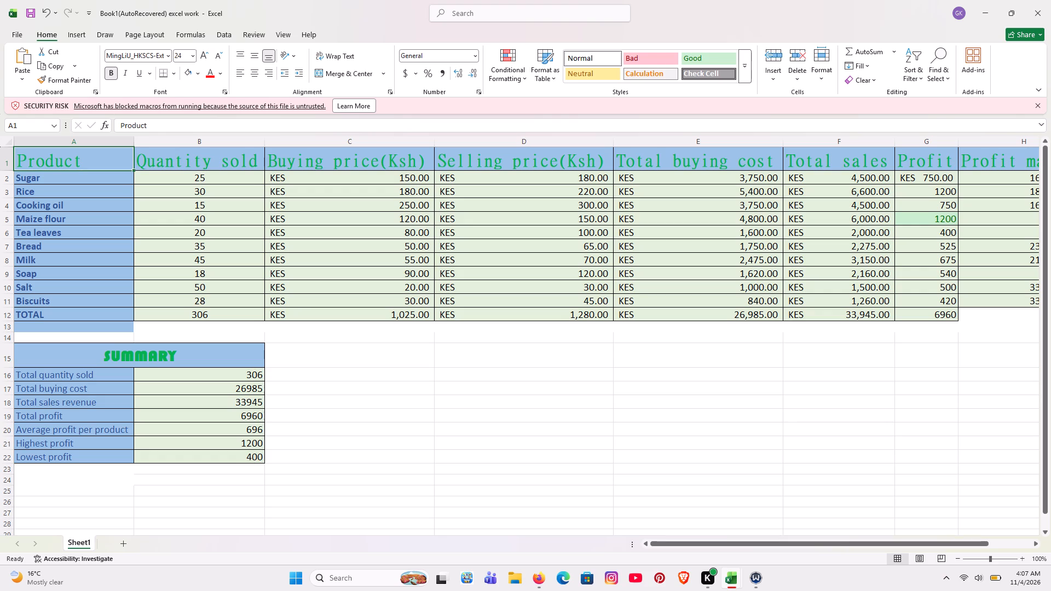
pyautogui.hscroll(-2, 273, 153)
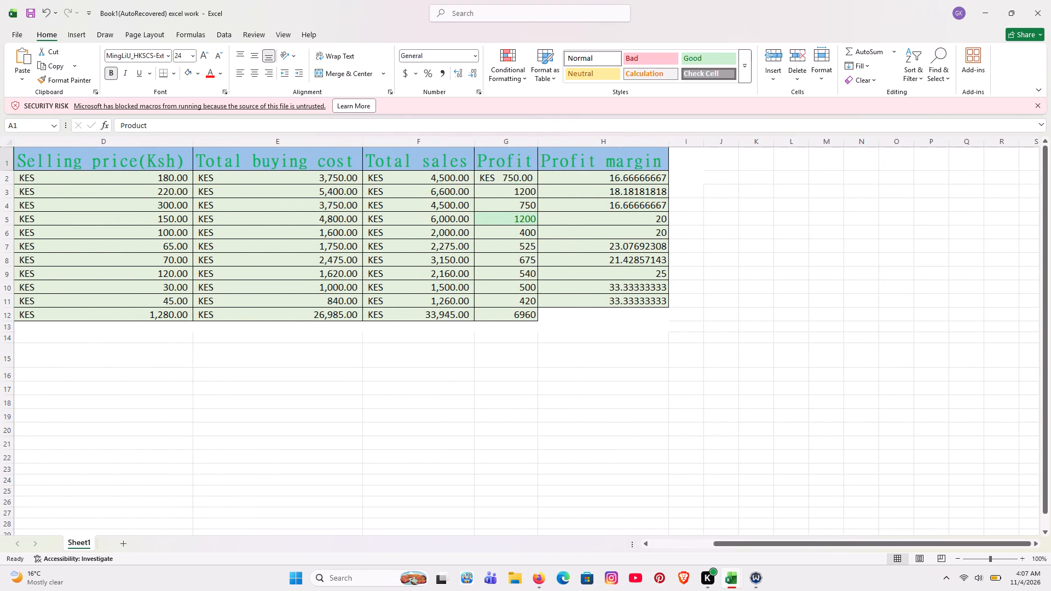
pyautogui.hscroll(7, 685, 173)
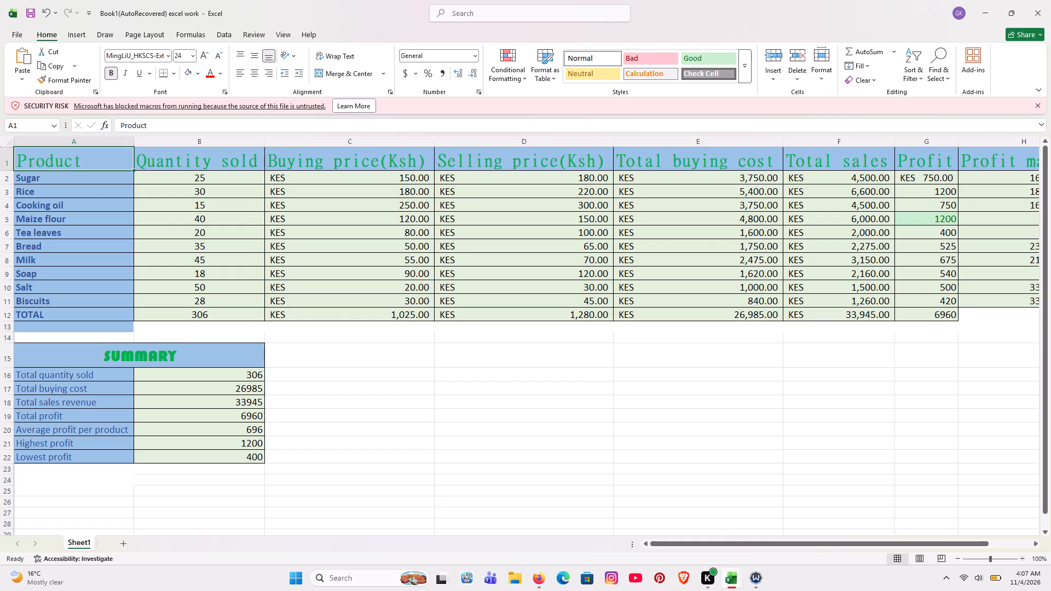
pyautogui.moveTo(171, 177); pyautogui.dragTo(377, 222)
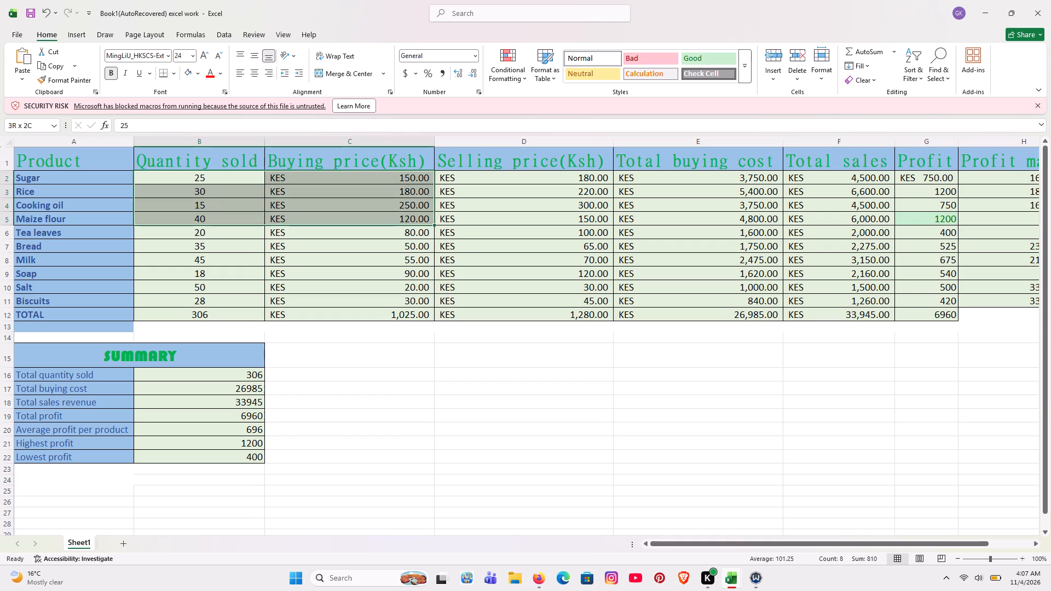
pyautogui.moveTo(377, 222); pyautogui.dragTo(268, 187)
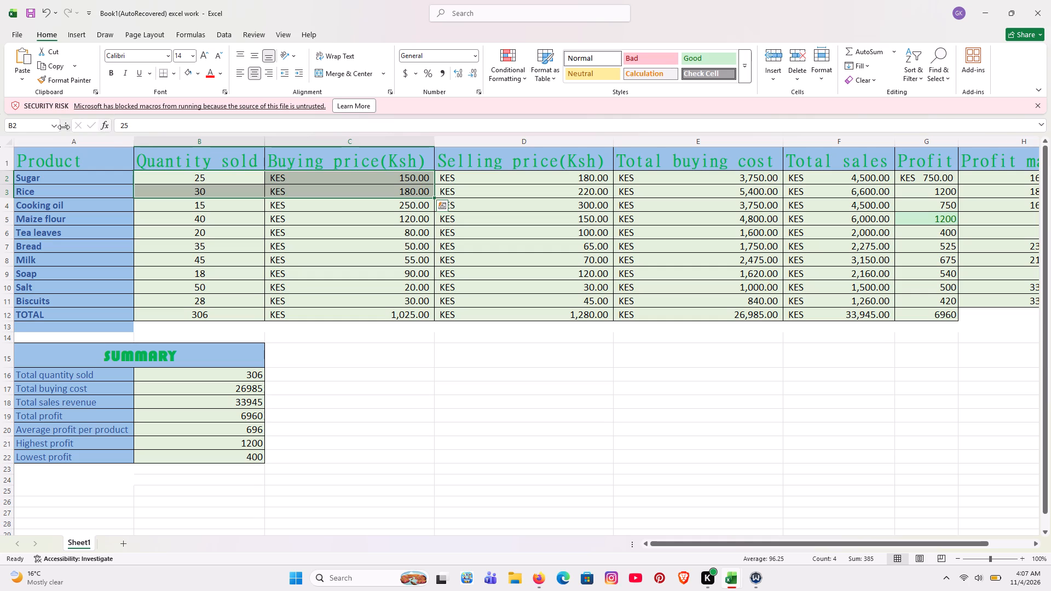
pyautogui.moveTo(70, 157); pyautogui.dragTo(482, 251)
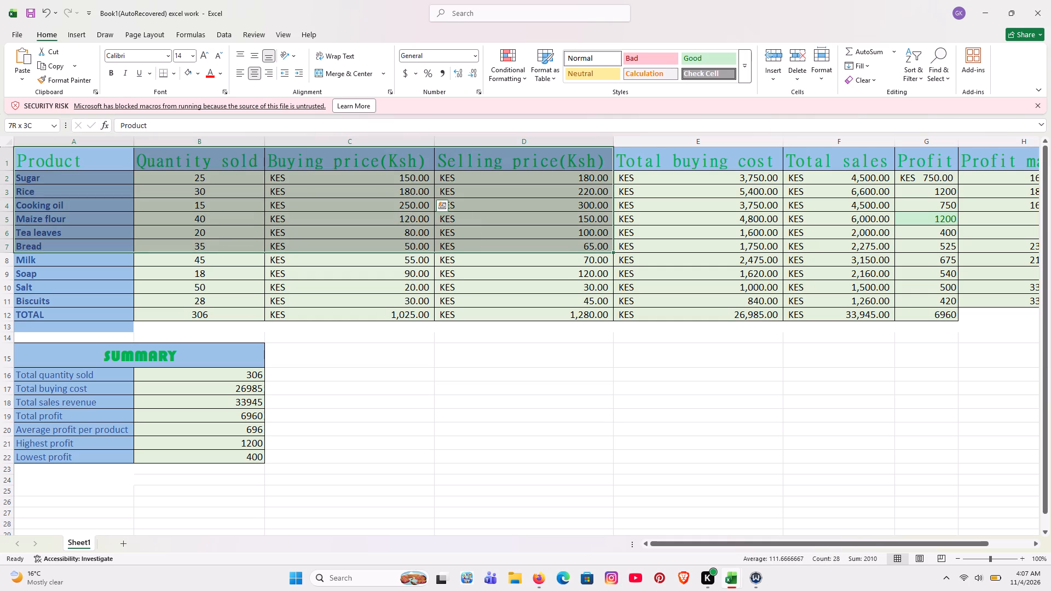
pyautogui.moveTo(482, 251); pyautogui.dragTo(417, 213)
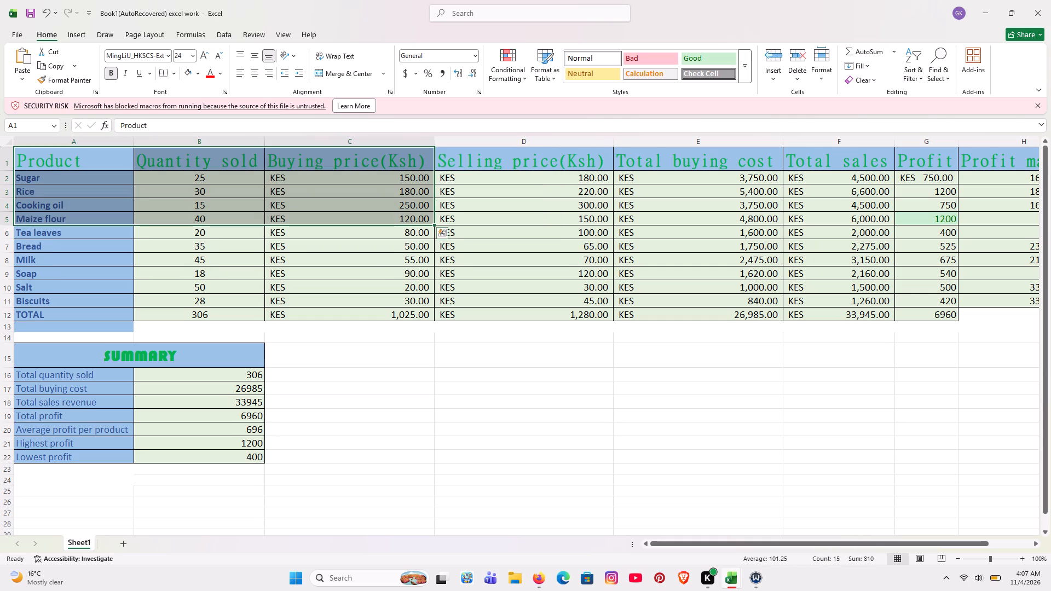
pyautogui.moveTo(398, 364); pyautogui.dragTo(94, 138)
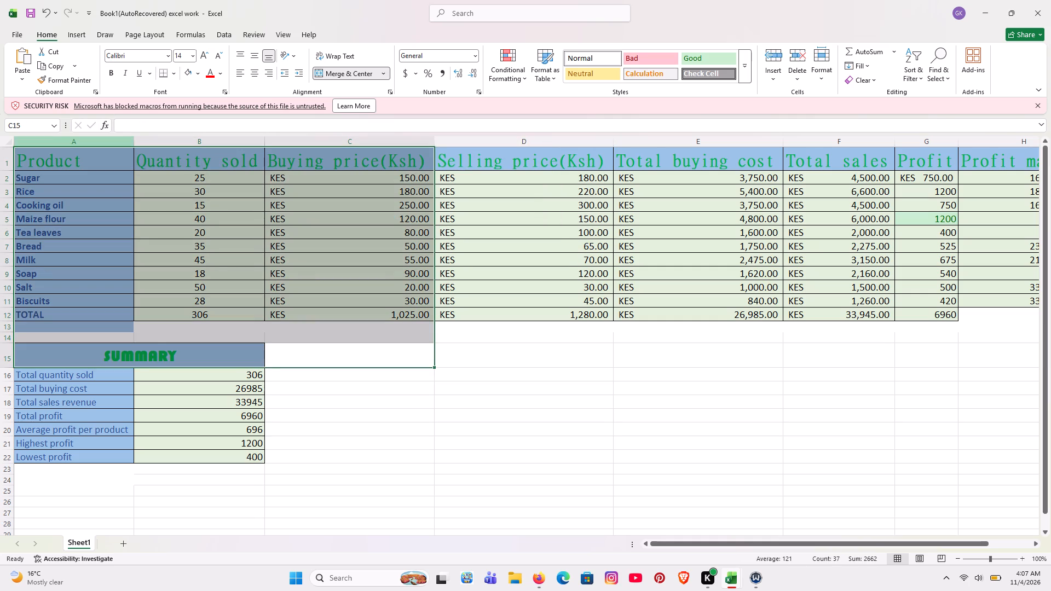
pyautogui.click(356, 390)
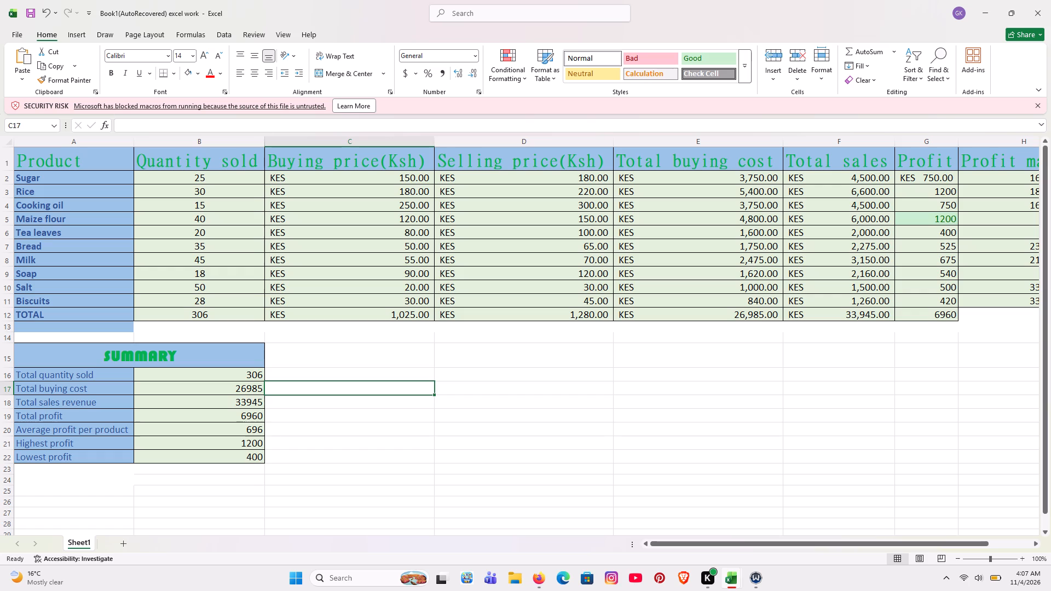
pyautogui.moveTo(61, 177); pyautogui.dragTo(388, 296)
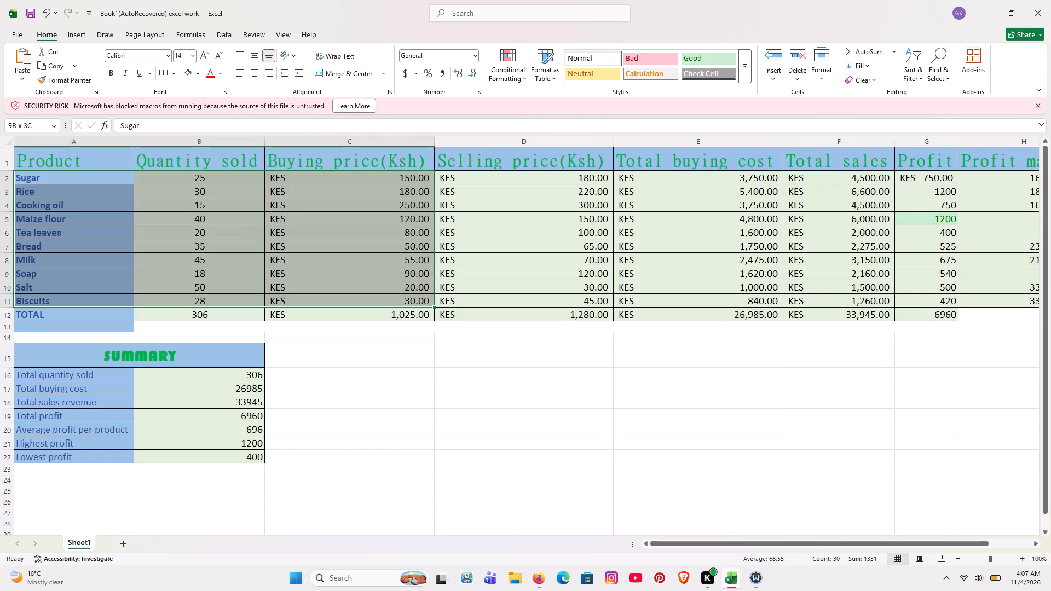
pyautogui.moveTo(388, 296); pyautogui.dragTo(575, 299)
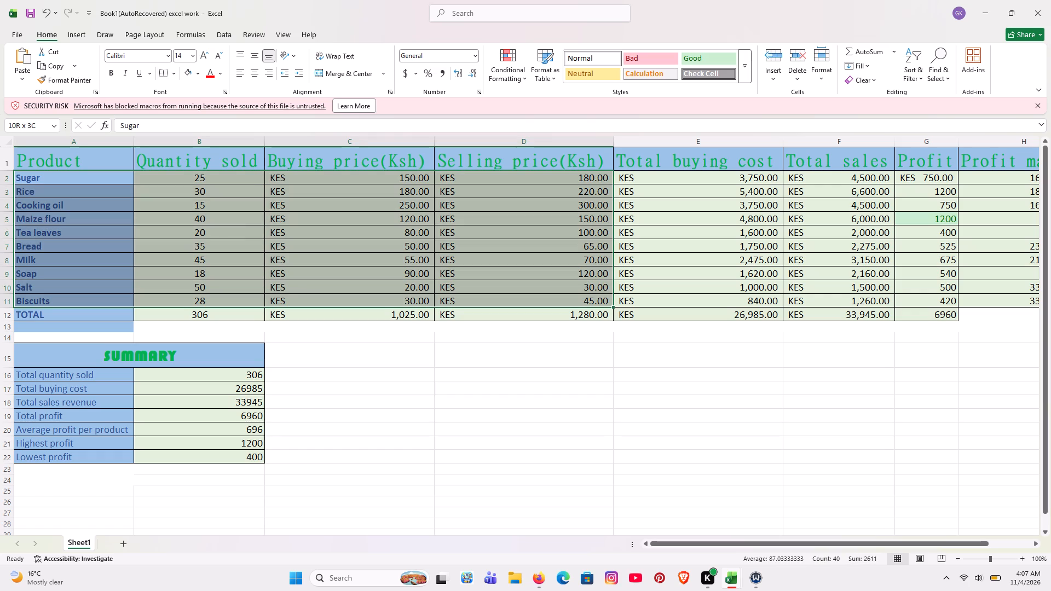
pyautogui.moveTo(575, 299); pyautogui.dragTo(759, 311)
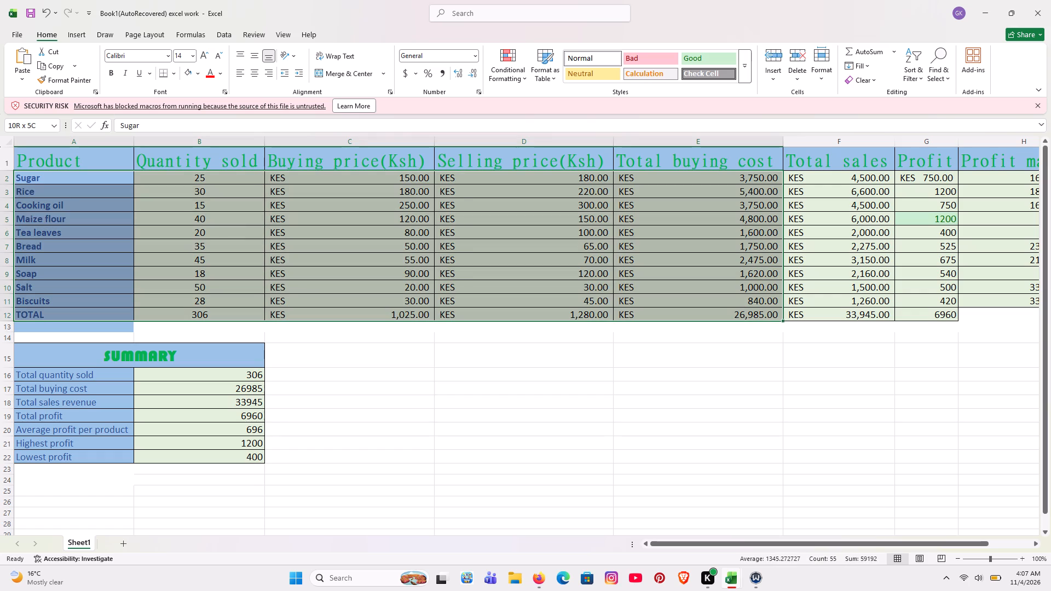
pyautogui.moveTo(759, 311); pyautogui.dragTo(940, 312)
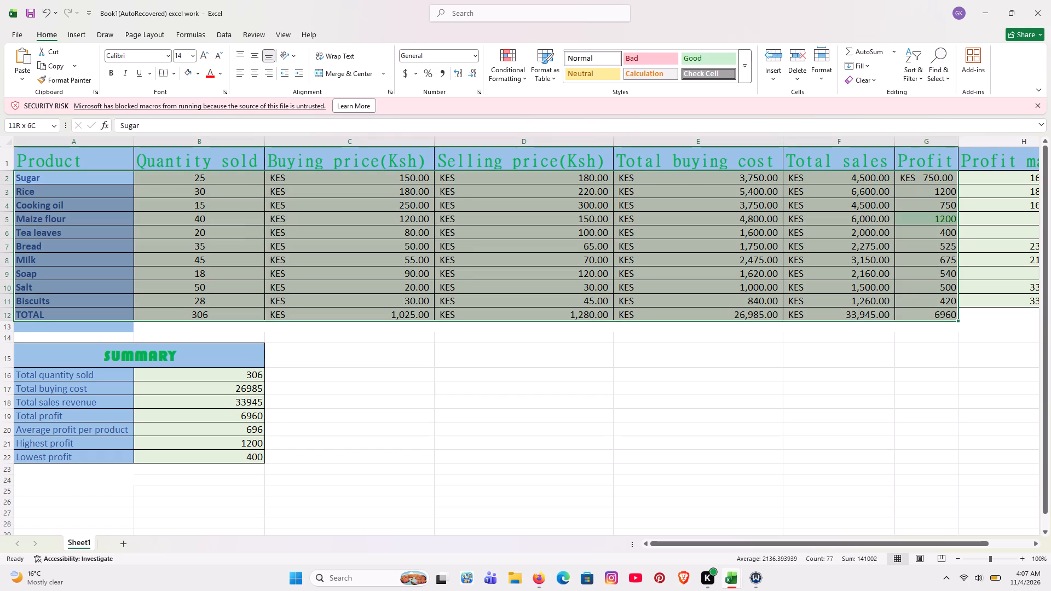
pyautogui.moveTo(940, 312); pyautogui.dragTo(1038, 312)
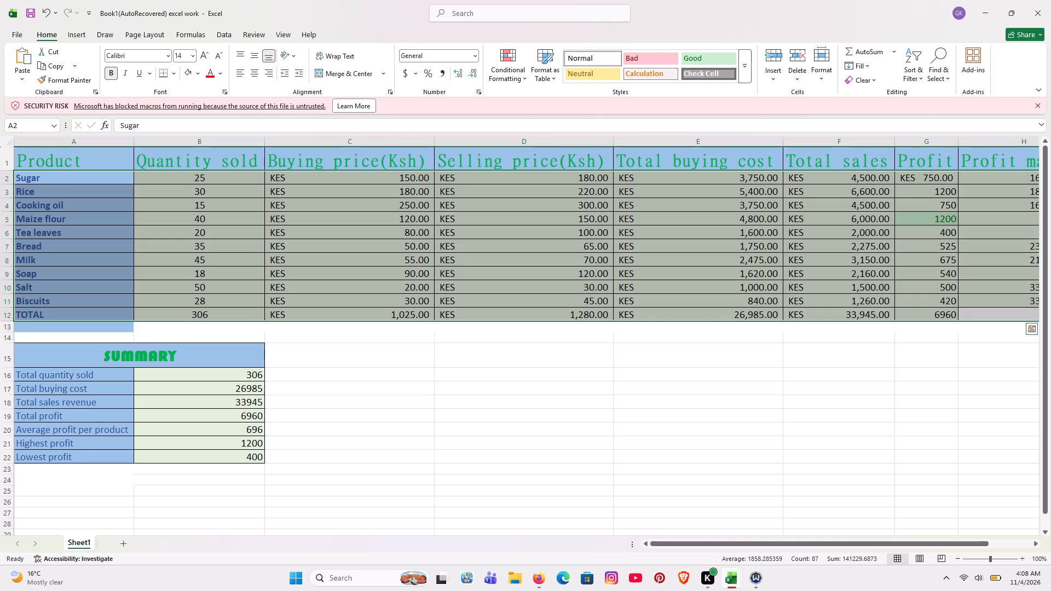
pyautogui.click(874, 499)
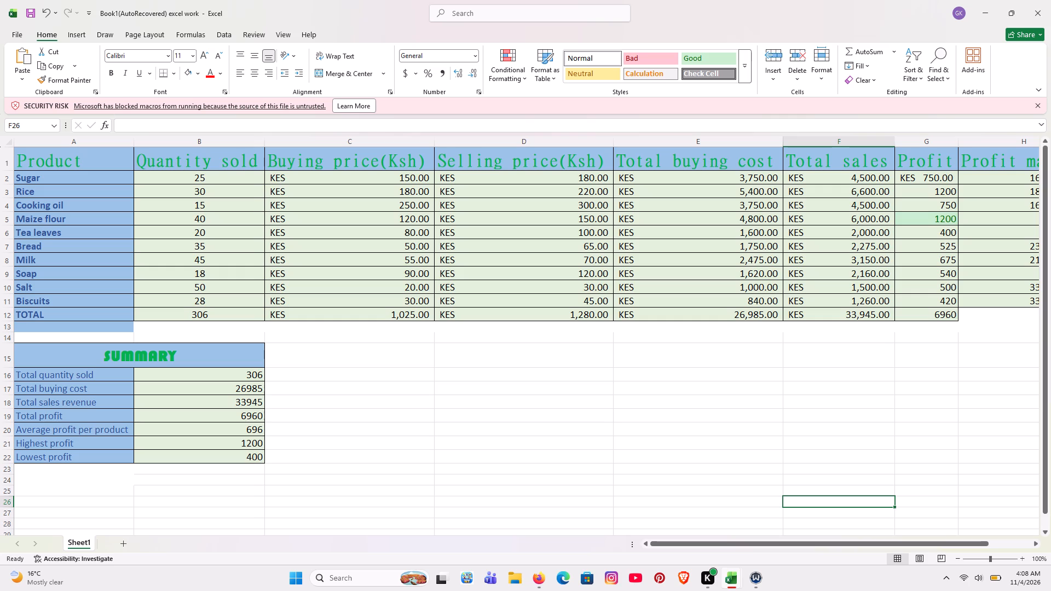
# Open the Sort settings for the whole sales table, A1:H12, from the Product column through Profit margin.
pyautogui.moveTo(45, 150); pyautogui.dragTo(376, 316)
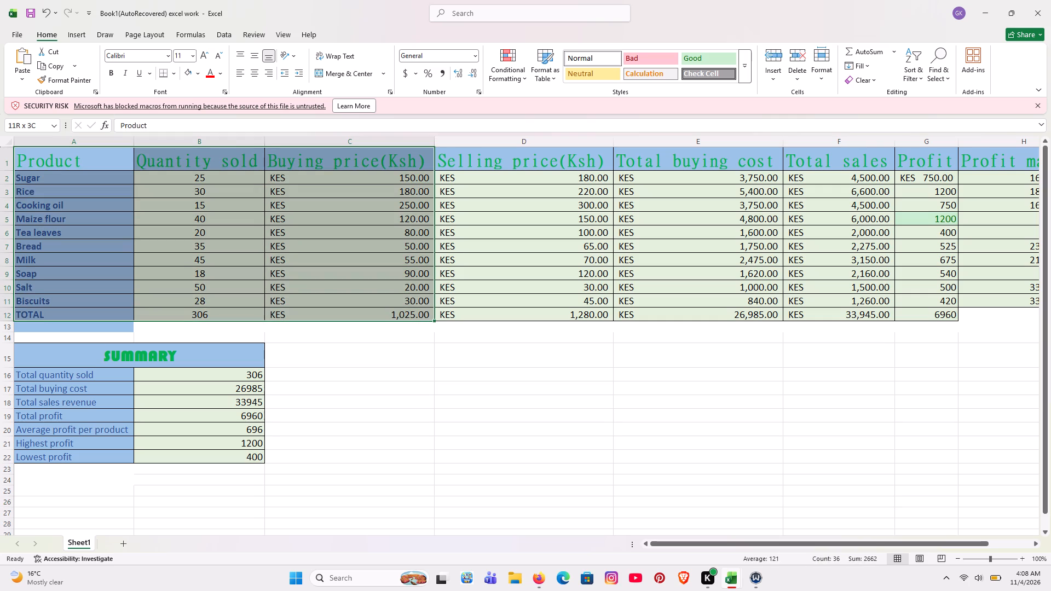
pyautogui.moveTo(376, 316); pyautogui.dragTo(558, 319)
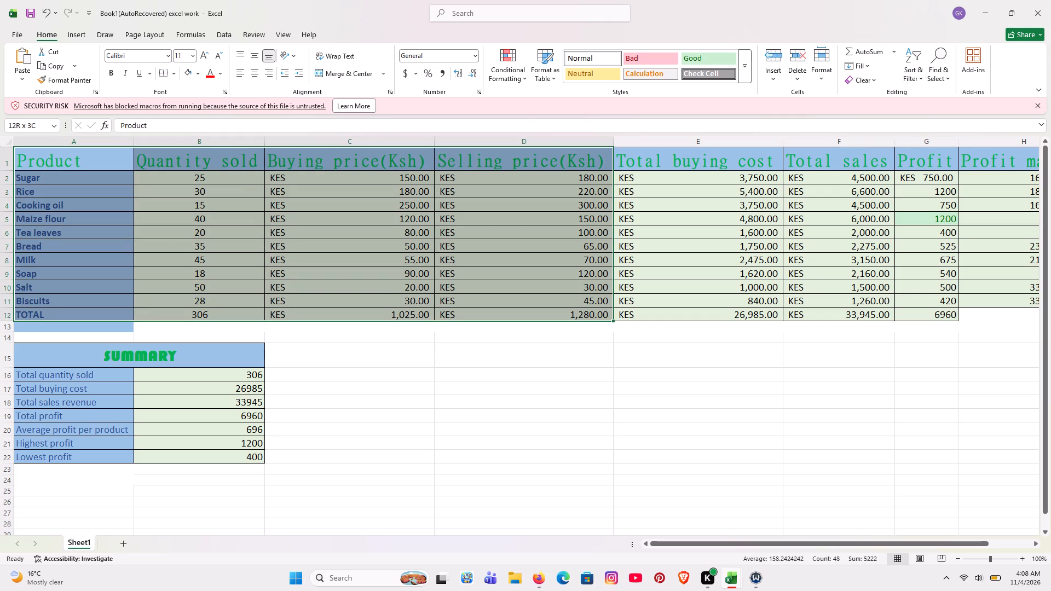
pyautogui.moveTo(558, 319); pyautogui.dragTo(736, 319)
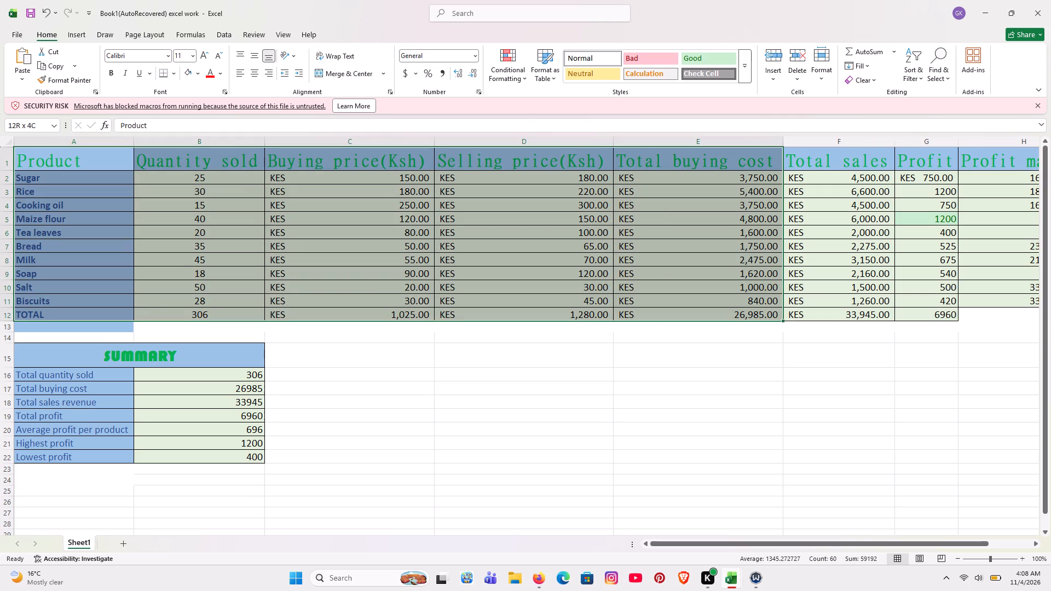
pyautogui.moveTo(736, 319); pyautogui.dragTo(920, 319)
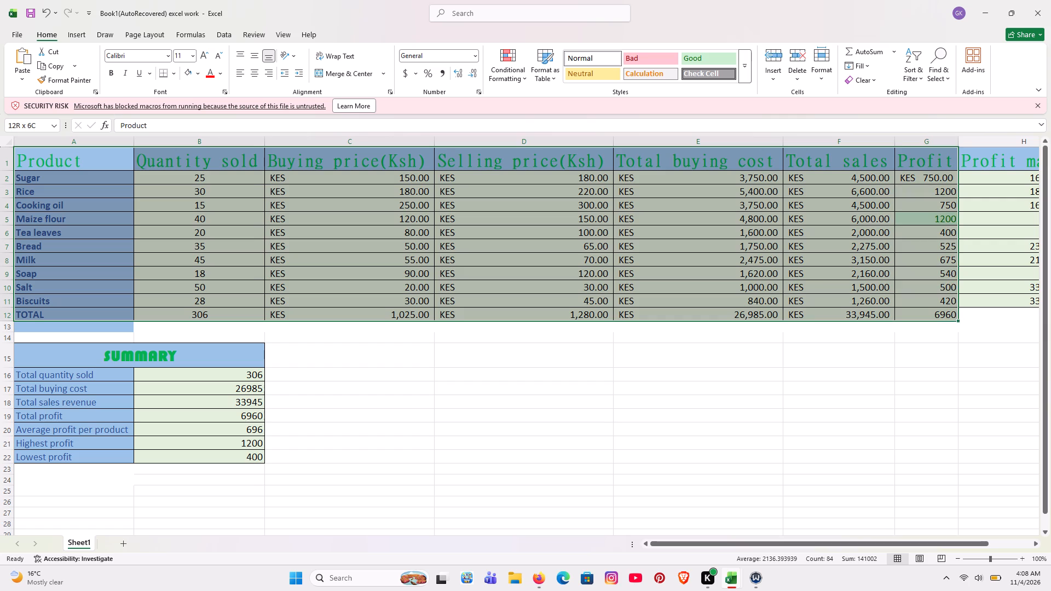
pyautogui.moveTo(920, 319); pyautogui.dragTo(1050, 318)
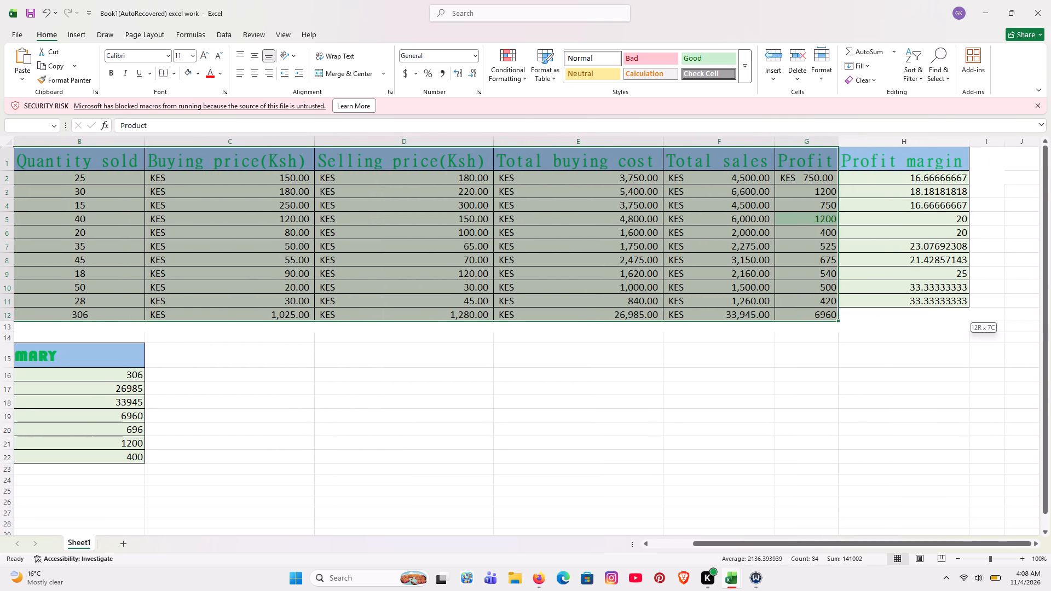
pyautogui.moveTo(1050, 318); pyautogui.dragTo(971, 309)
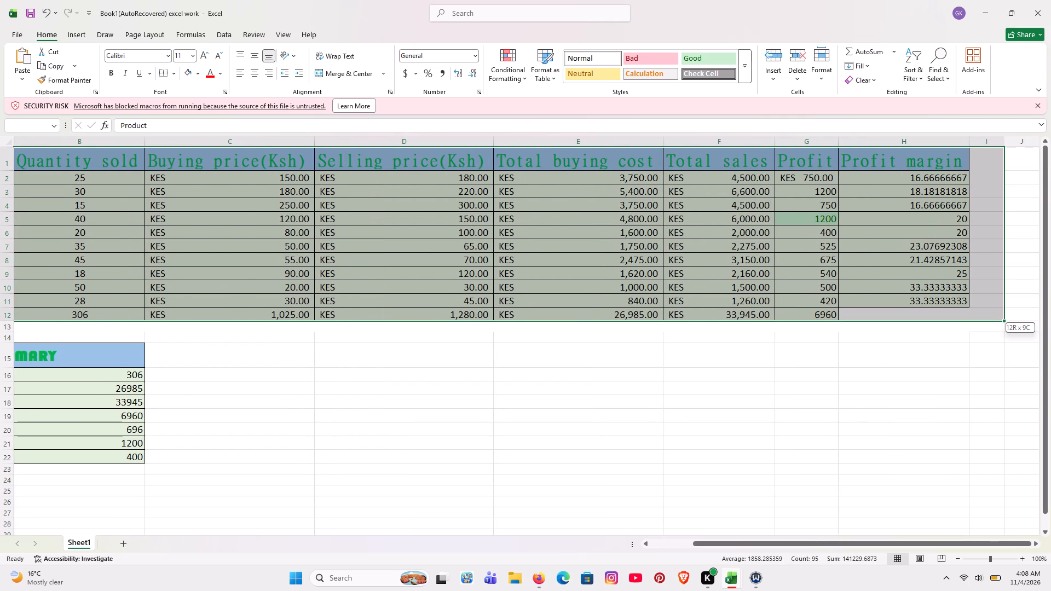
pyautogui.moveTo(971, 309); pyautogui.dragTo(963, 313)
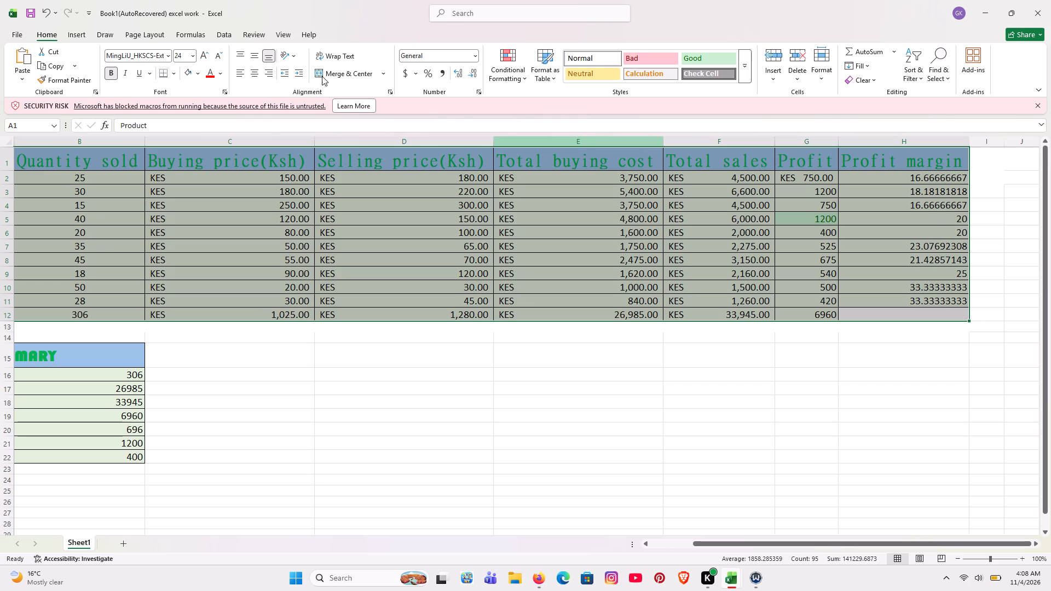
pyautogui.click(228, 31)
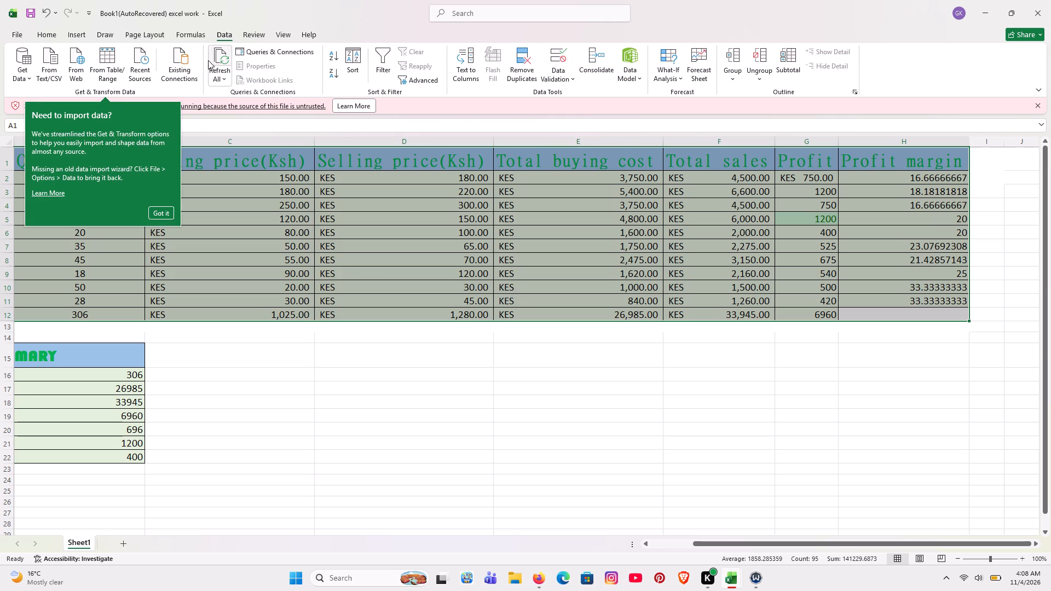
pyautogui.click(166, 205)
pyautogui.click(161, 217)
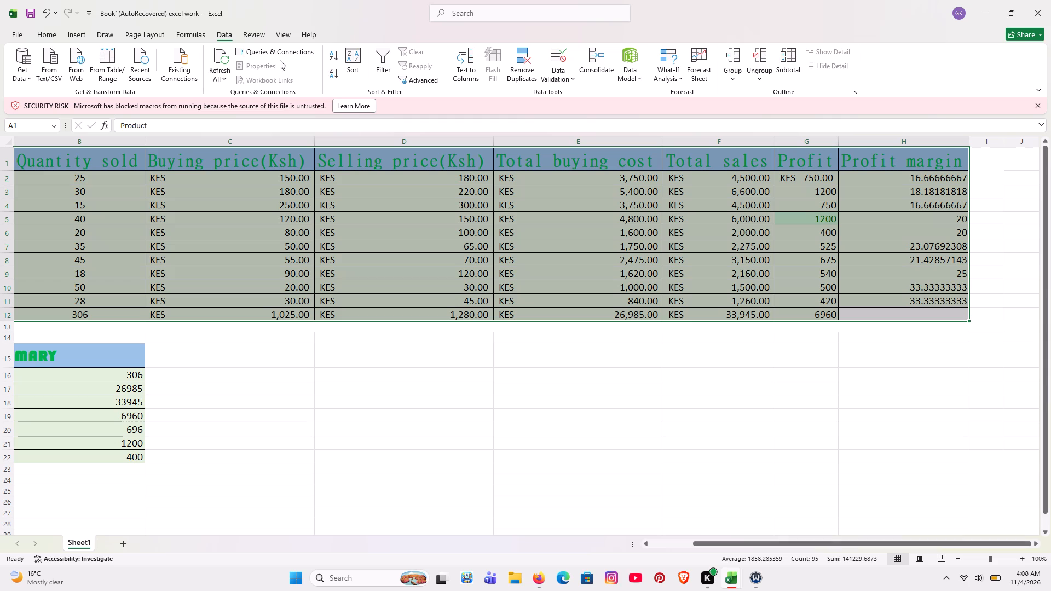
pyautogui.click(355, 69)
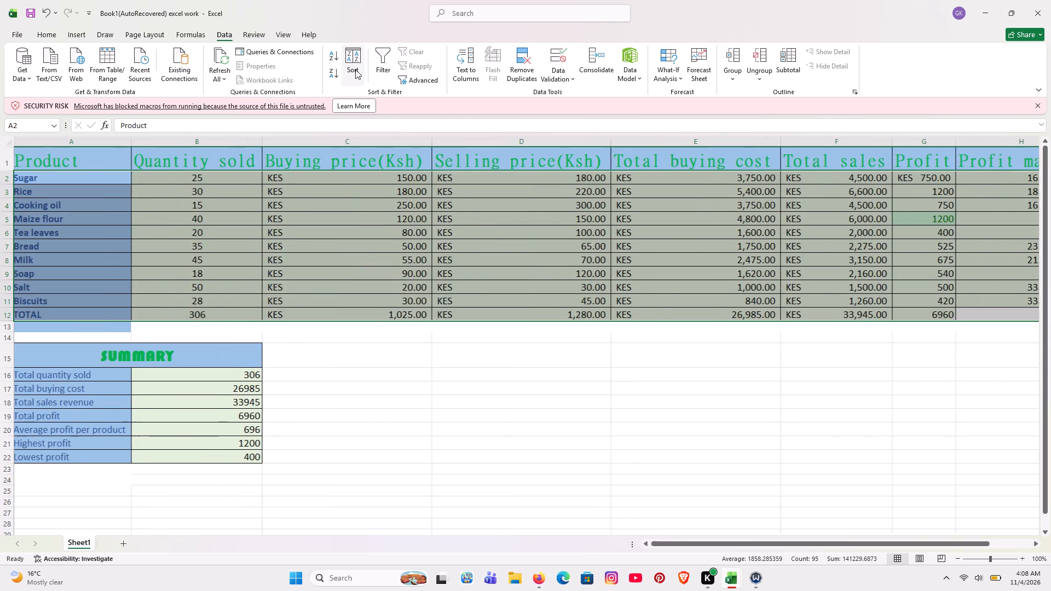
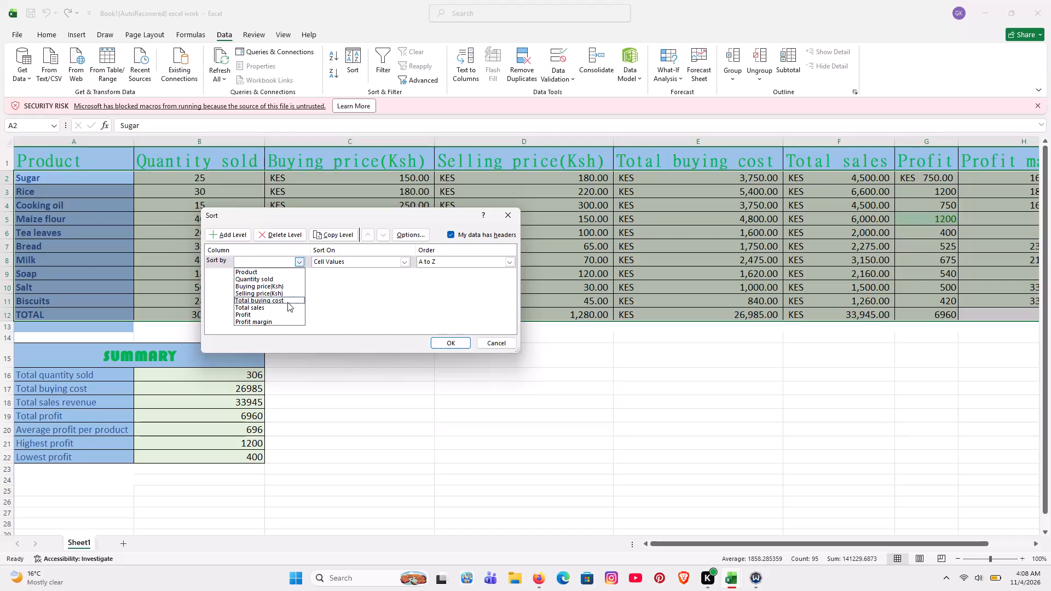
# Sort the sales table by Profit on cell values, ordered Largest to Smallest.
pyautogui.click(283, 314)
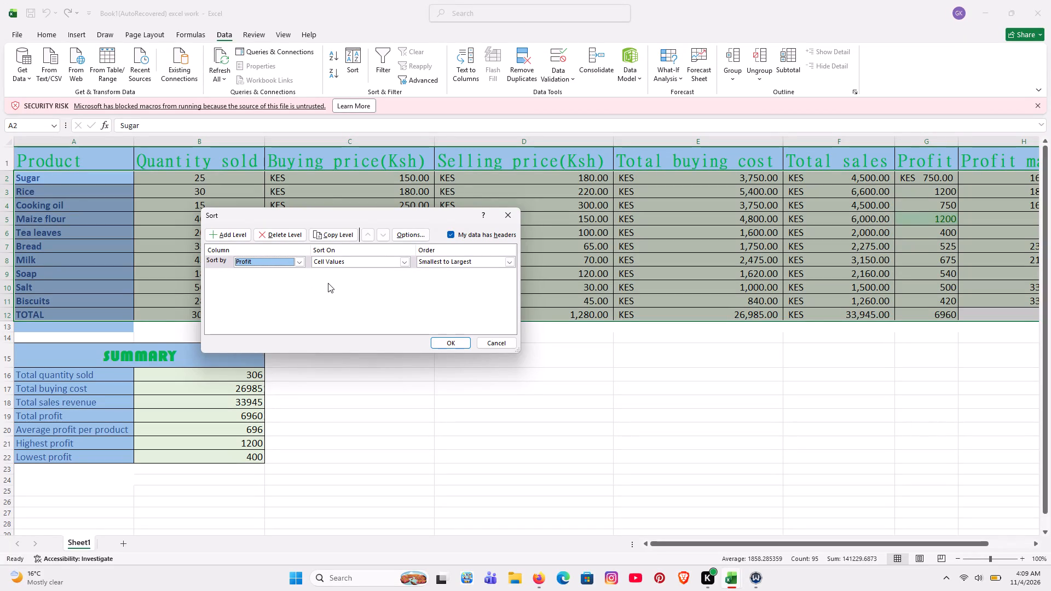
pyautogui.click(402, 263)
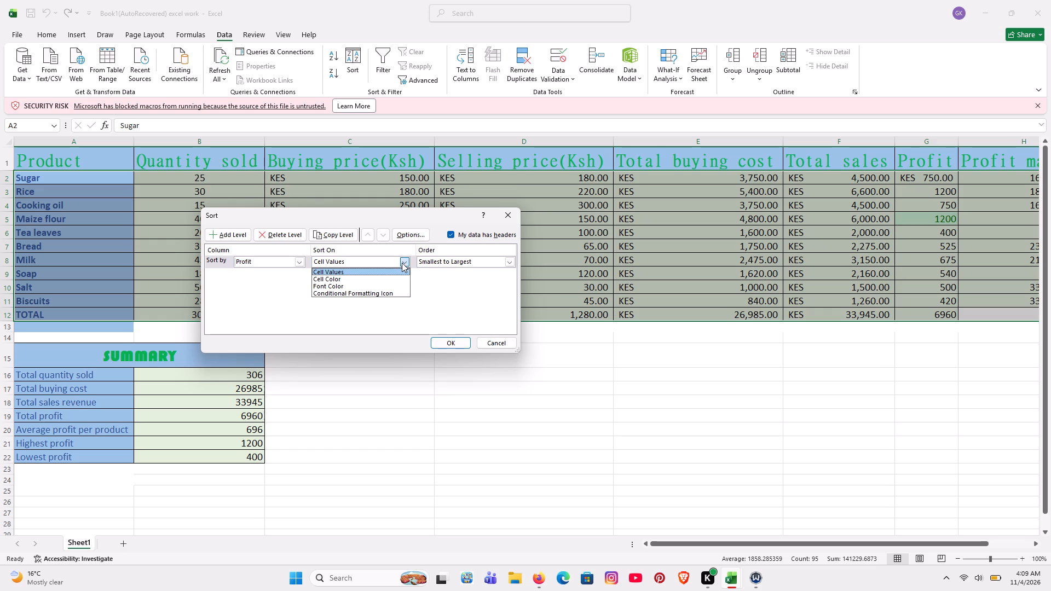
pyautogui.click(388, 270)
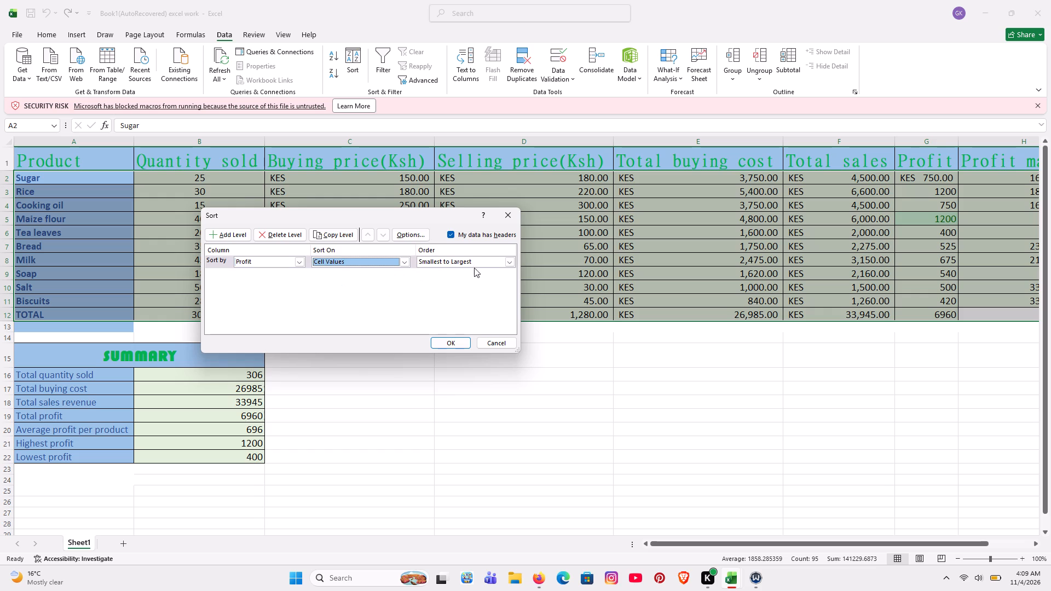
pyautogui.click(501, 261)
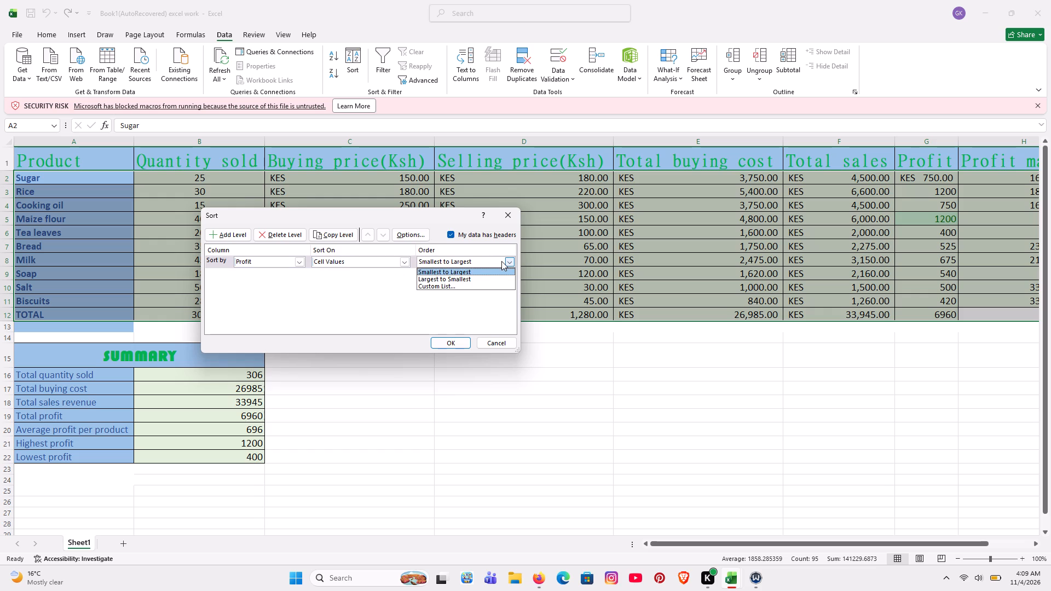
pyautogui.click(493, 276)
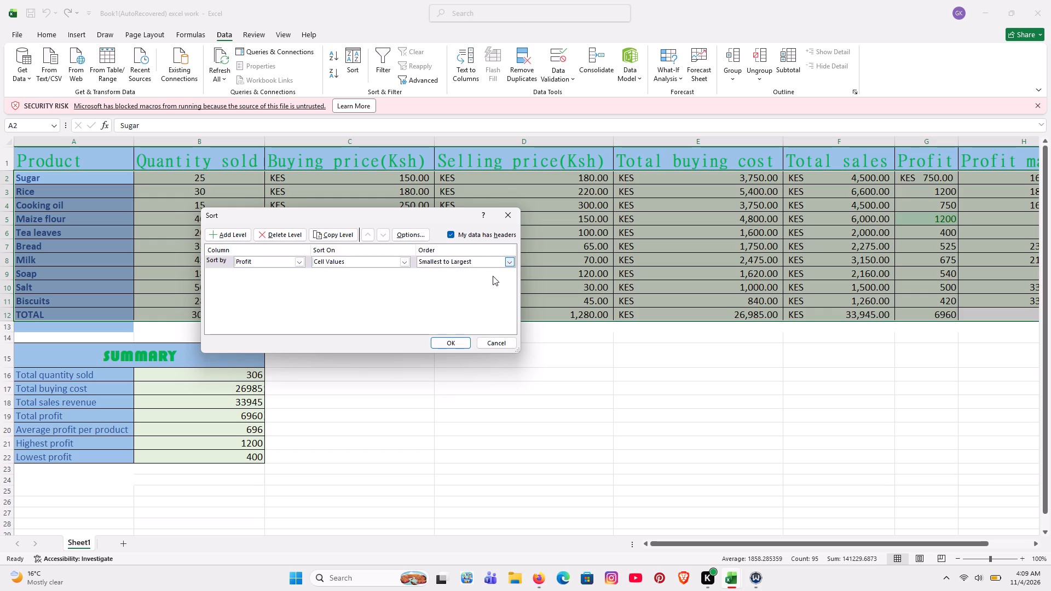
pyautogui.click(456, 341)
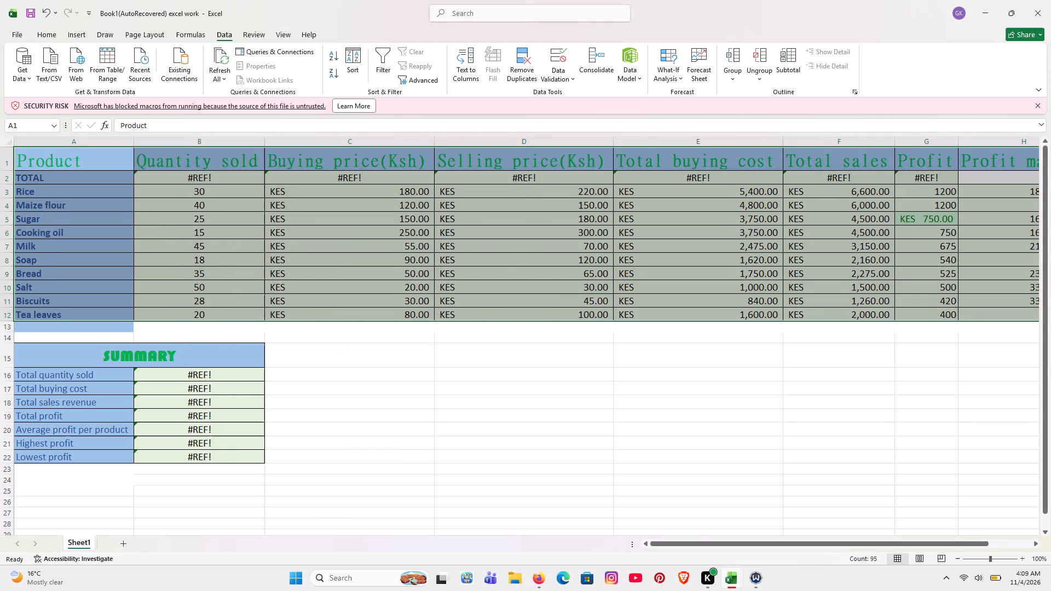
# Review the sorted sales table from Product through Profit margin, along with the SUMMARY block.
pyautogui.hscroll(1, 408, 298)
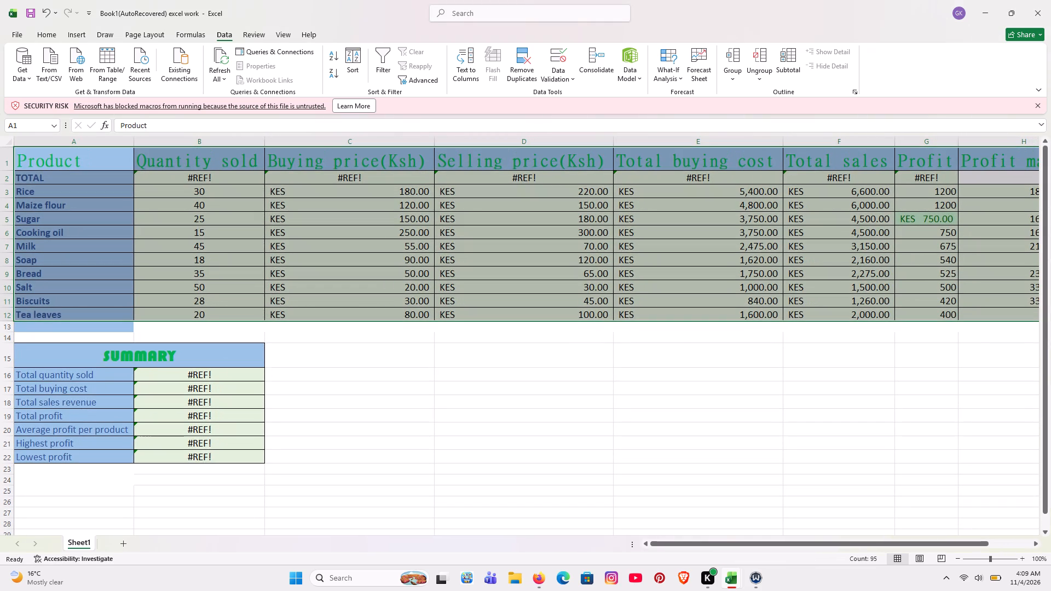
pyautogui.click(432, 352)
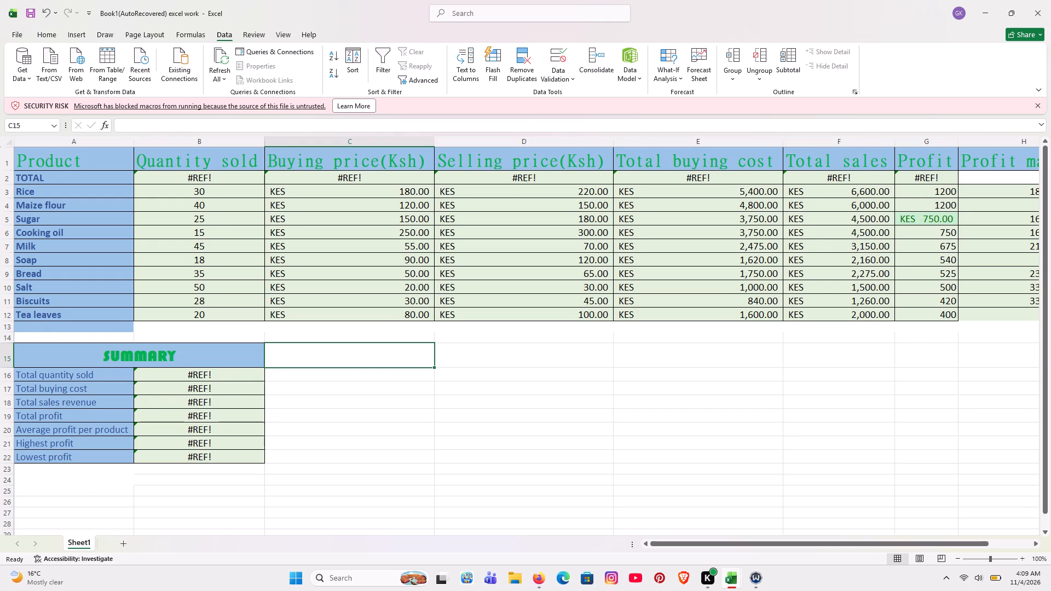
pyautogui.click(535, 386)
pyautogui.hscroll(-1, 539, 310)
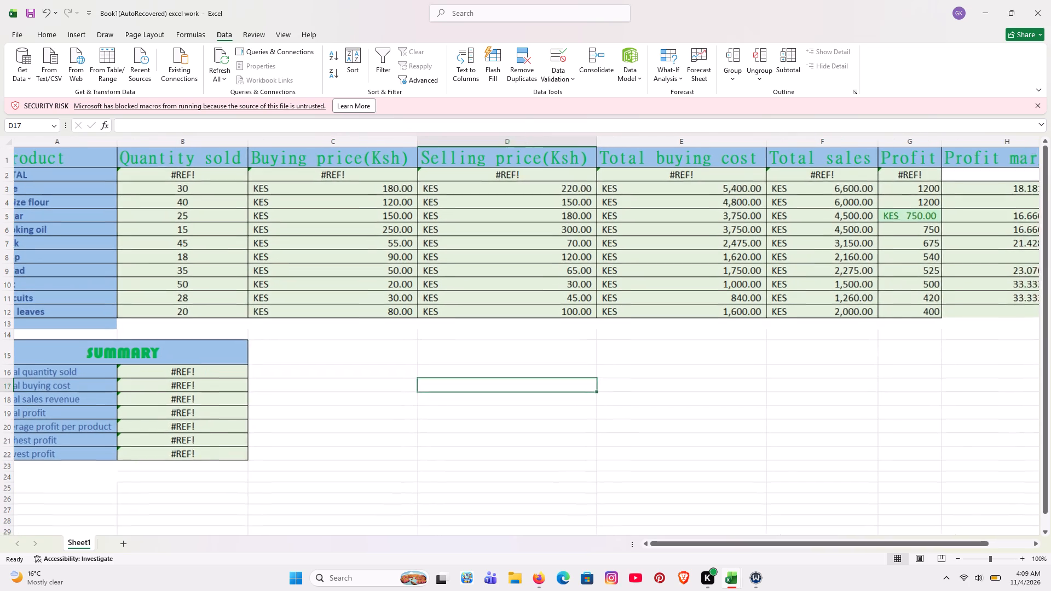
pyautogui.hscroll(-3, 539, 310)
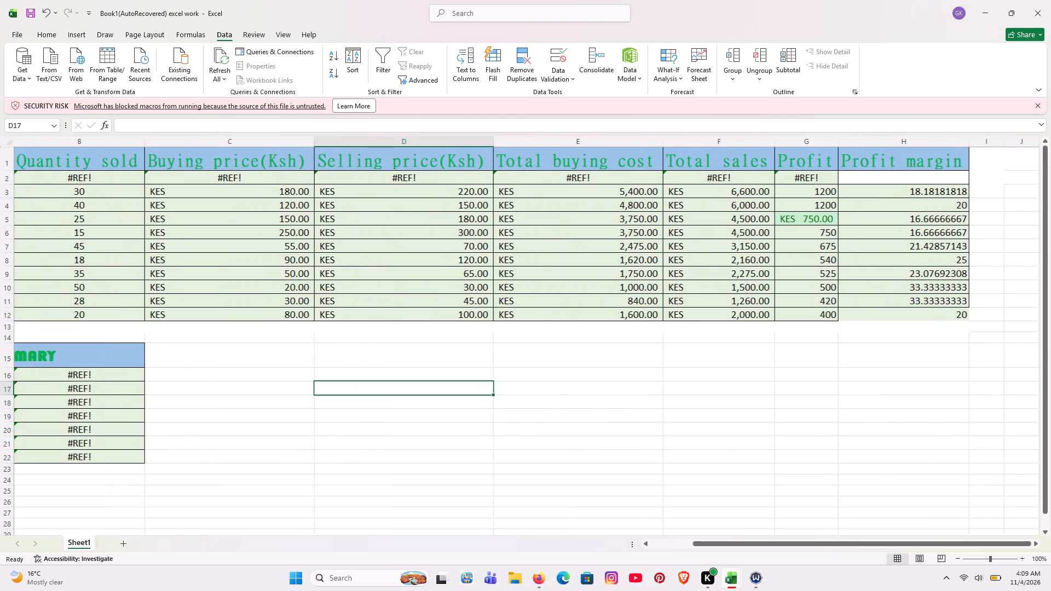
pyautogui.hscroll(1, 542, 267)
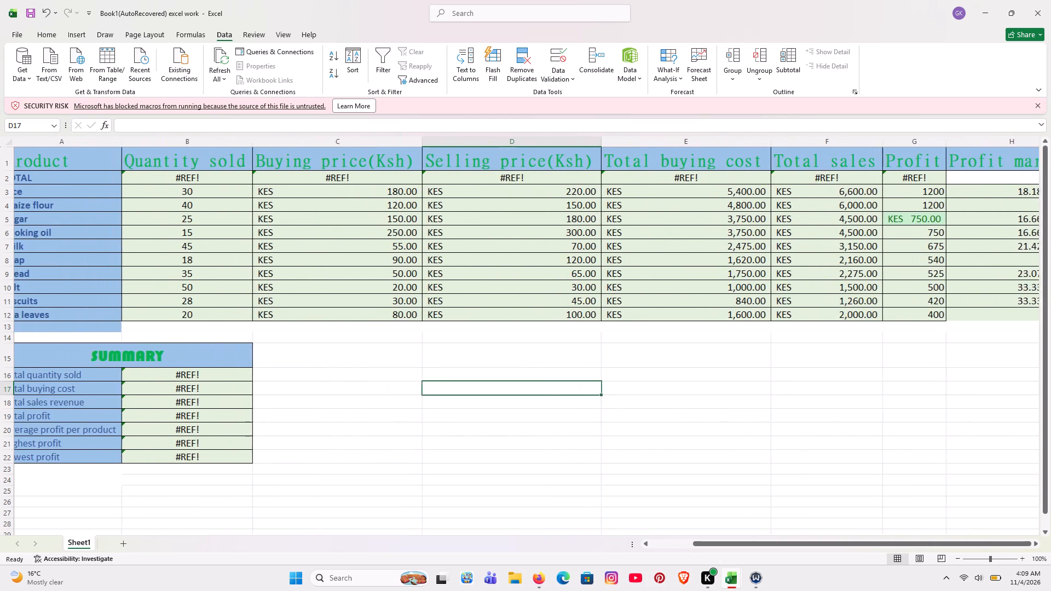
pyautogui.hscroll(2, 542, 267)
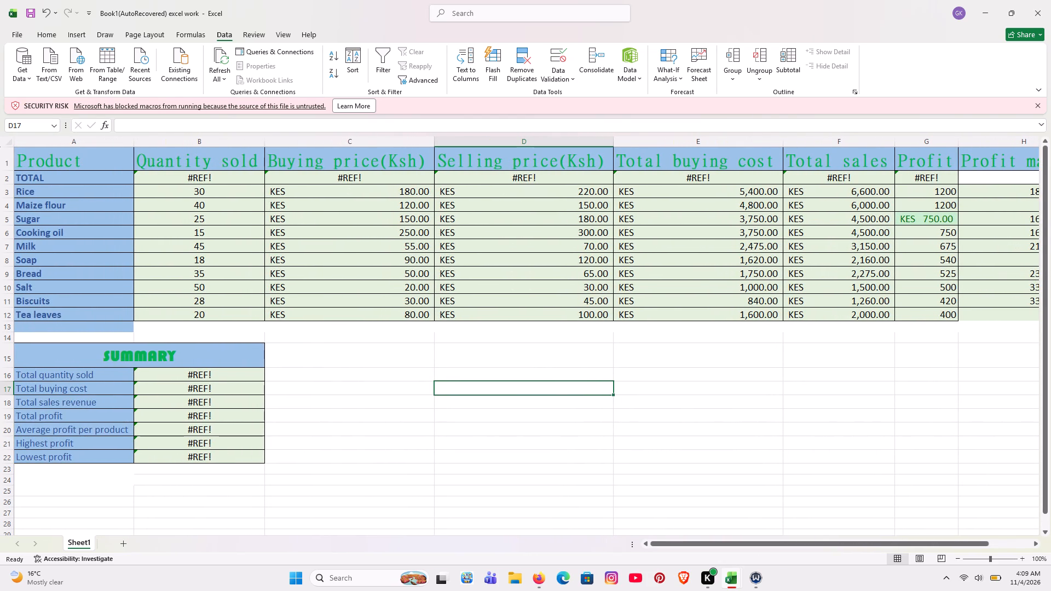
# Delete the whole TOTAL row, row 2, directly under the sales table headers.
pyautogui.rightClick(8, 181)
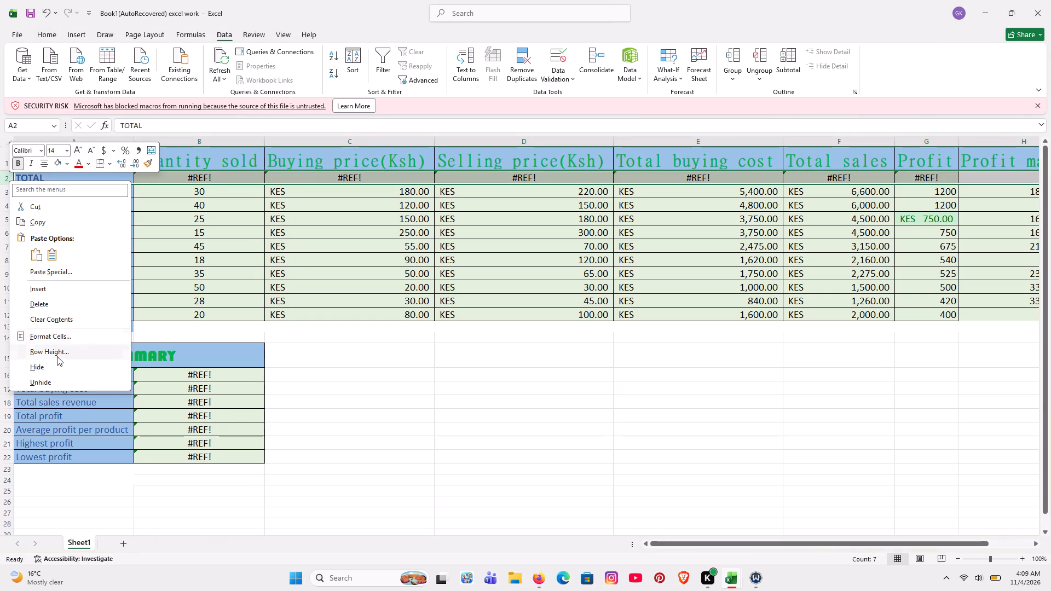
pyautogui.click(57, 305)
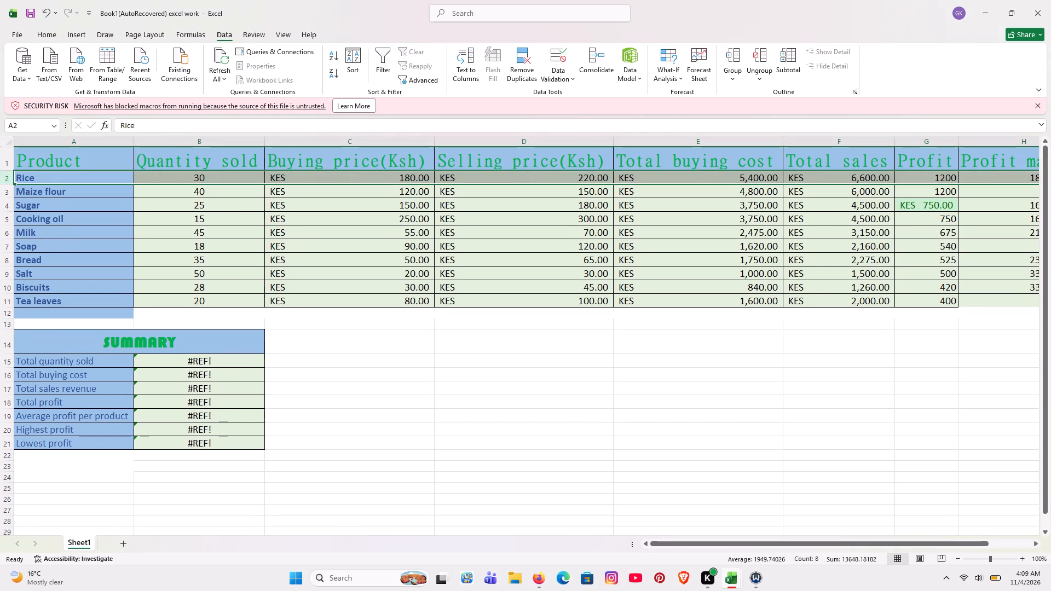
pyautogui.click(326, 391)
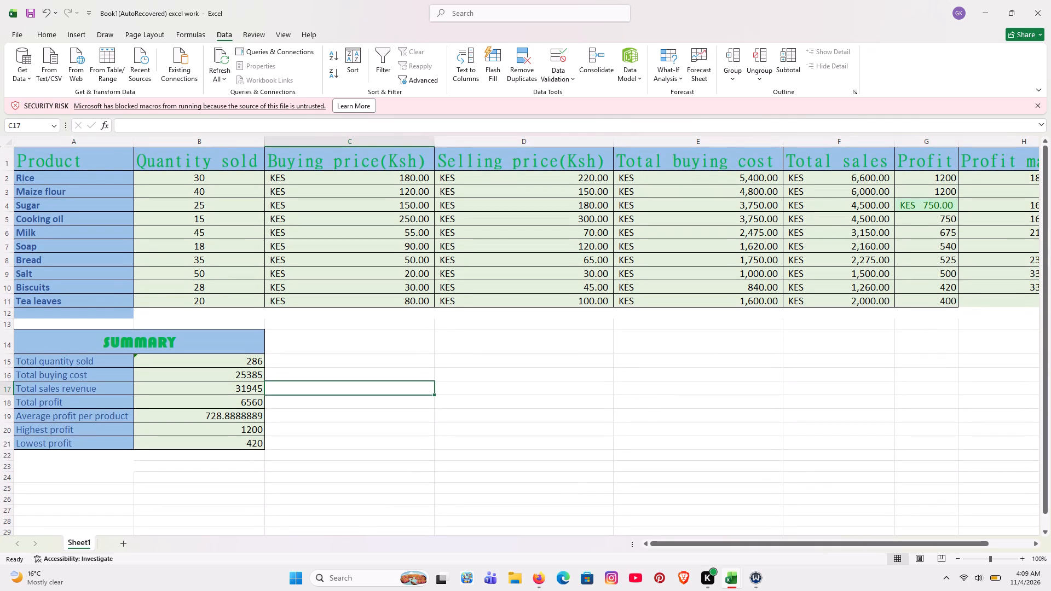
# Examine the sales table through Profit margin, including the formula in H11, and the SUMMARY figures.
pyautogui.hscroll(-1, 490, 300)
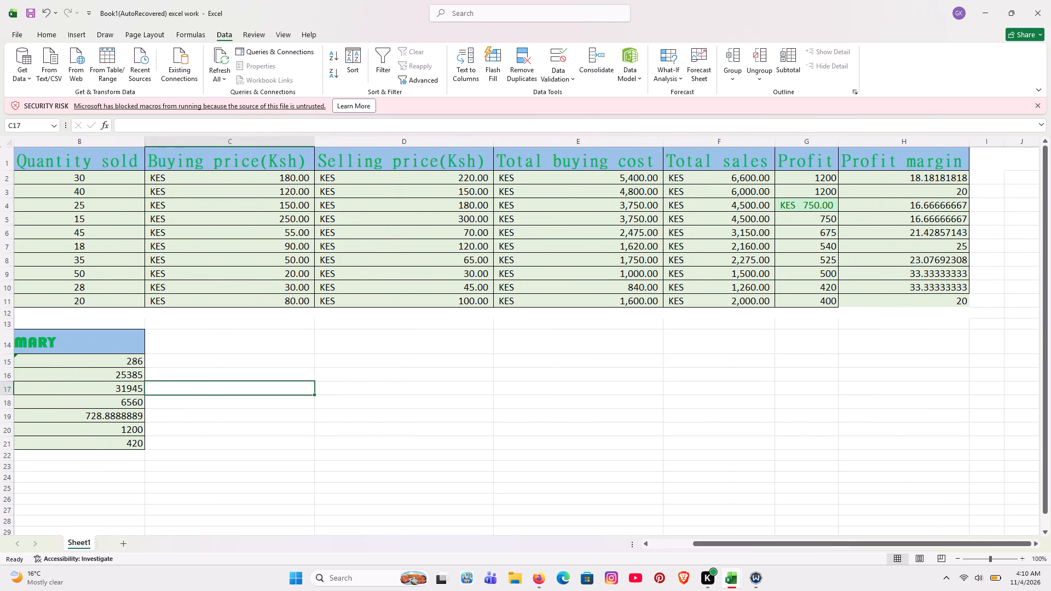
pyautogui.click(957, 299)
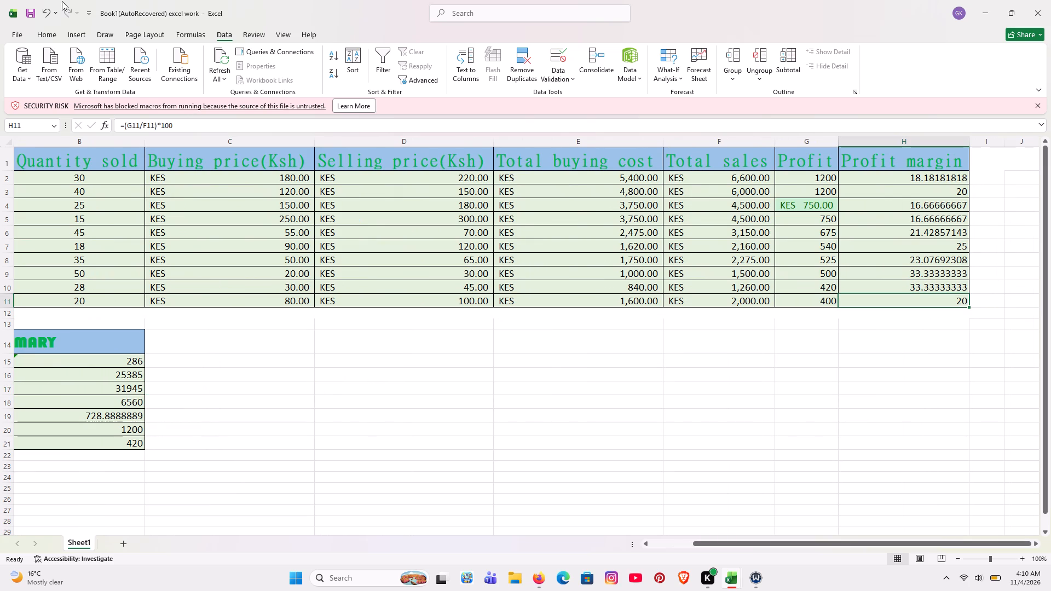
pyautogui.click(48, 32)
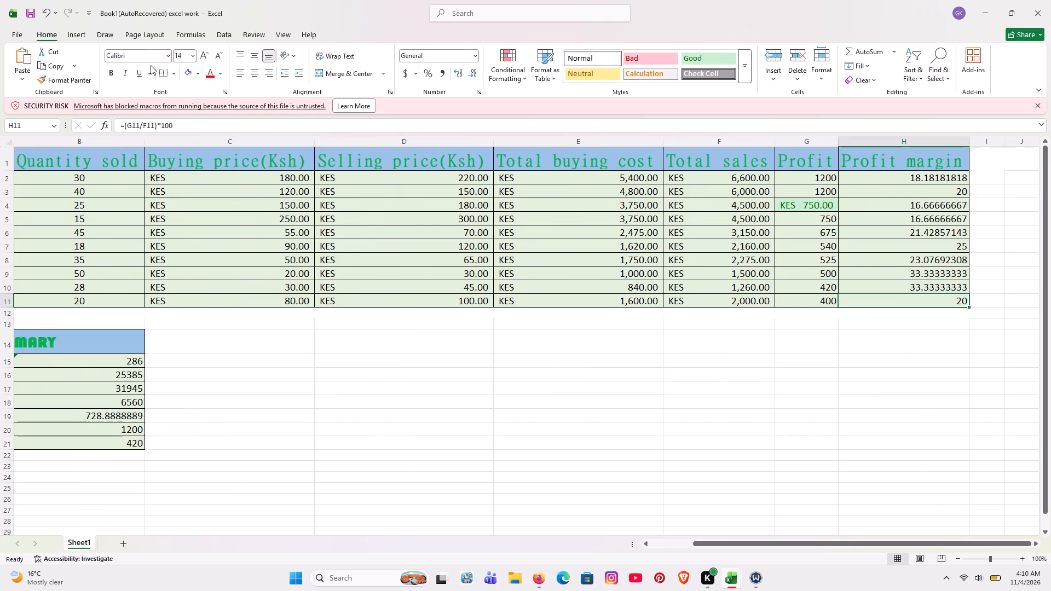
pyautogui.click(166, 68)
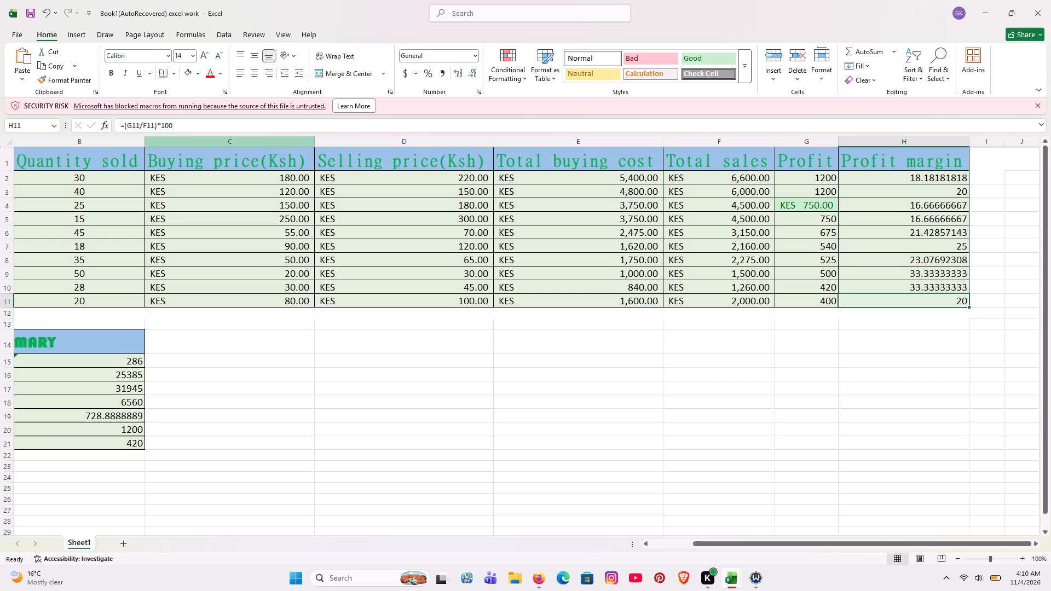
pyautogui.hscroll(2, 230, 260)
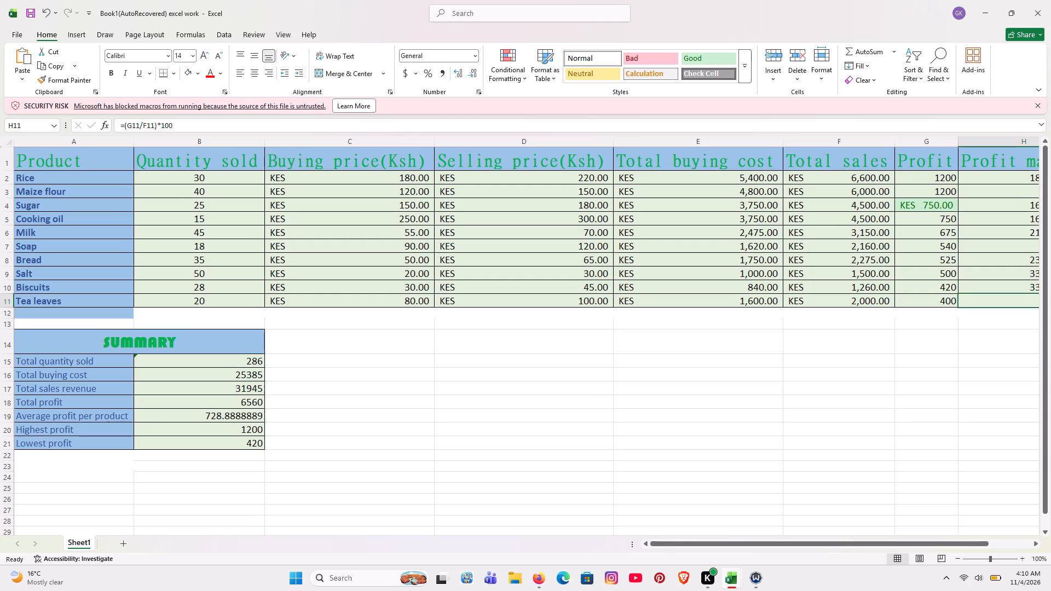
pyautogui.hscroll(2, 528, 285)
pyautogui.hscroll(-1, 528, 285)
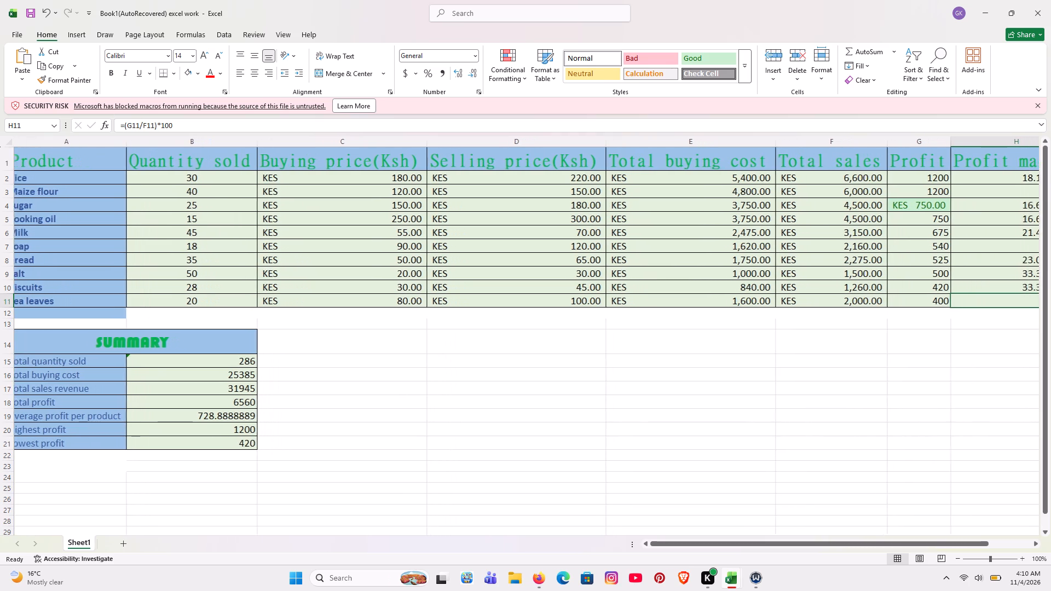
pyautogui.hscroll(-1, 528, 285)
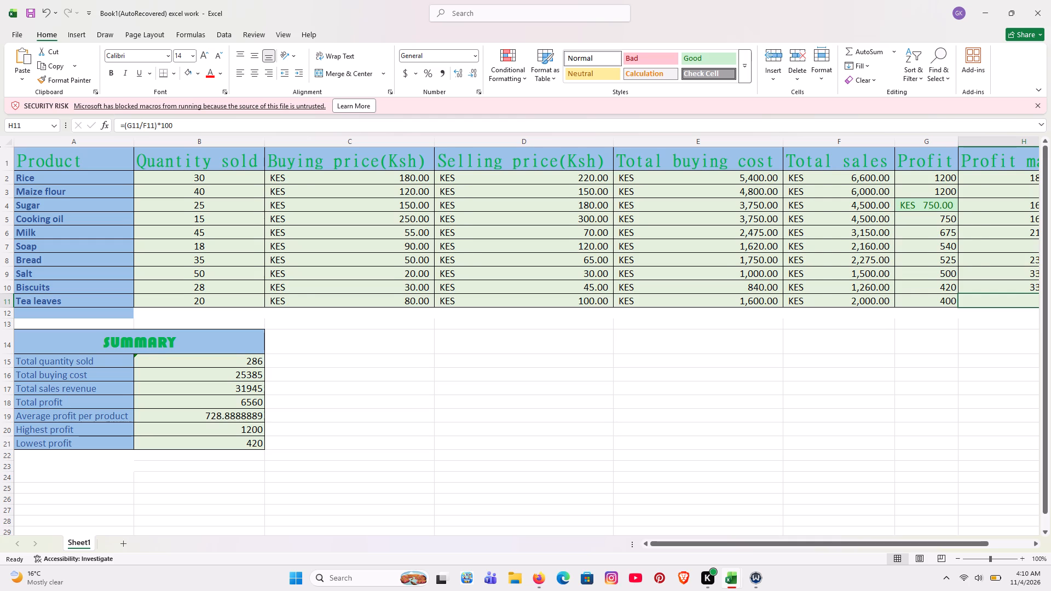
pyautogui.hscroll(1, 354, 261)
pyautogui.hscroll(-1, 410, 264)
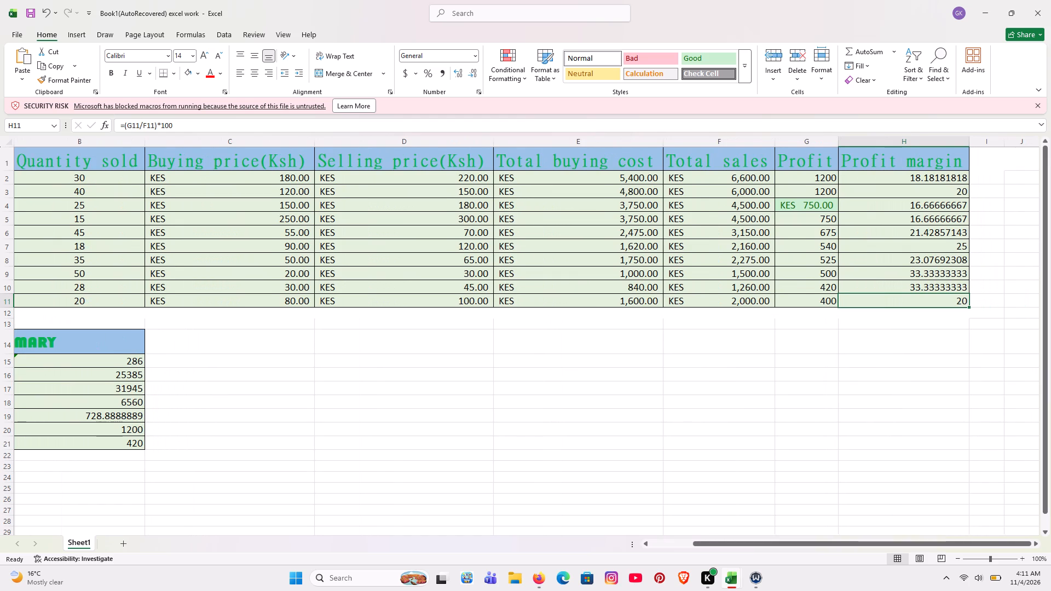
pyautogui.hscroll(1, 410, 264)
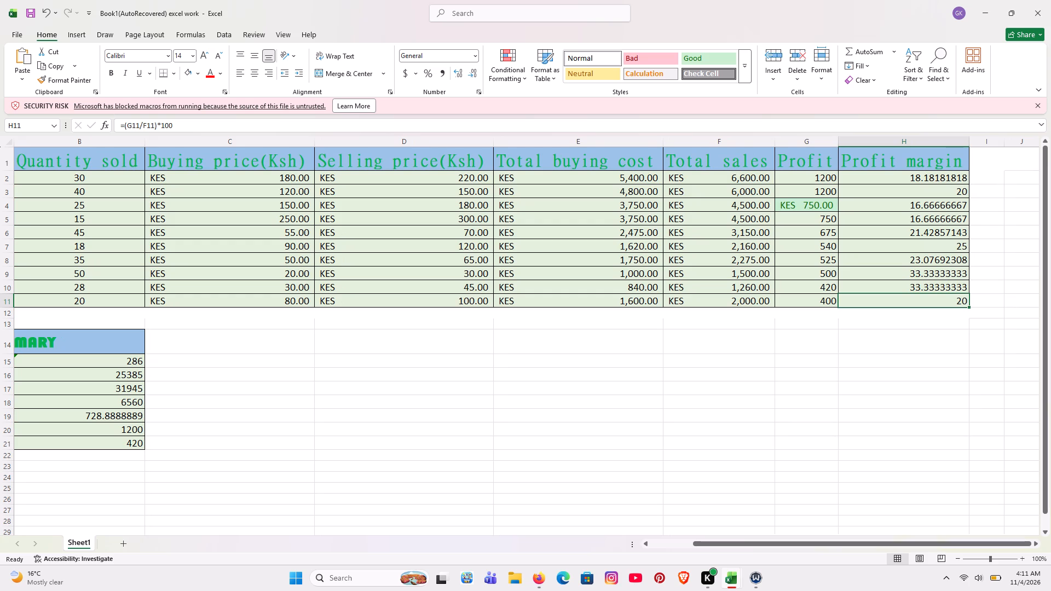
pyautogui.hscroll(1, 410, 264)
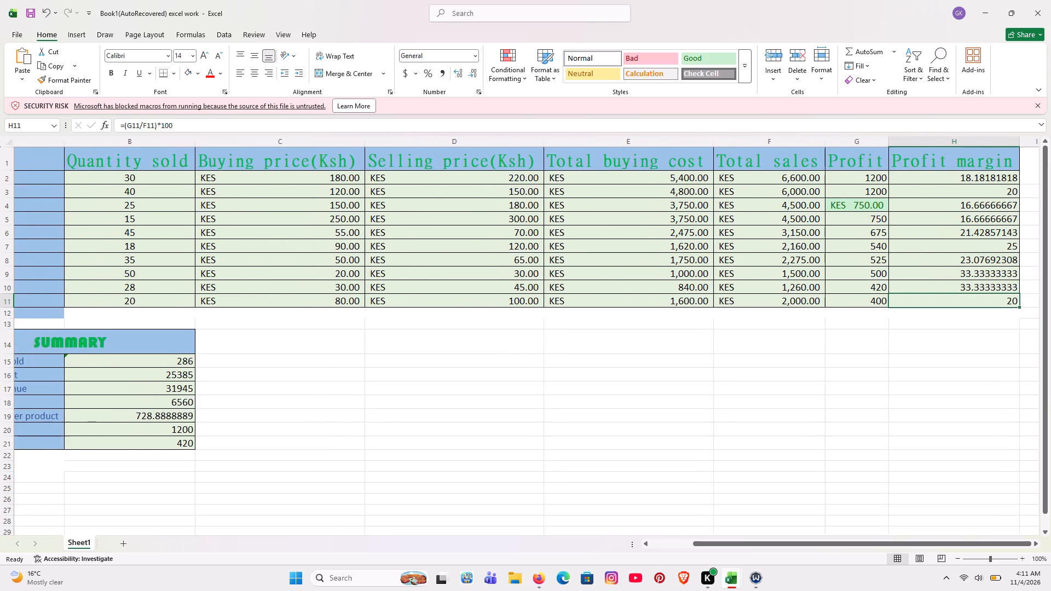
pyautogui.hscroll(1, 410, 264)
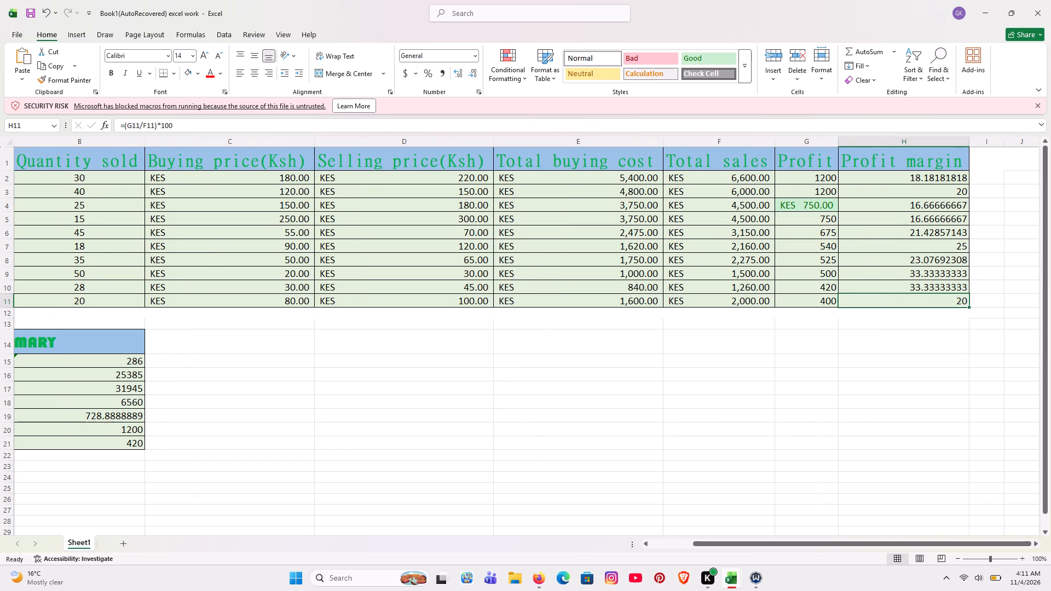
pyautogui.hscroll(1, 402, 267)
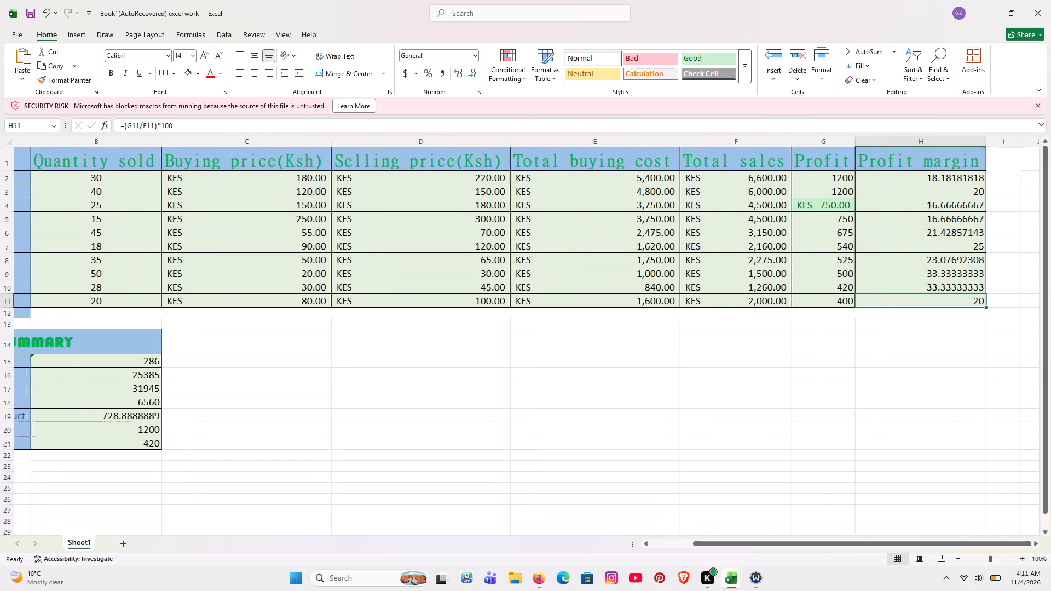
pyautogui.hscroll(3, 402, 267)
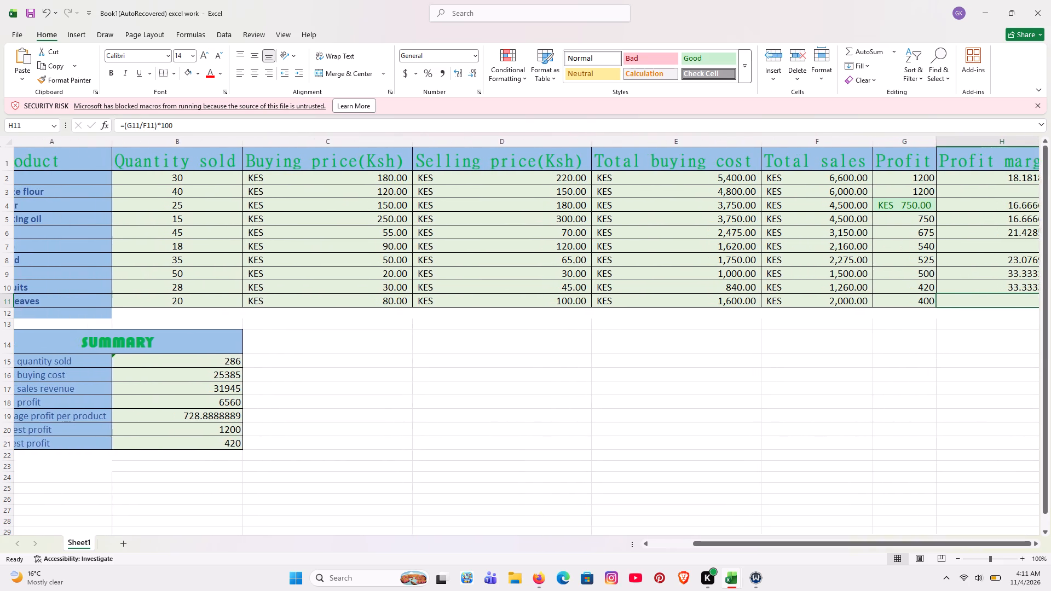
pyautogui.hscroll(3, 402, 267)
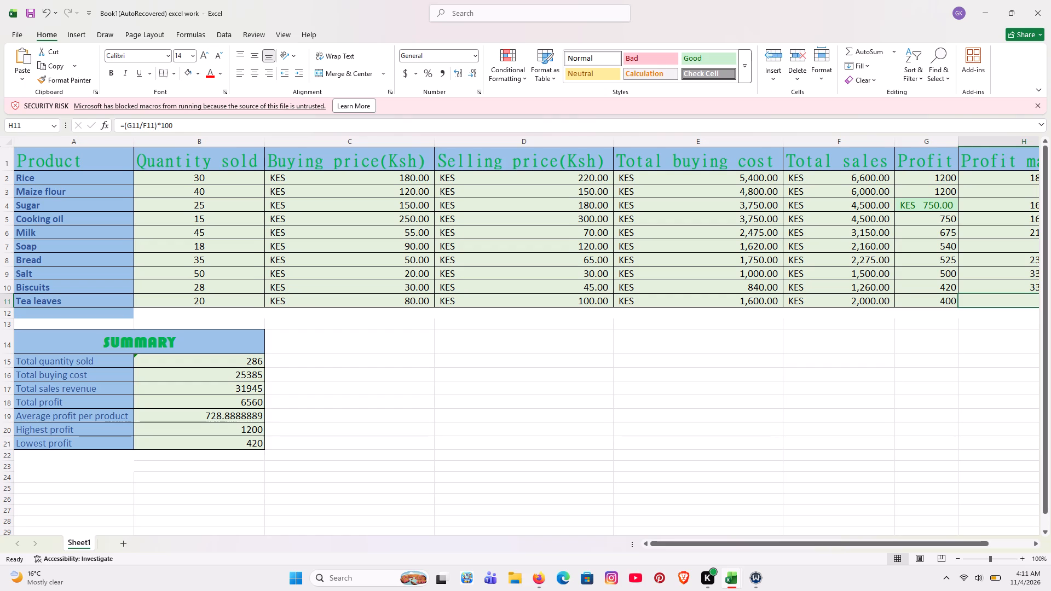
pyautogui.hscroll(-1, 637, 222)
# Turn on filtering for the header row of the sales table.
pyautogui.click(801, 212)
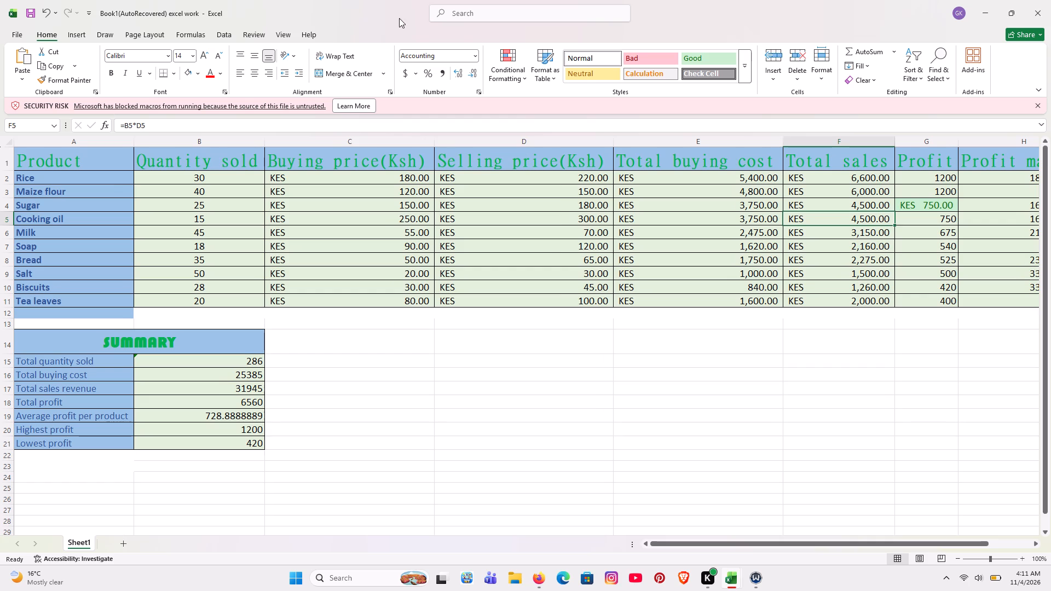
pyautogui.click(228, 34)
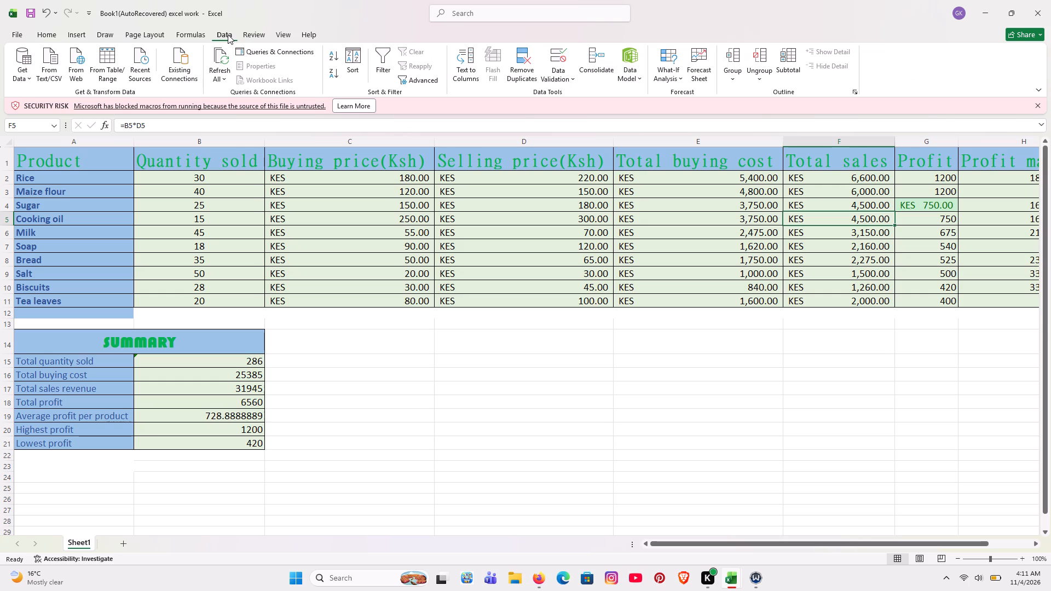
pyautogui.click(382, 61)
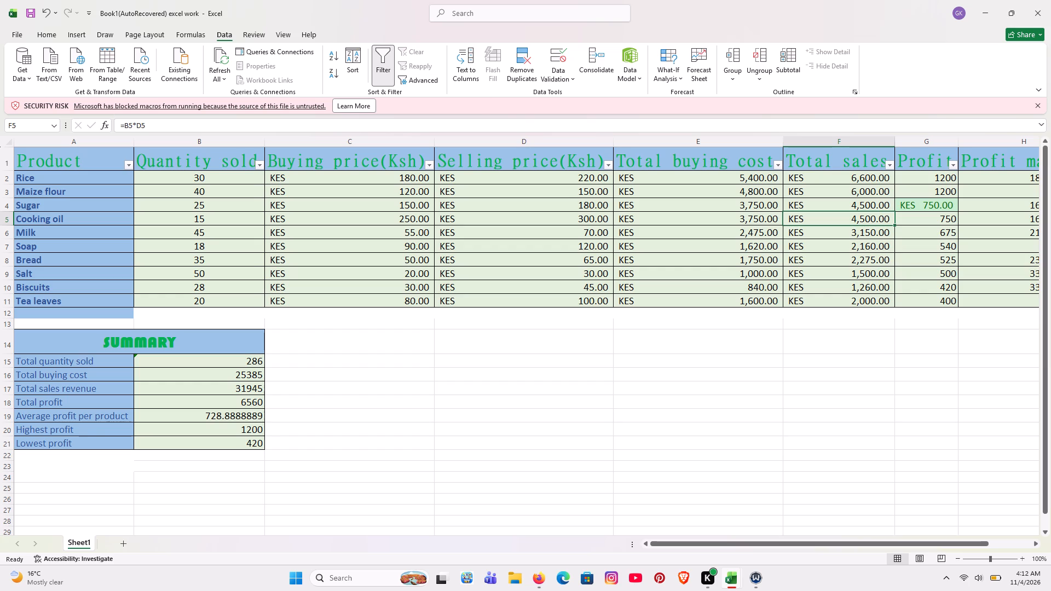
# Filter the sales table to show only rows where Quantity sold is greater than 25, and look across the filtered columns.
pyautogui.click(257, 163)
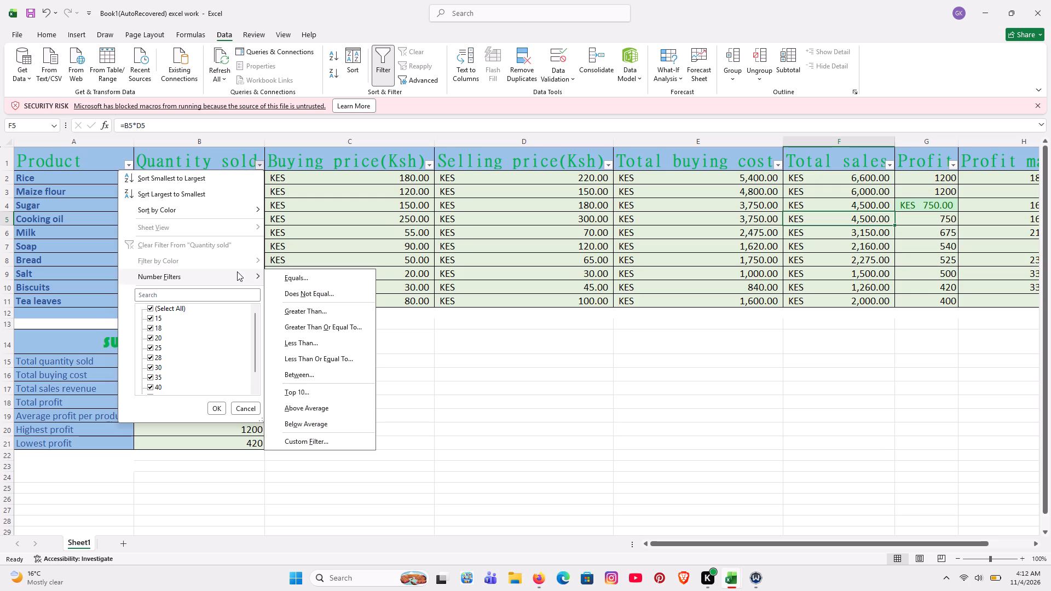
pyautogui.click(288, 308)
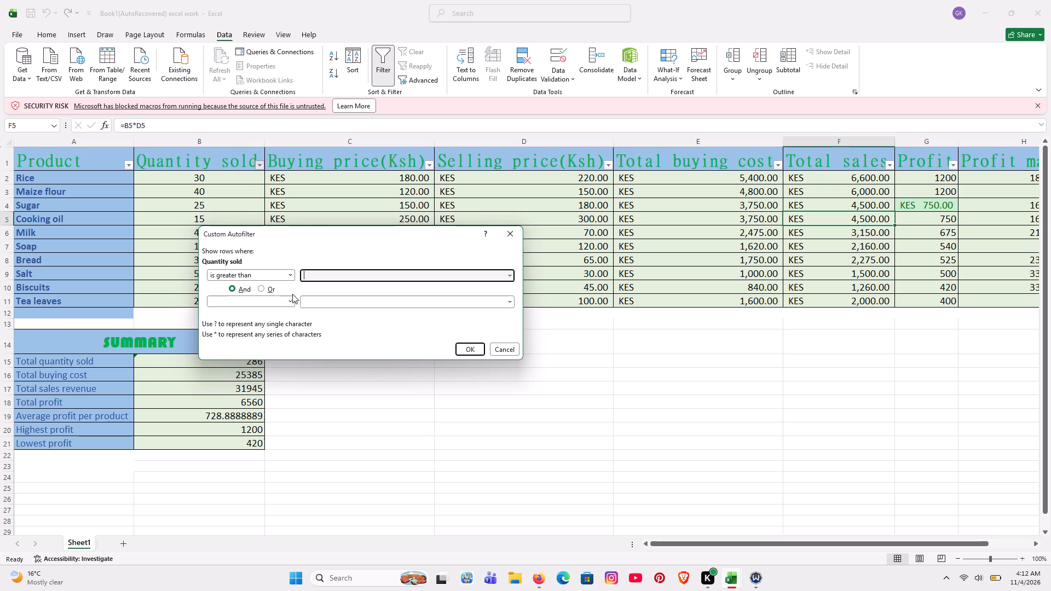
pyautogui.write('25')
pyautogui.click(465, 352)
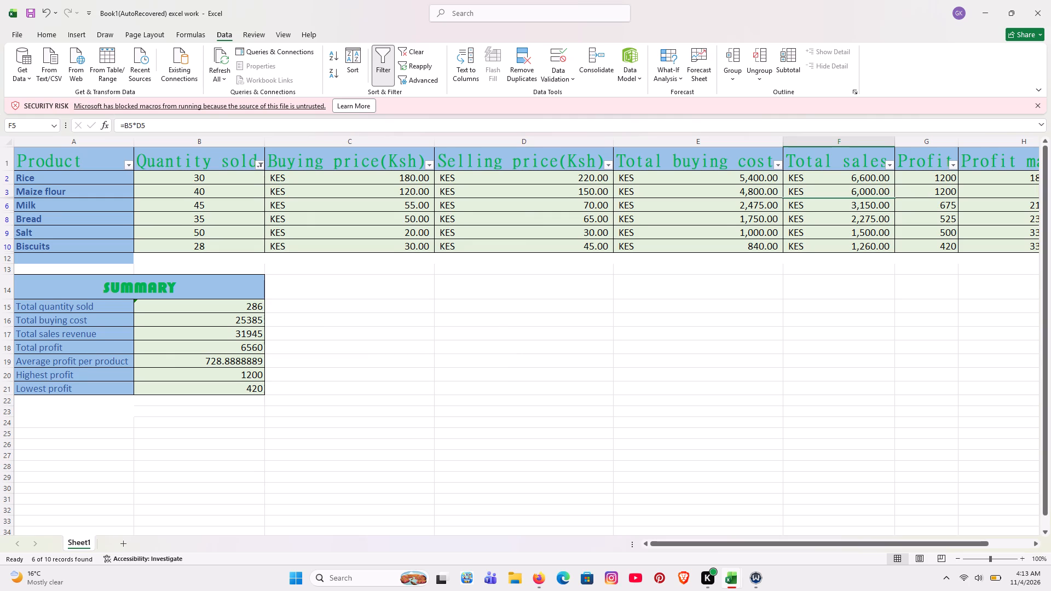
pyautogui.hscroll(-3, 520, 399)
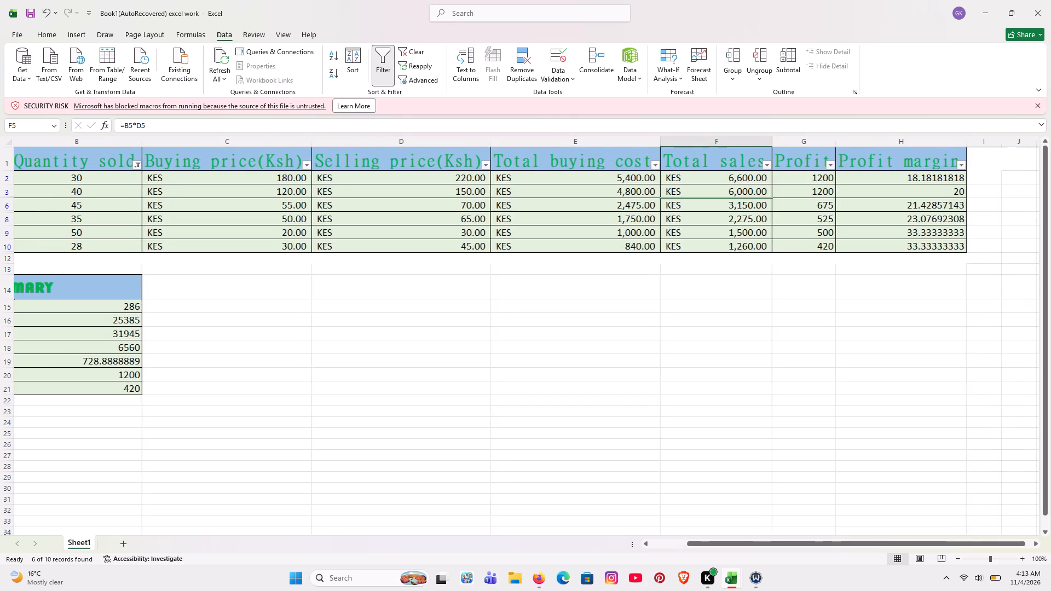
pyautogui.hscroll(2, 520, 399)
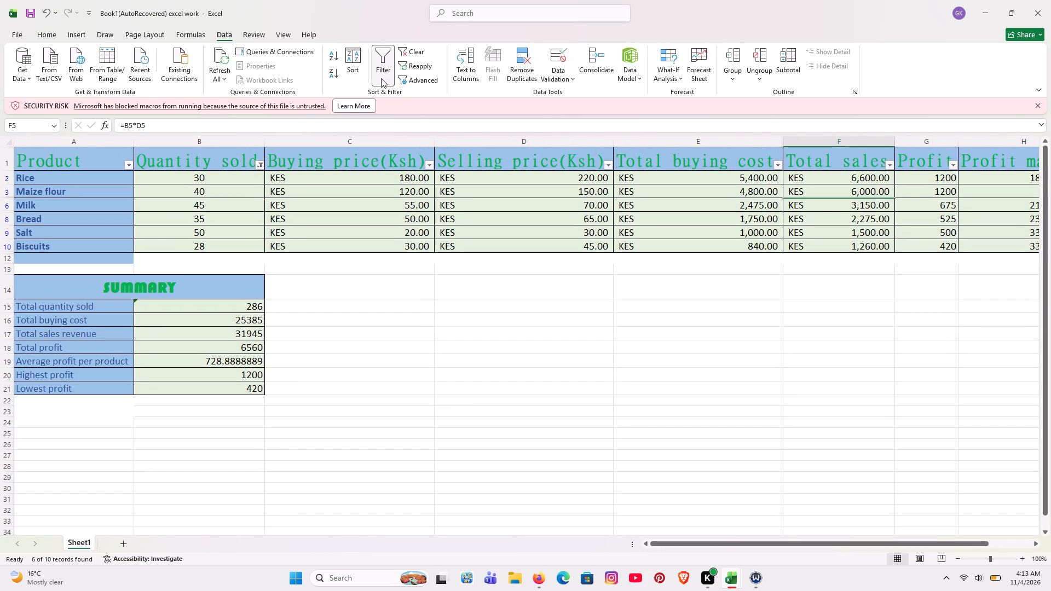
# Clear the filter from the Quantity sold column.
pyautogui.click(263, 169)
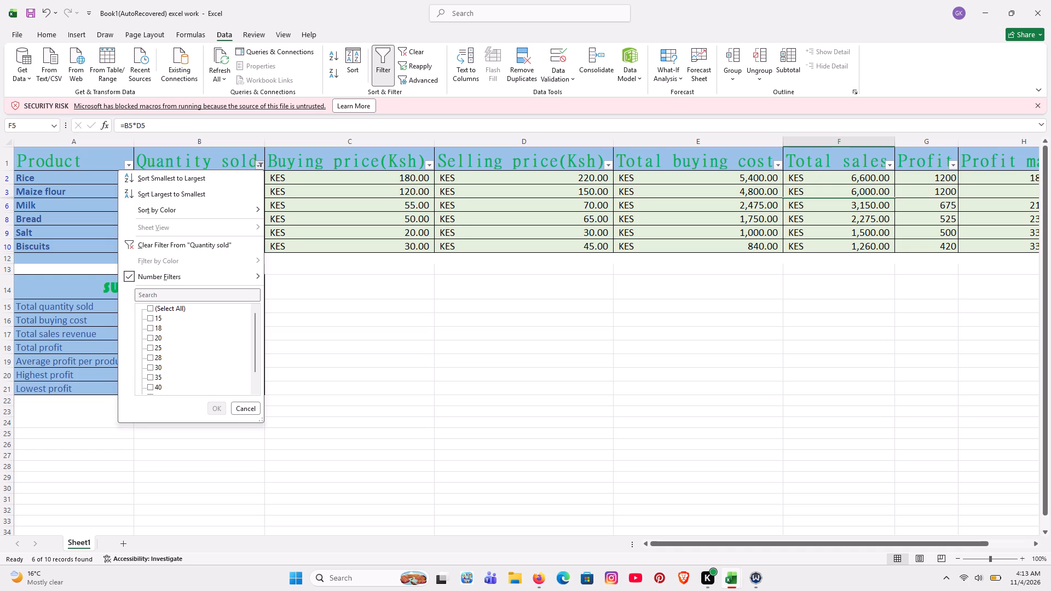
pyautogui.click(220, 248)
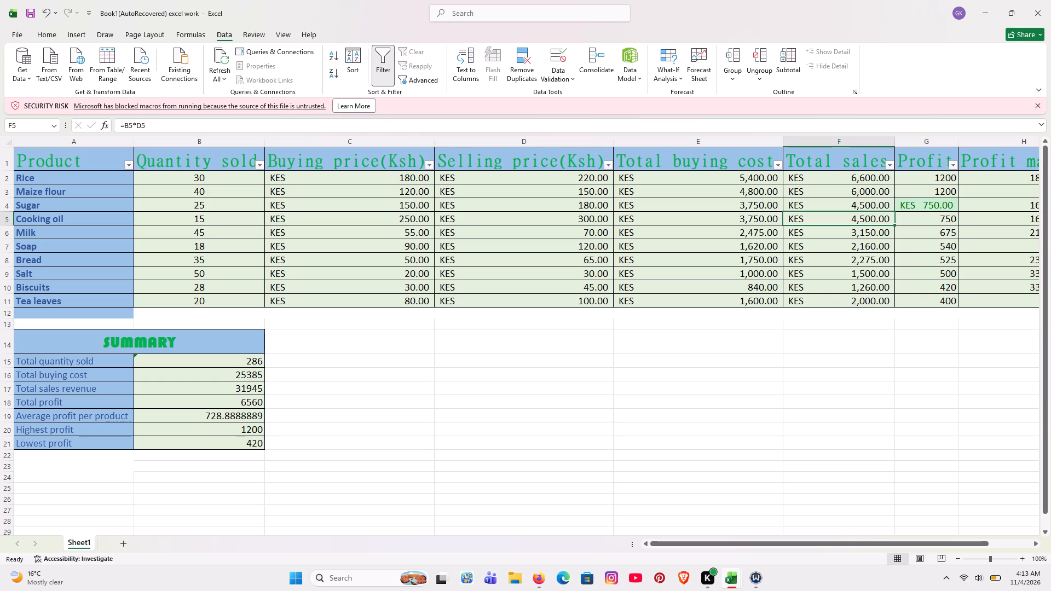
# Sort the sales table by Selling price(Ksh) from largest to smallest.
pyautogui.click(607, 169)
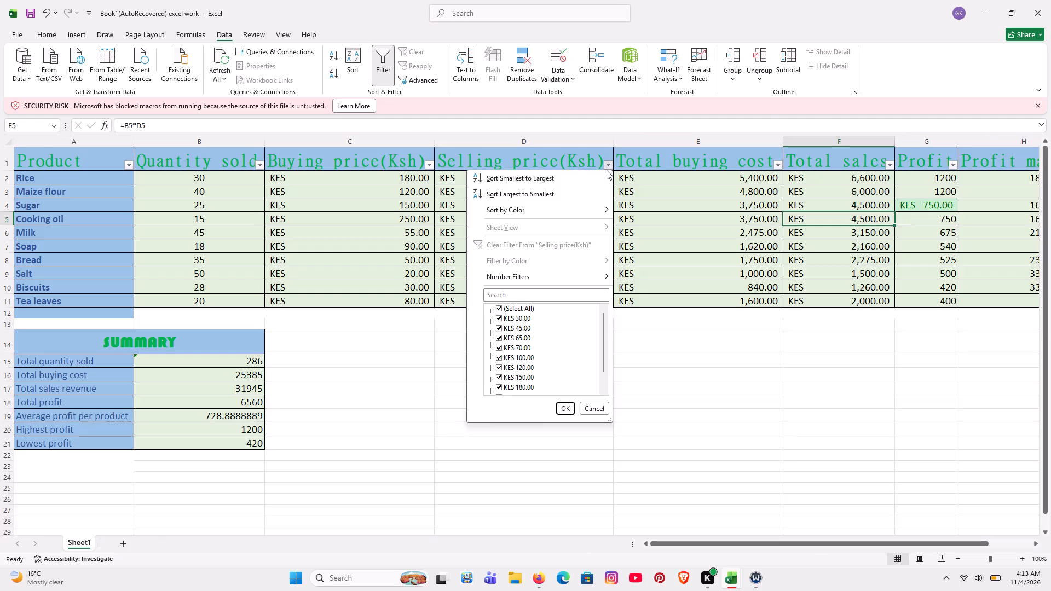
pyautogui.click(555, 192)
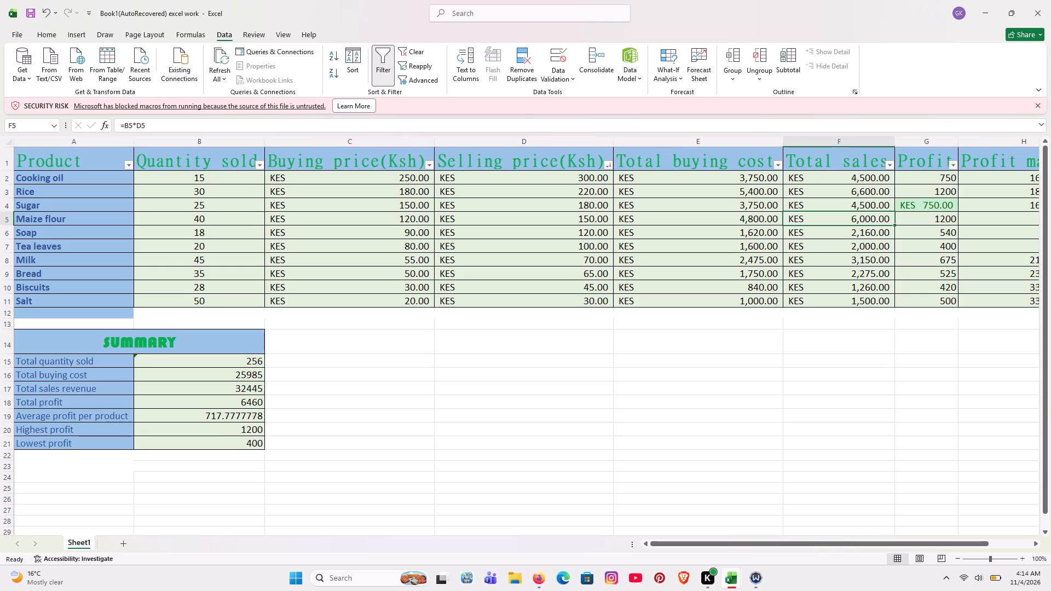
pyautogui.scroll(-1, 546, 299)
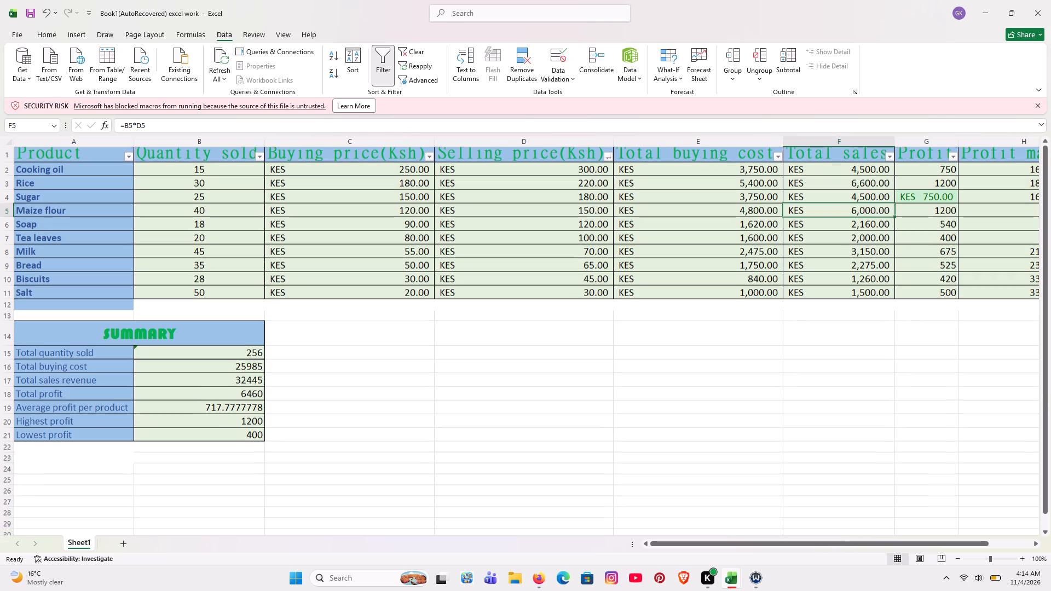
pyautogui.scroll(-1, 546, 299)
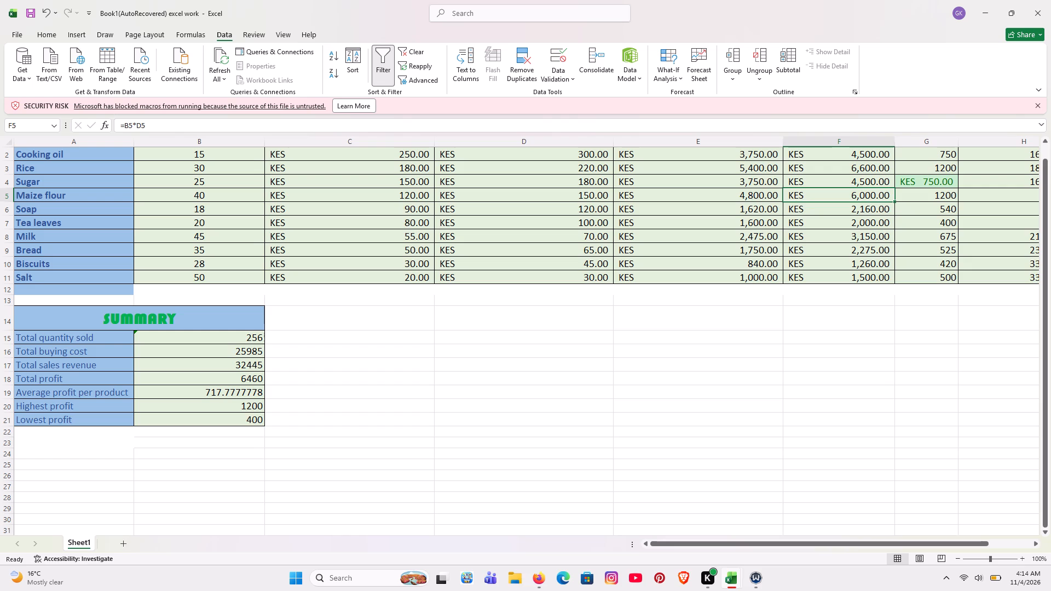
pyautogui.scroll(1, 511, 387)
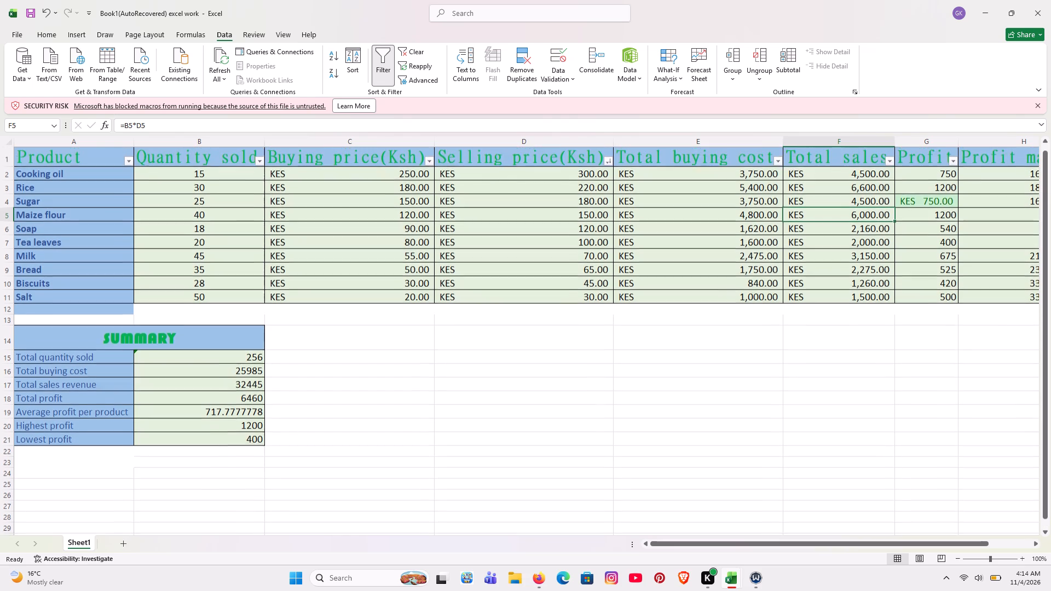
pyautogui.scroll(1, 511, 387)
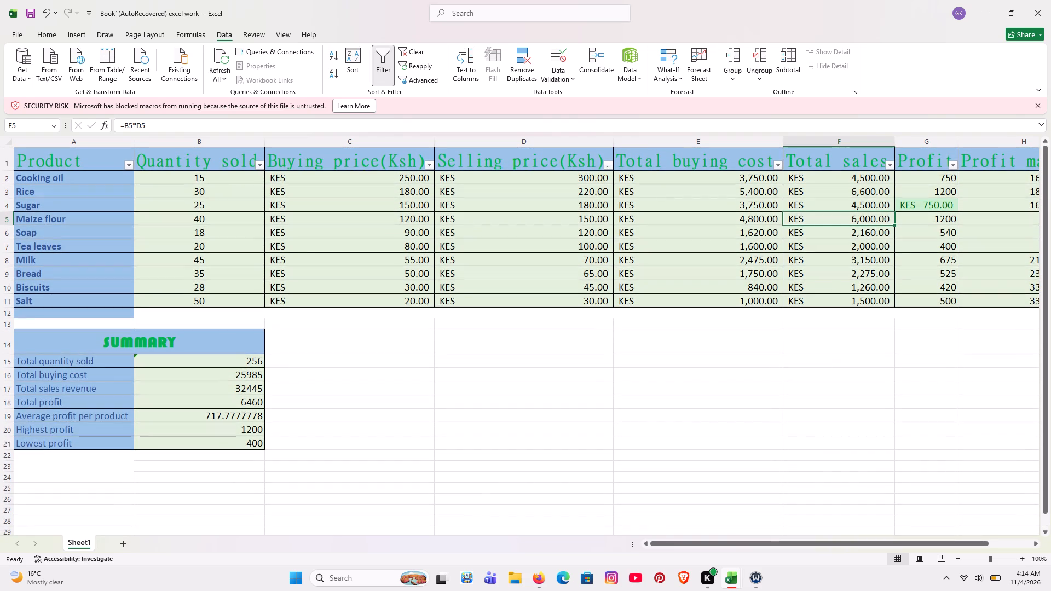
# Turn off filtering for the header row of the sales table.
pyautogui.click(382, 64)
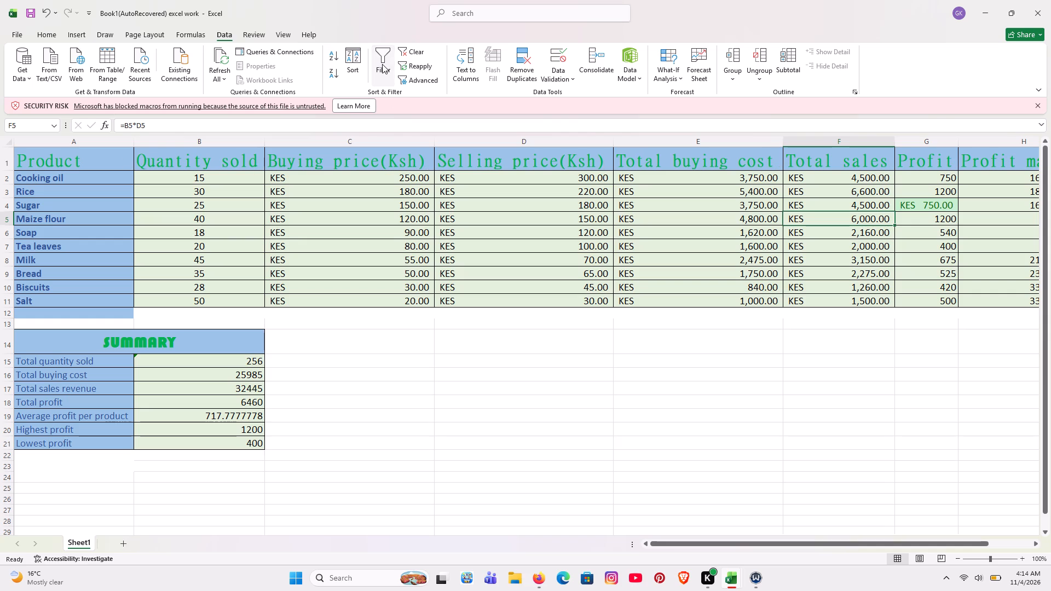
# Examine the sorted sales table from Product through Profit margin, along with the SUMMARY figures below it.
pyautogui.click(405, 401)
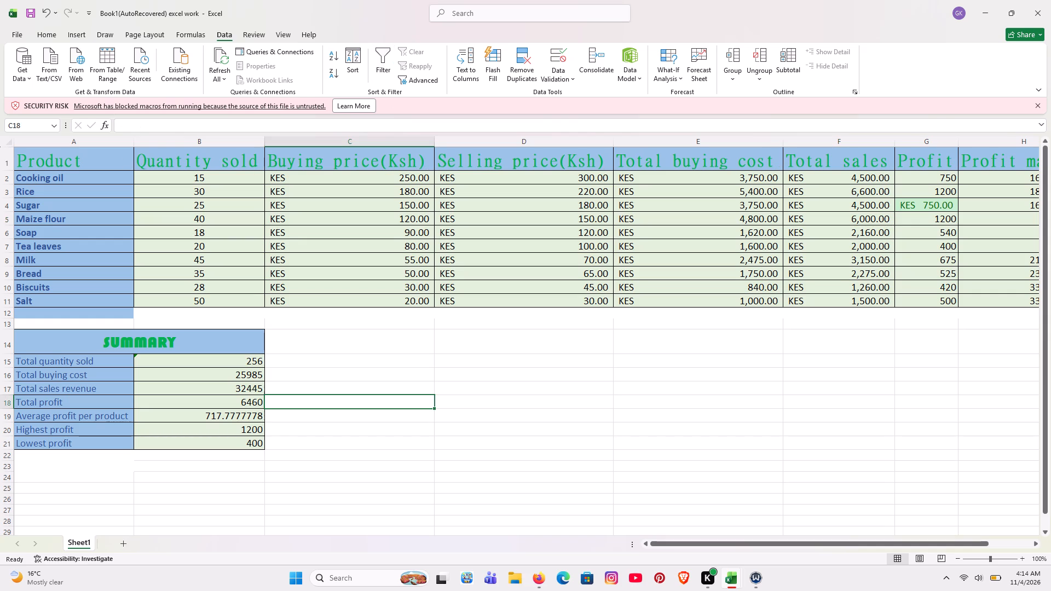
pyautogui.hscroll(1, 483, 417)
pyautogui.hscroll(-1, 483, 417)
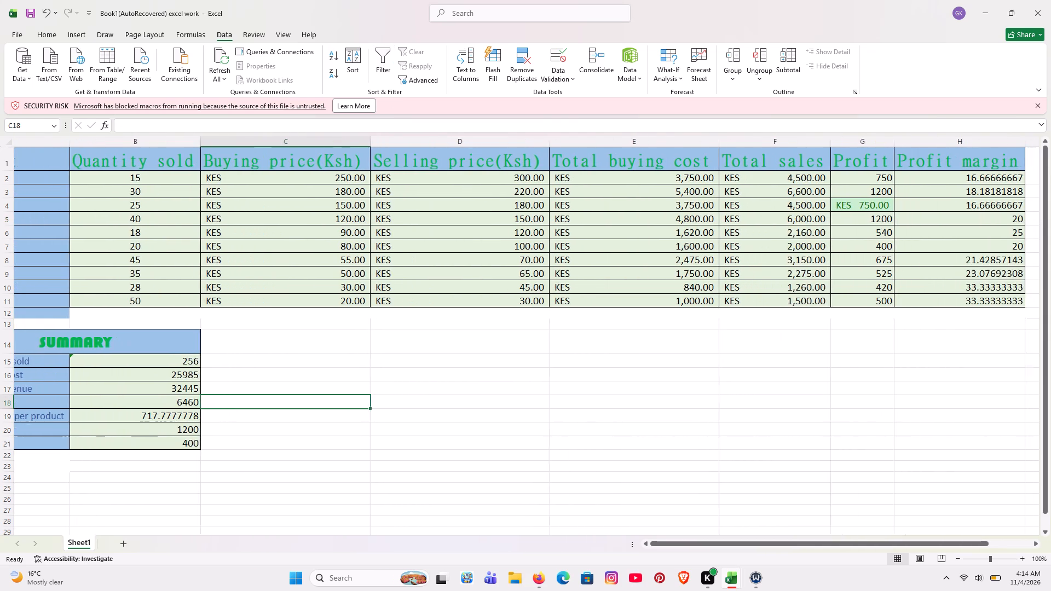
pyautogui.click(501, 419)
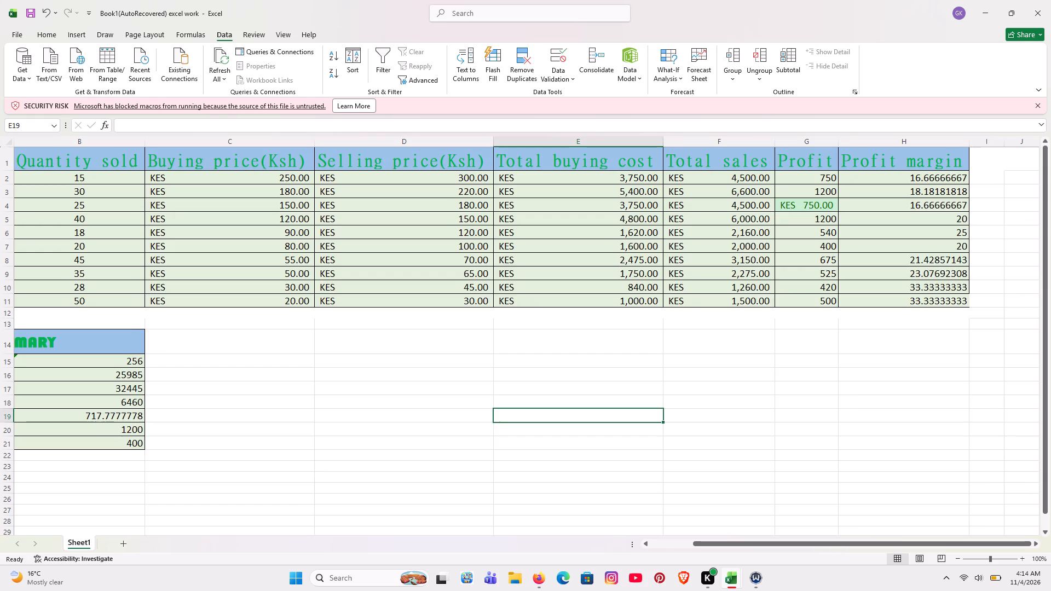
pyautogui.hscroll(1, 365, 231)
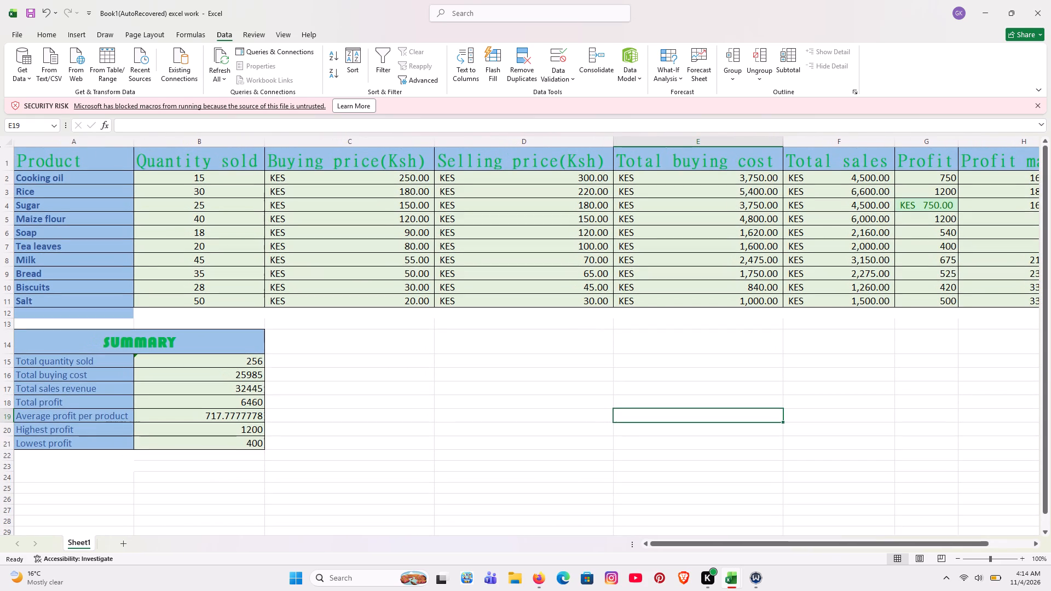
pyautogui.hscroll(1, 365, 231)
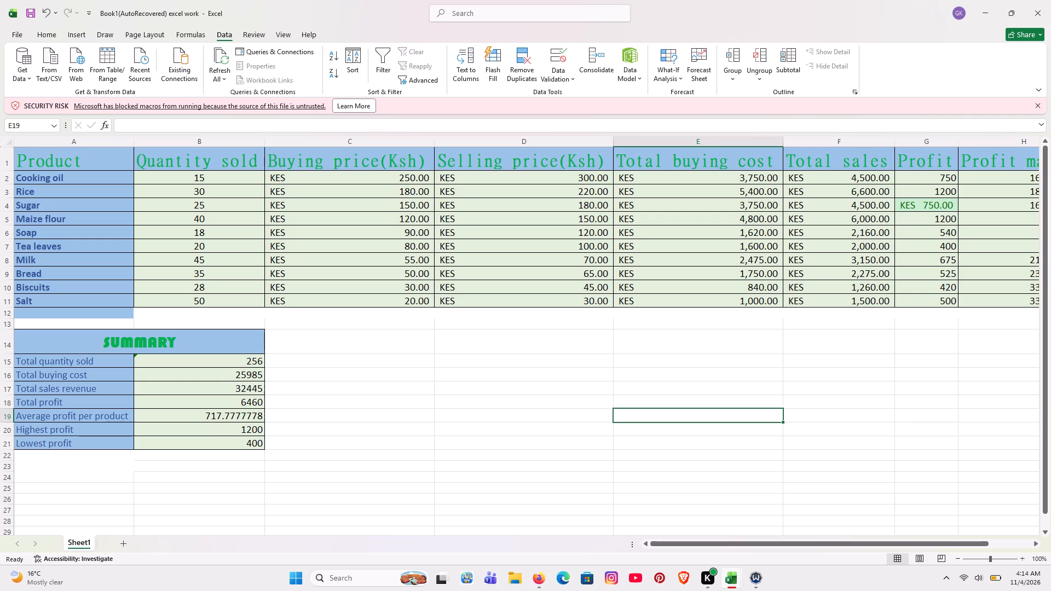
pyautogui.hscroll(-1, 384, 270)
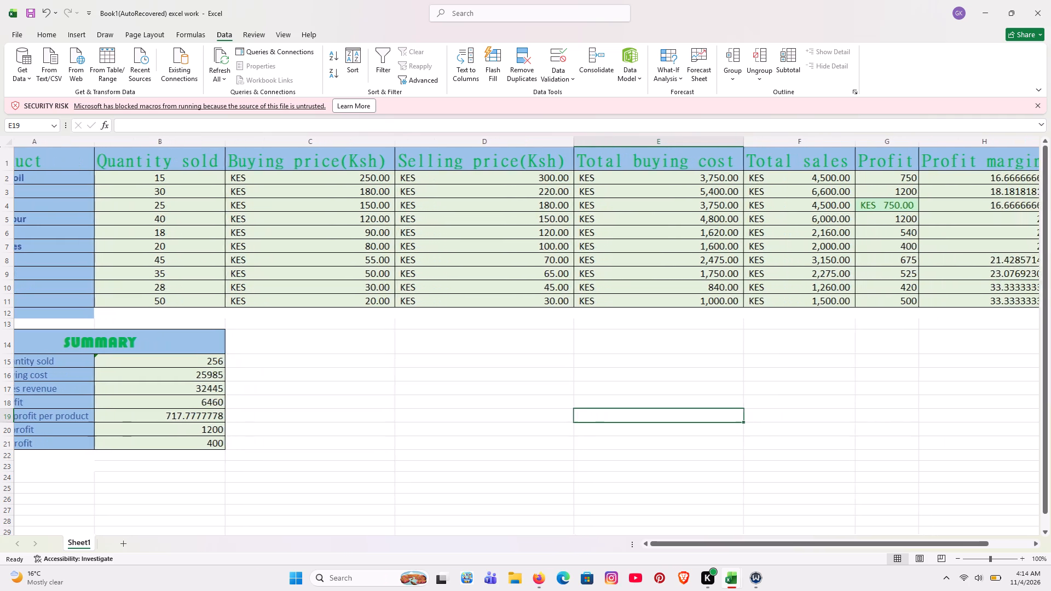
pyautogui.hscroll(-1, 384, 270)
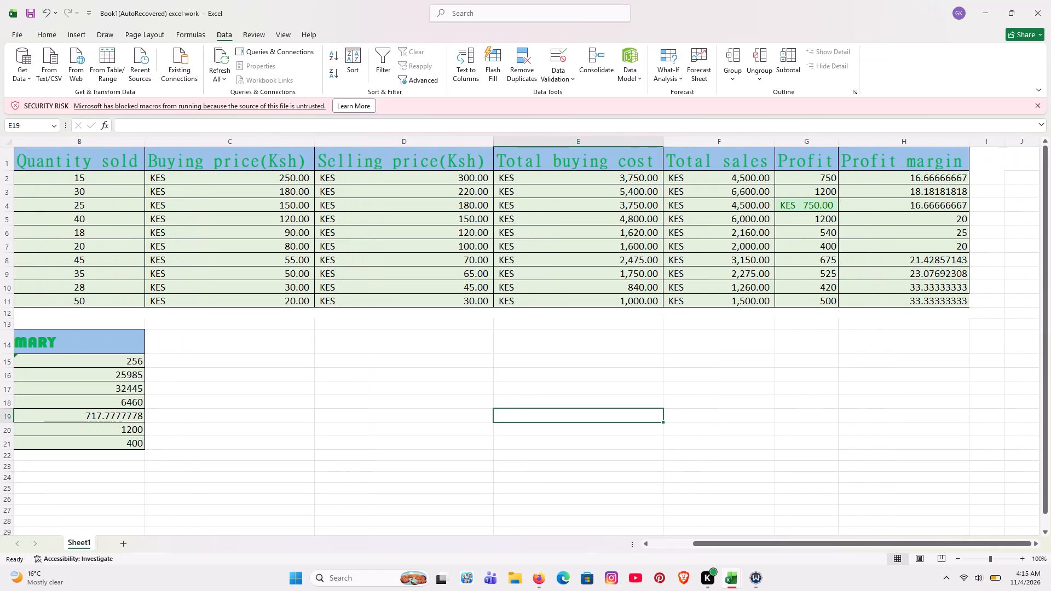
pyautogui.click(392, 267)
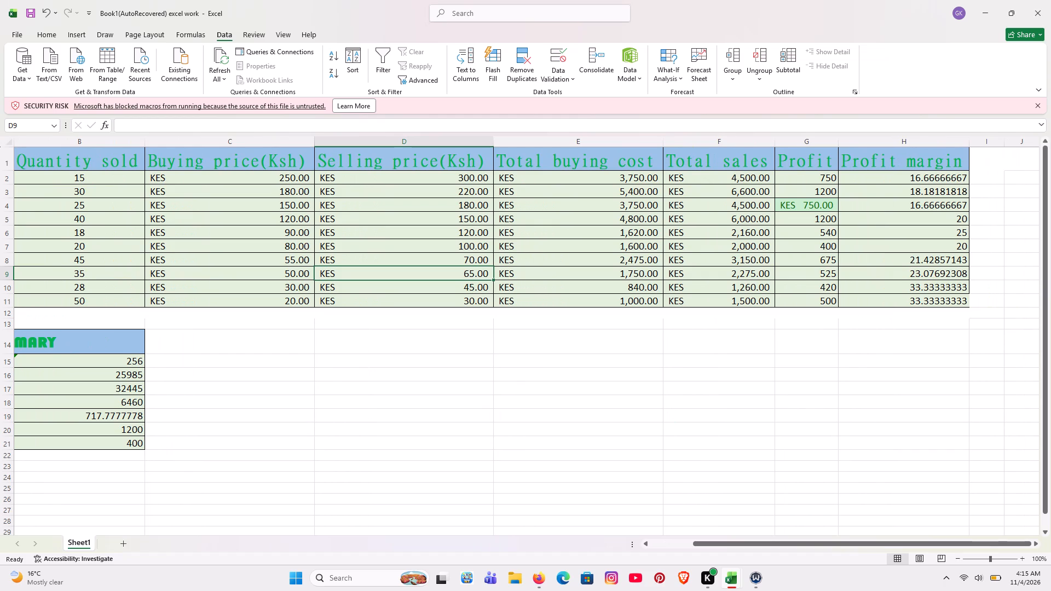
pyautogui.click(402, 324)
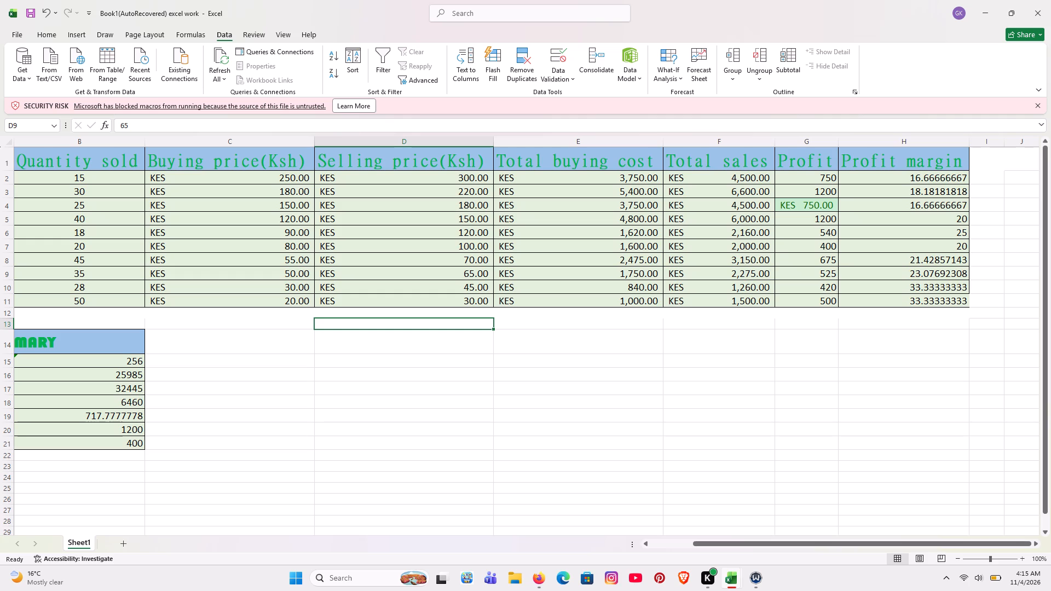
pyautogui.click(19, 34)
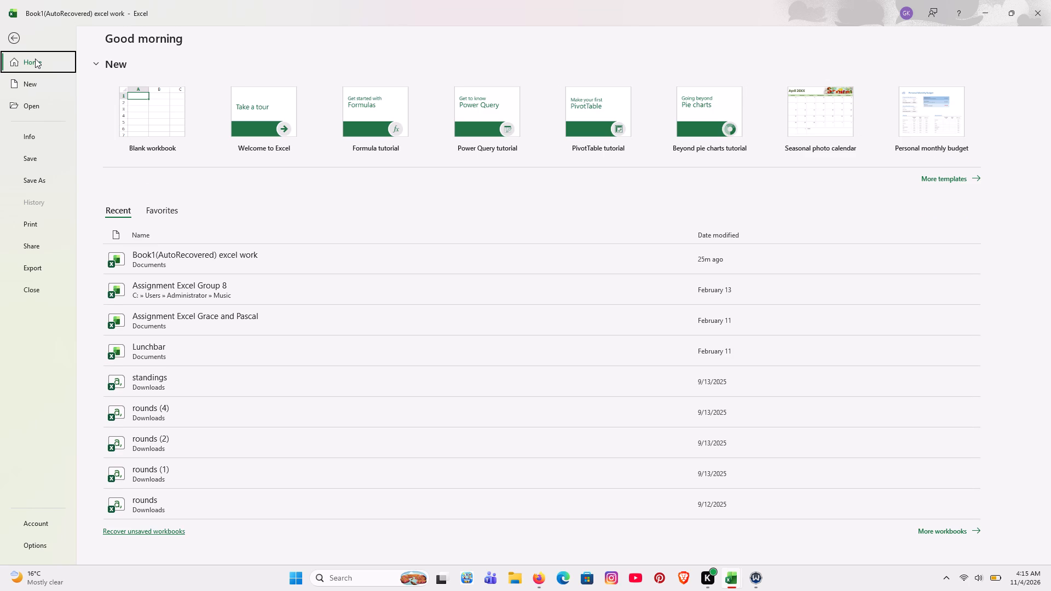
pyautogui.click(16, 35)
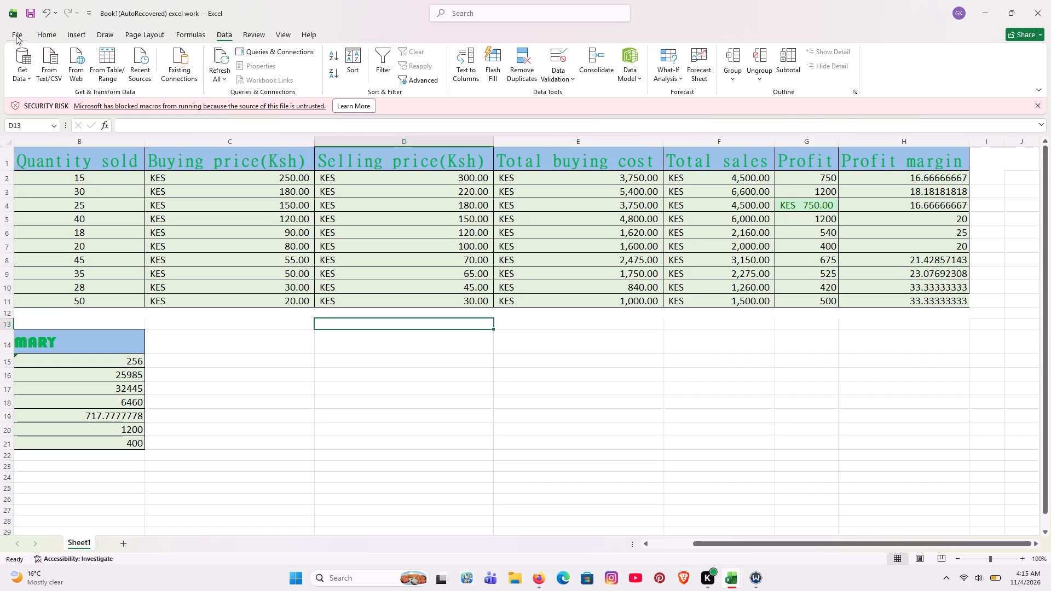
# Insert a blank row above the header row of the sales table.
pyautogui.click(35, 41)
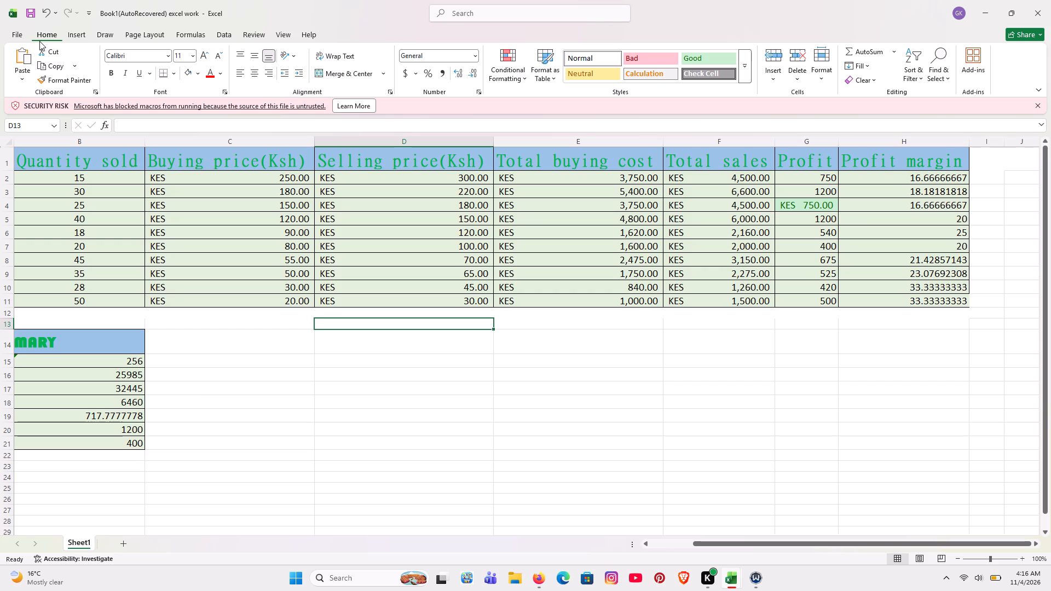
pyautogui.hscroll(-1, 39, 41)
pyautogui.hscroll(1, 39, 41)
pyautogui.click(11, 149)
pyautogui.rightClick(11, 149)
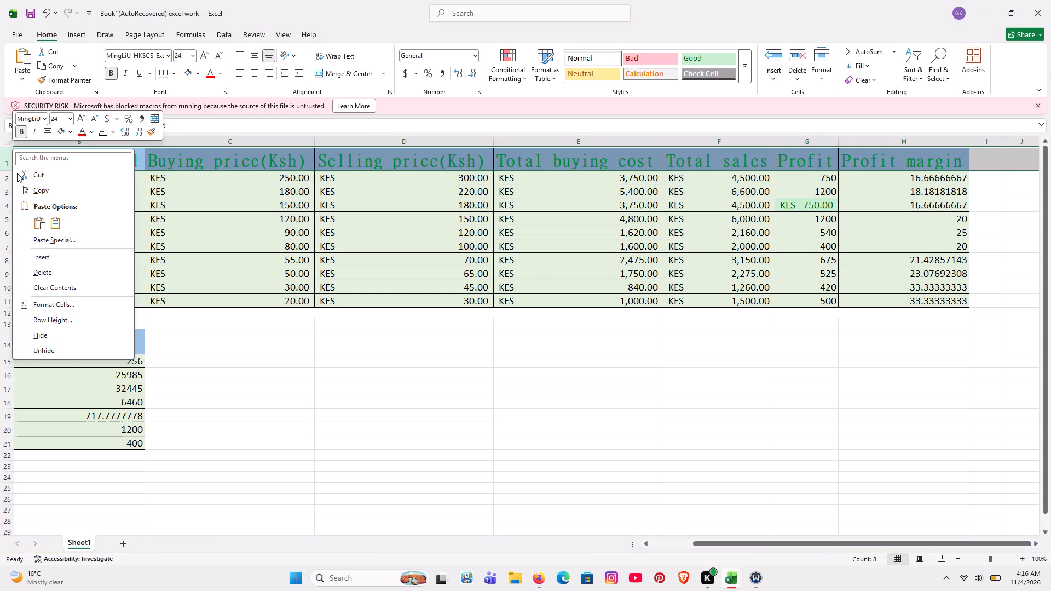
pyautogui.click(41, 251)
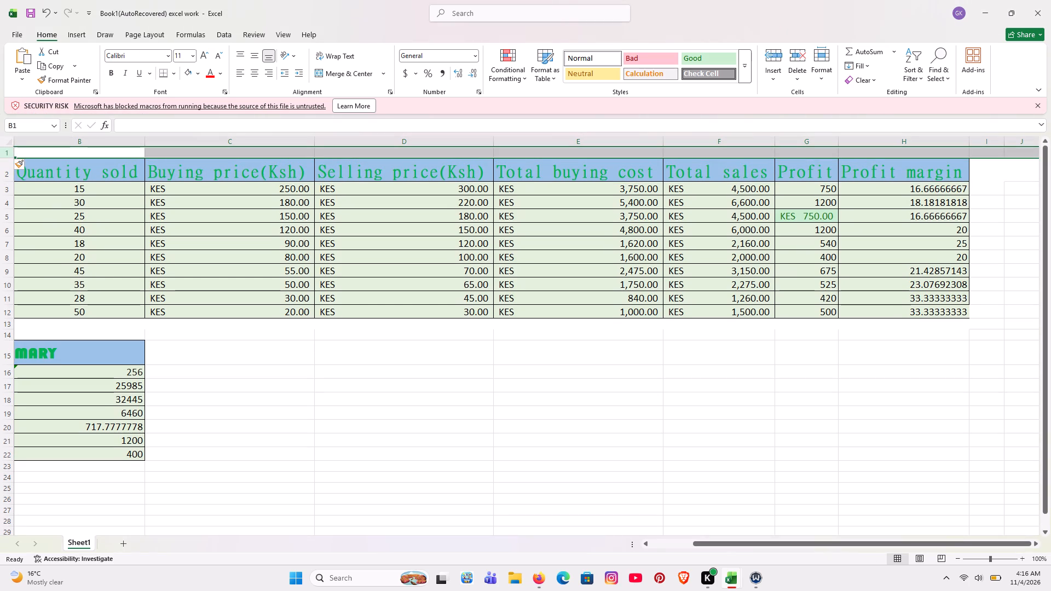
# Merge and center the blank row 1 cells from Quantity sold through Profit margin, B1 to H1.
pyautogui.moveTo(63, 152); pyautogui.dragTo(101, 152)
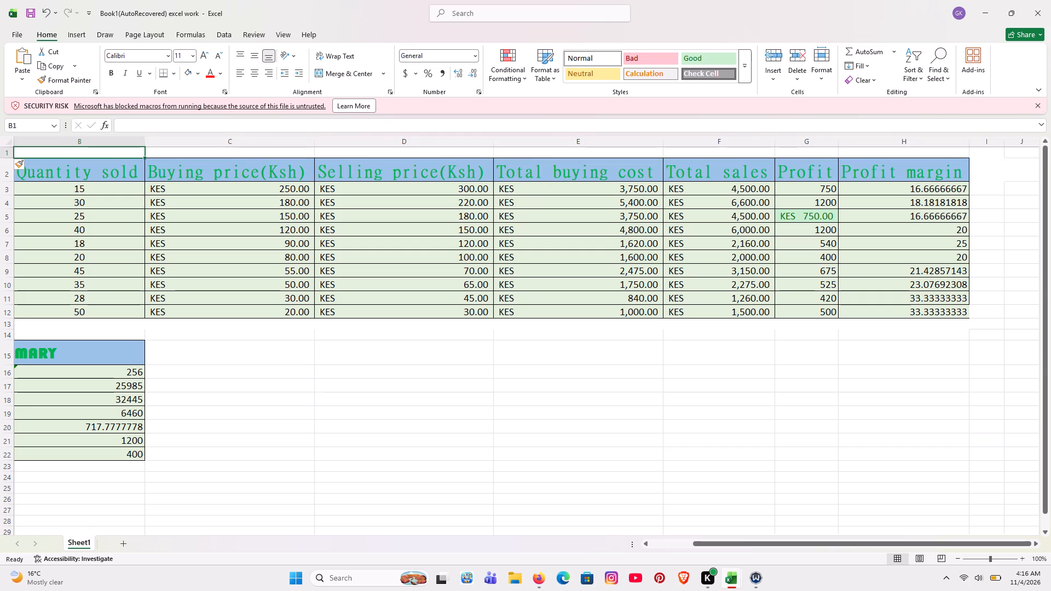
pyautogui.moveTo(101, 152); pyautogui.dragTo(435, 137)
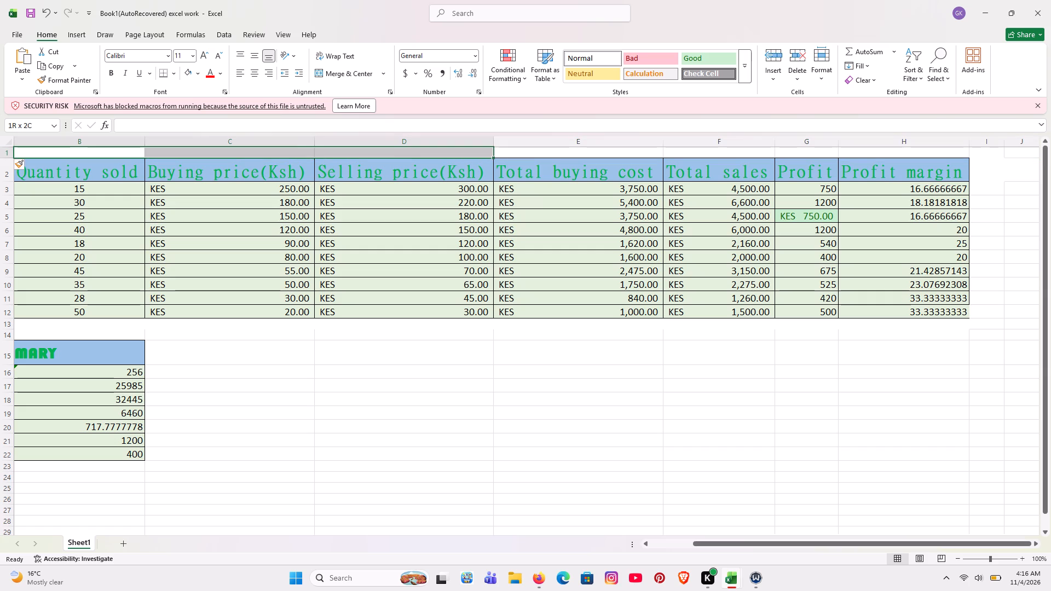
pyautogui.moveTo(435, 137); pyautogui.dragTo(625, 144)
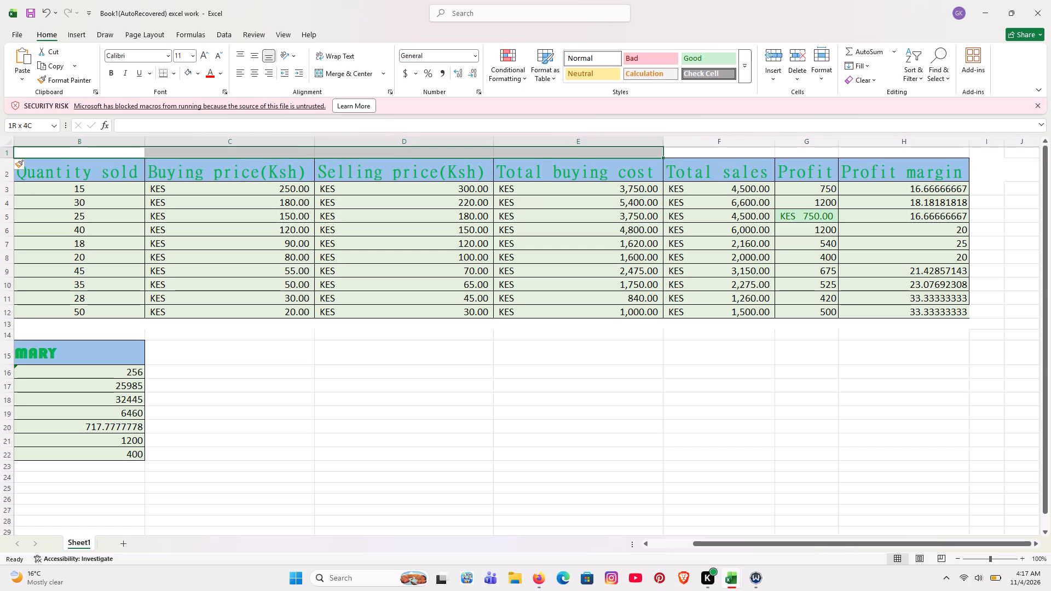
pyautogui.moveTo(625, 144); pyautogui.dragTo(808, 145)
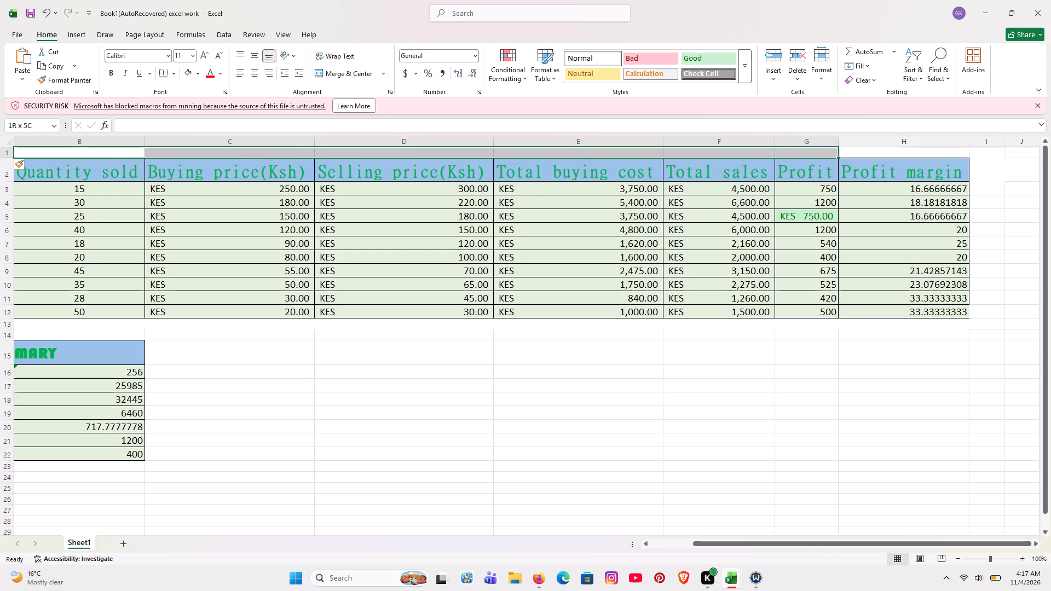
pyautogui.moveTo(808, 145); pyautogui.dragTo(866, 144)
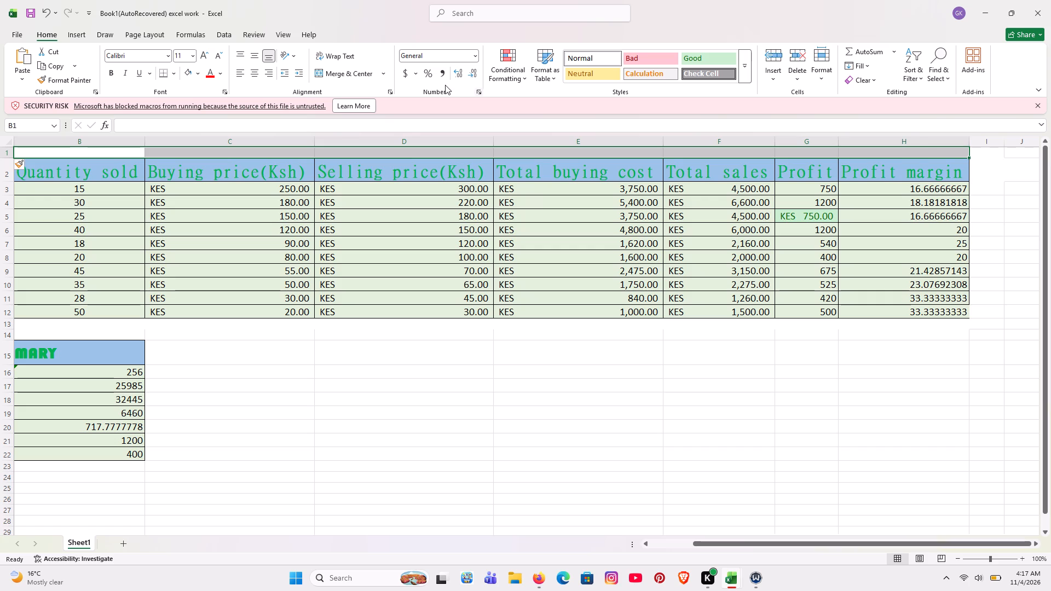
pyautogui.click(363, 69)
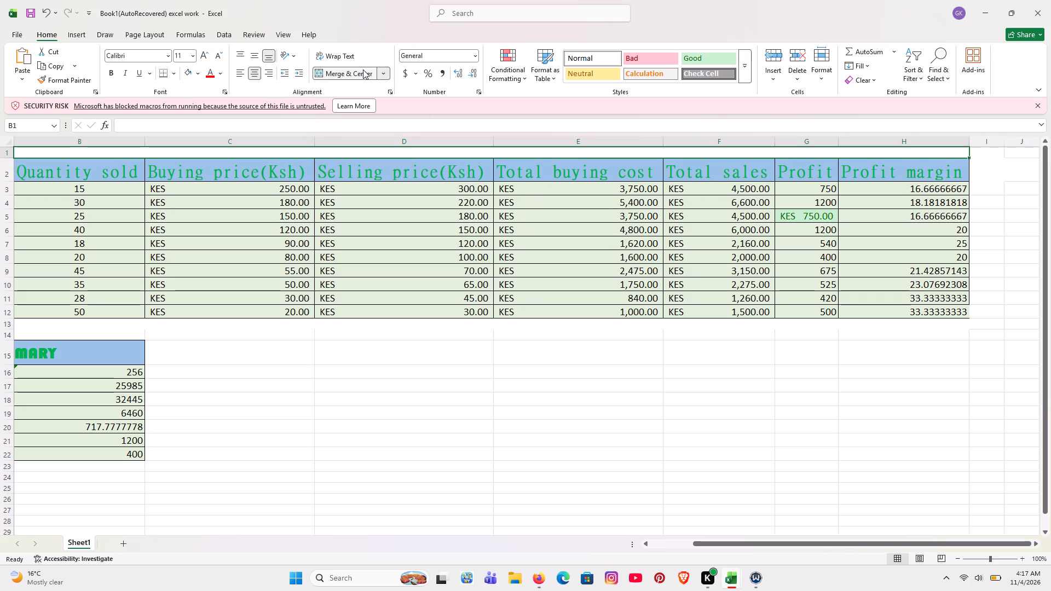
# Enter the title NOVEMBER PRODUCT SALES in the merged cell above the table headers.
pyautogui.click(278, 153)
pyautogui.press('n')
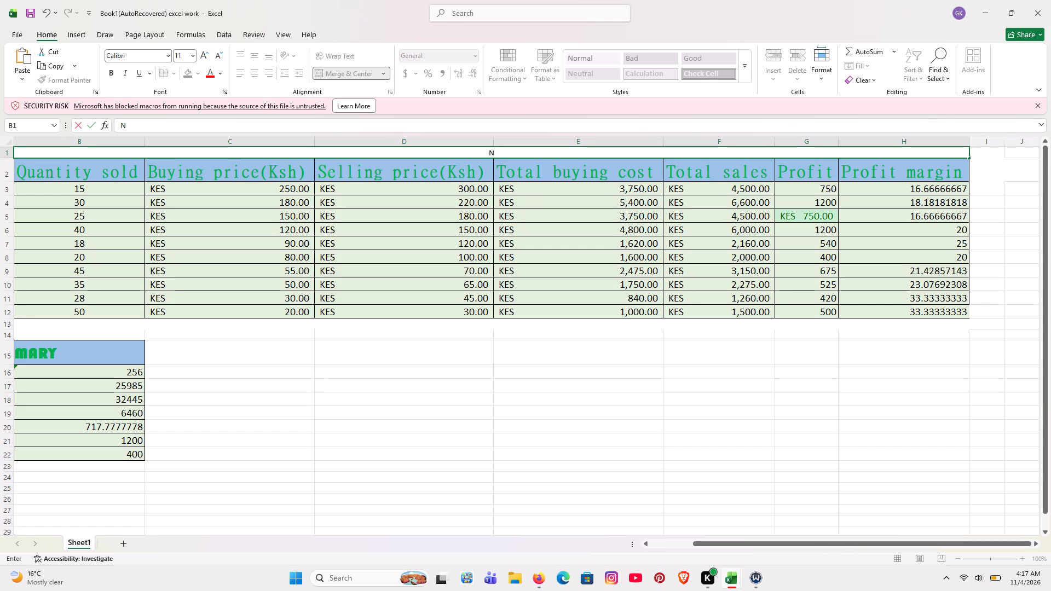
pyautogui.press('o')
pyautogui.write('VEMBER')
pyautogui.press('space')
pyautogui.write('PRO')
pyautogui.write('DUCT SALES')
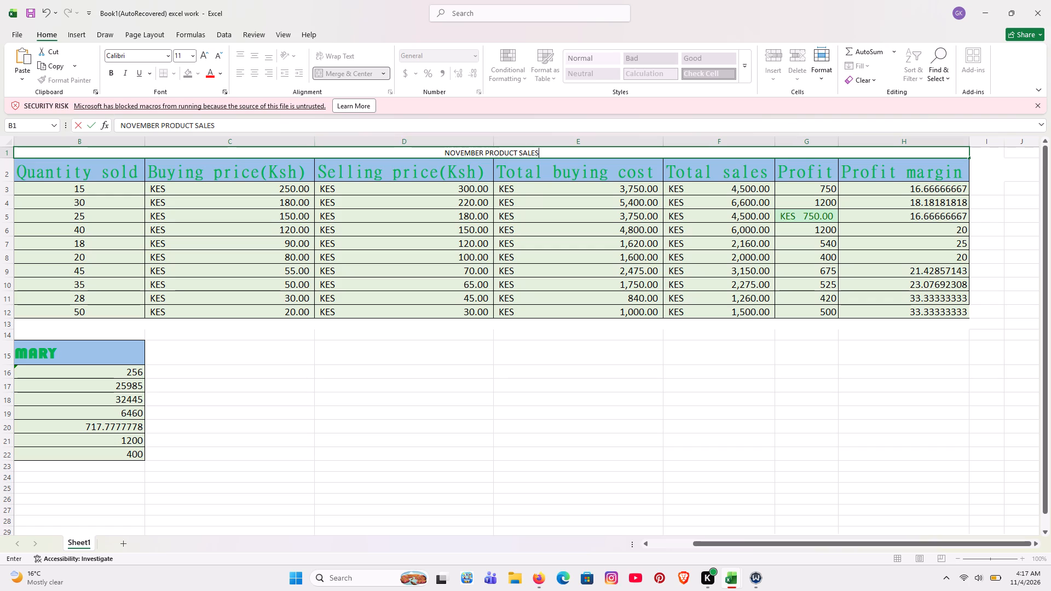
# Format the NOVEMBER PRODUCT SALES title text in the Algerian font at size 28.
pyautogui.moveTo(432, 155); pyautogui.dragTo(543, 157)
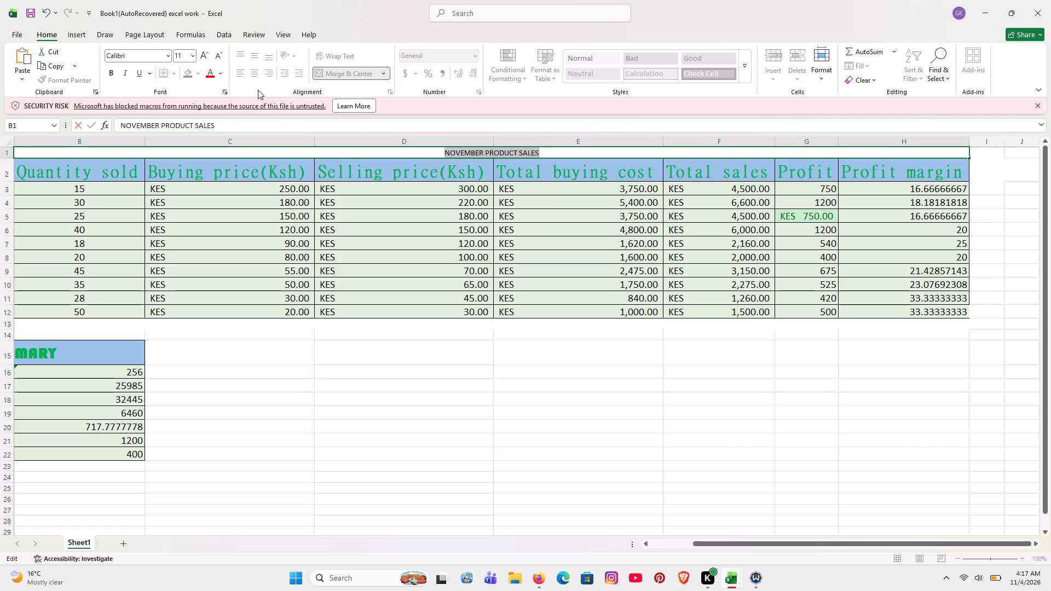
pyautogui.click(206, 55)
pyautogui.tripleClick(206, 55)
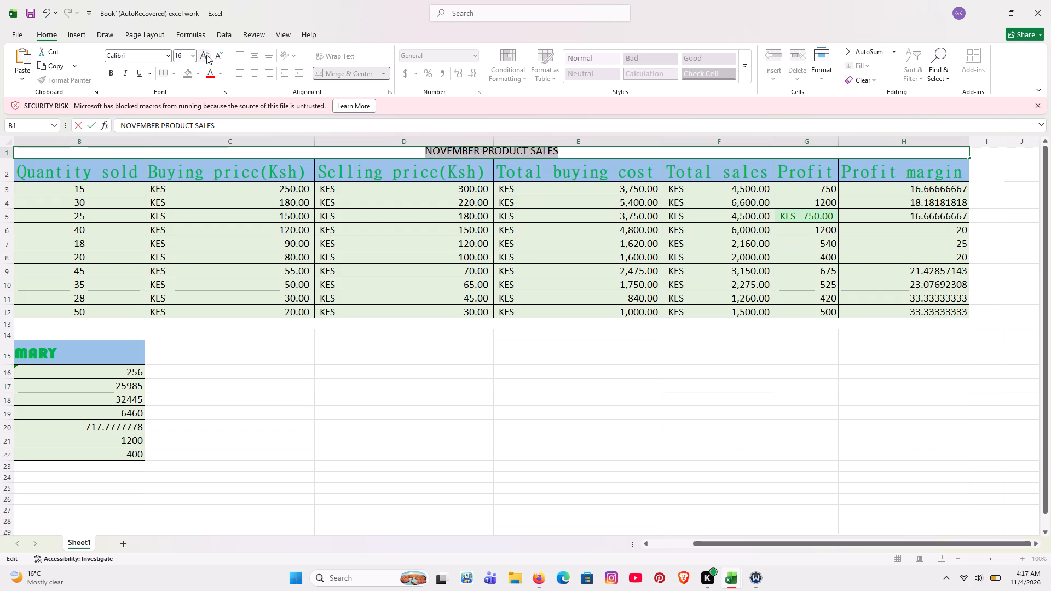
pyautogui.tripleClick(206, 55)
pyautogui.doubleClick(206, 55)
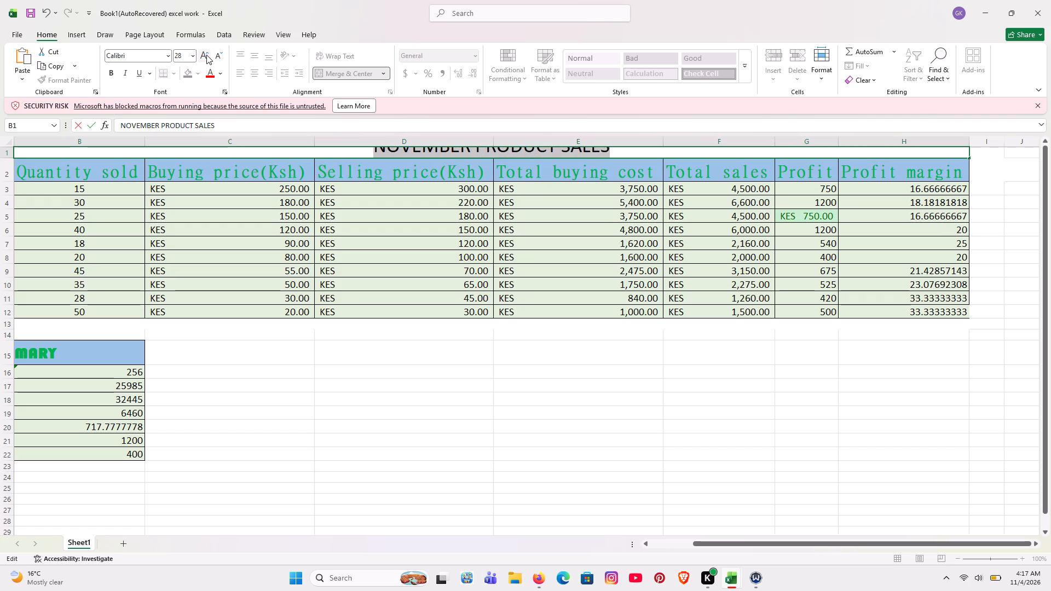
pyautogui.click(168, 55)
pyautogui.doubleClick(181, 143)
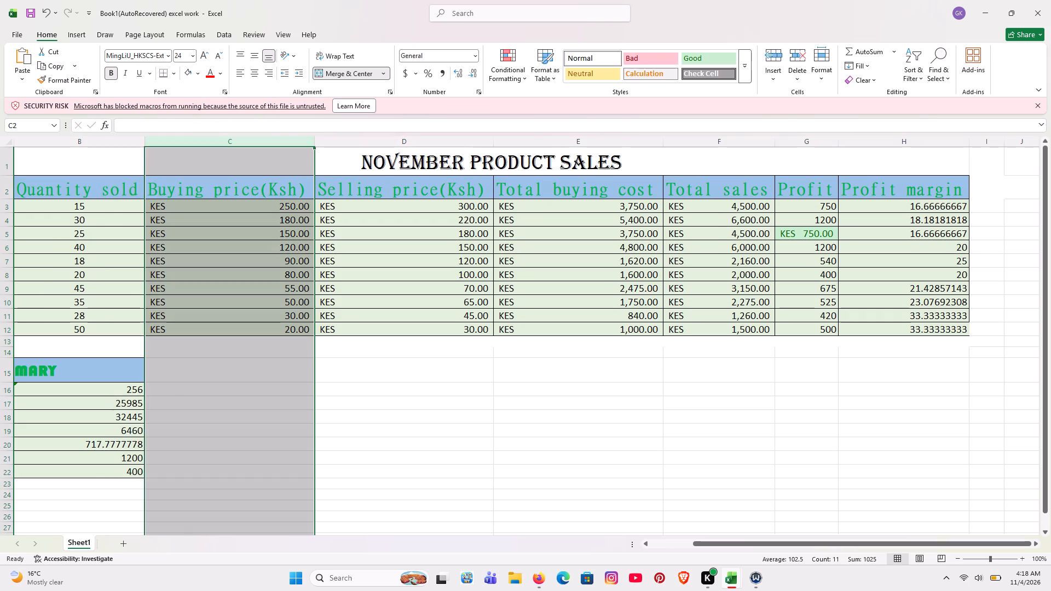
pyautogui.click(356, 366)
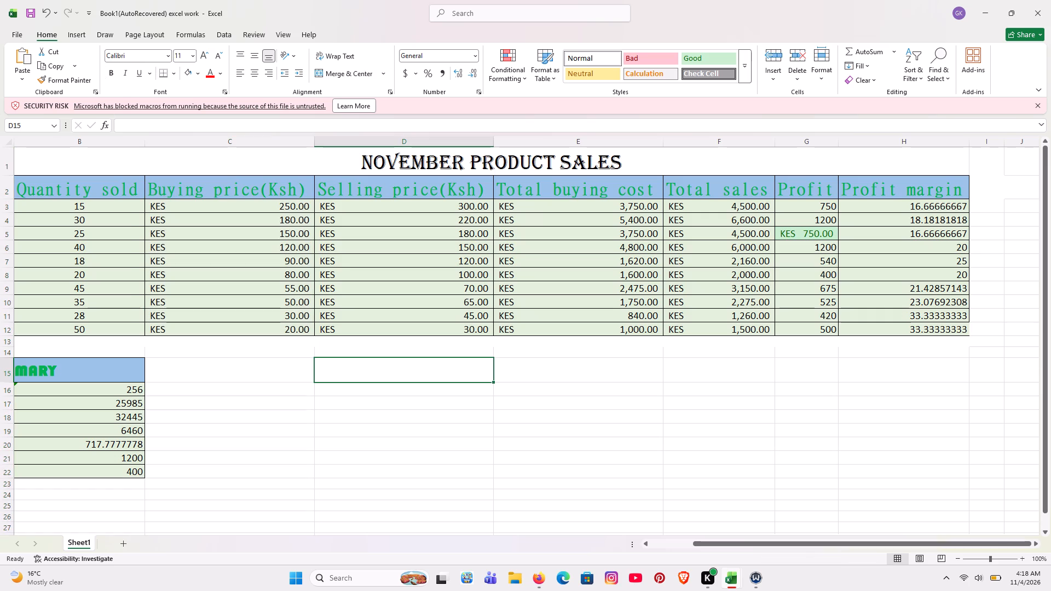
# Fill the title cell and the header cells from Quantity sold to Profit margin with the lightest gold theme color.
pyautogui.moveTo(158, 161); pyautogui.dragTo(337, 167)
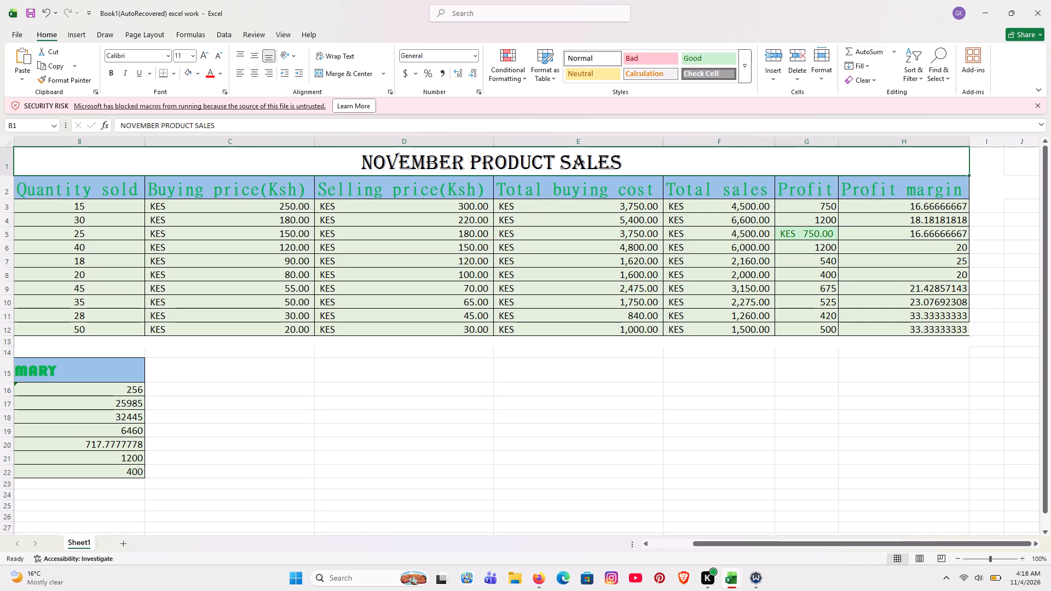
pyautogui.moveTo(337, 167); pyautogui.dragTo(364, 184)
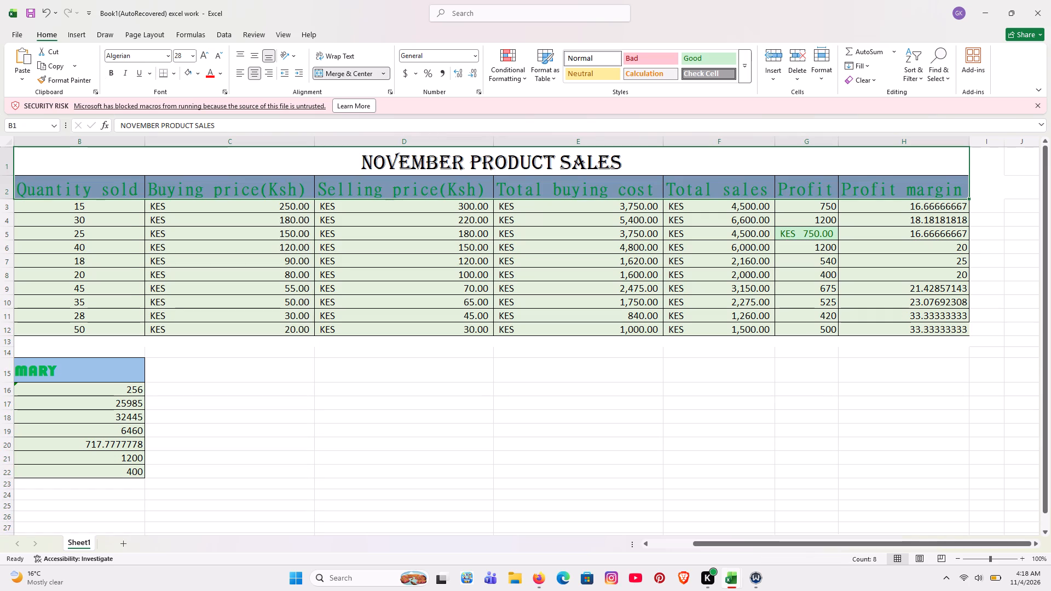
pyautogui.click(197, 71)
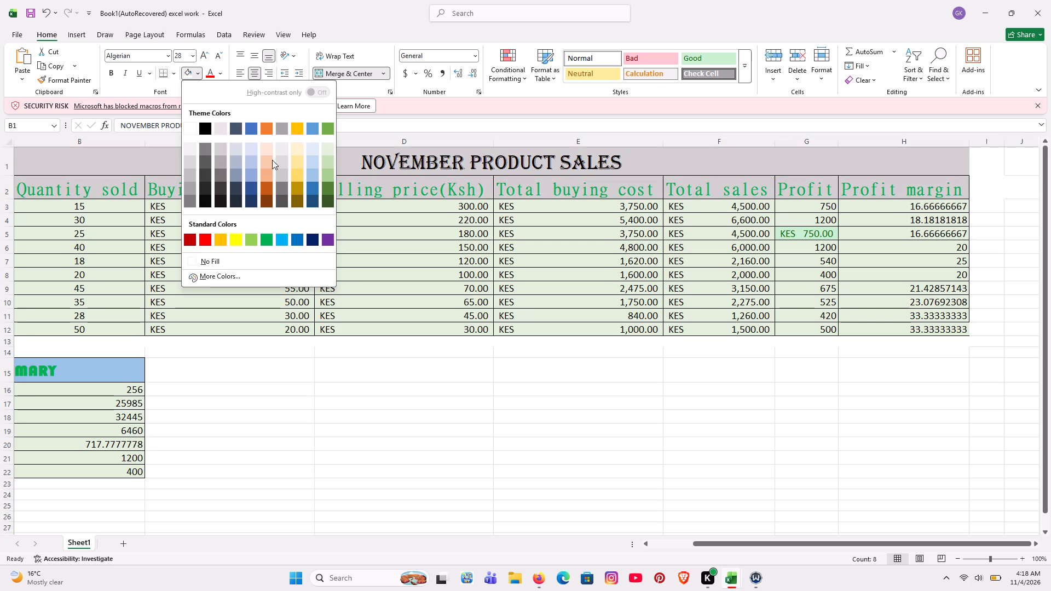
pyautogui.click(298, 145)
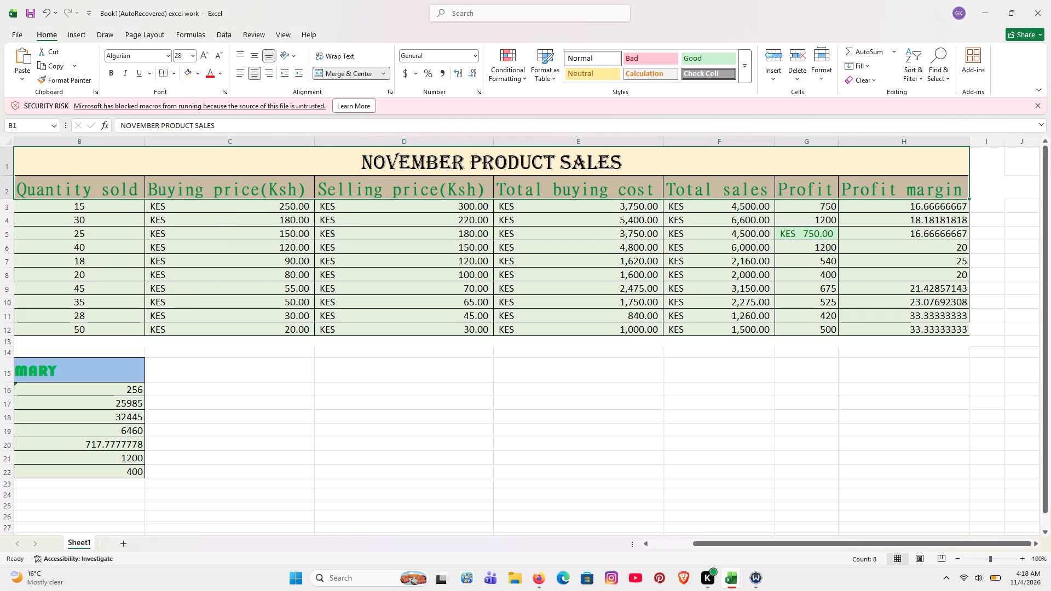
# Change the NOVEMBER PRODUCT SALES title's font color to the darkest green theme shade.
pyautogui.moveTo(366, 161); pyautogui.dragTo(517, 176)
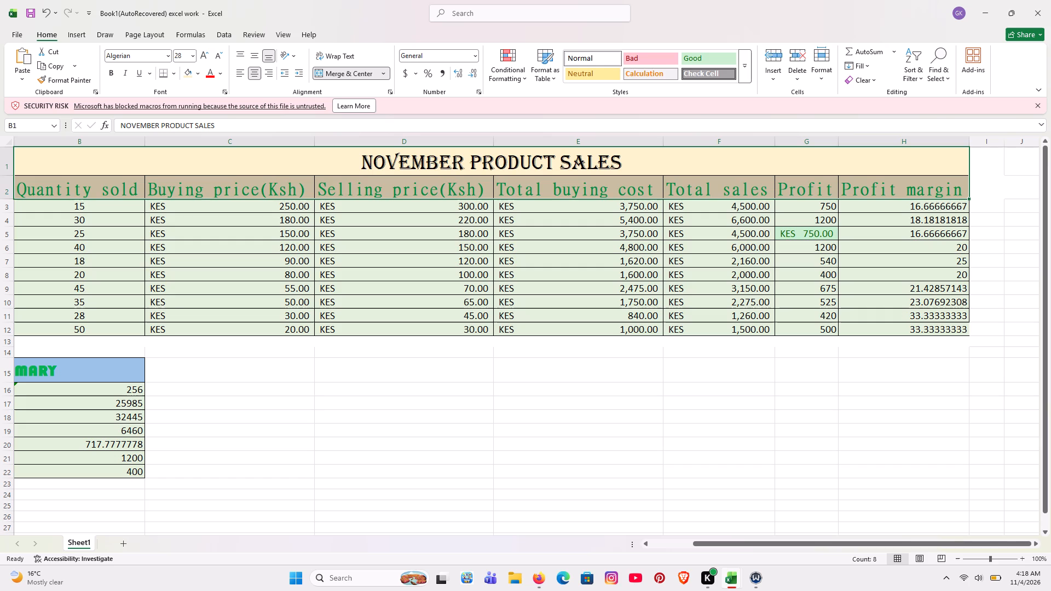
pyautogui.click(617, 160)
pyautogui.click(617, 160)
pyautogui.click(615, 160)
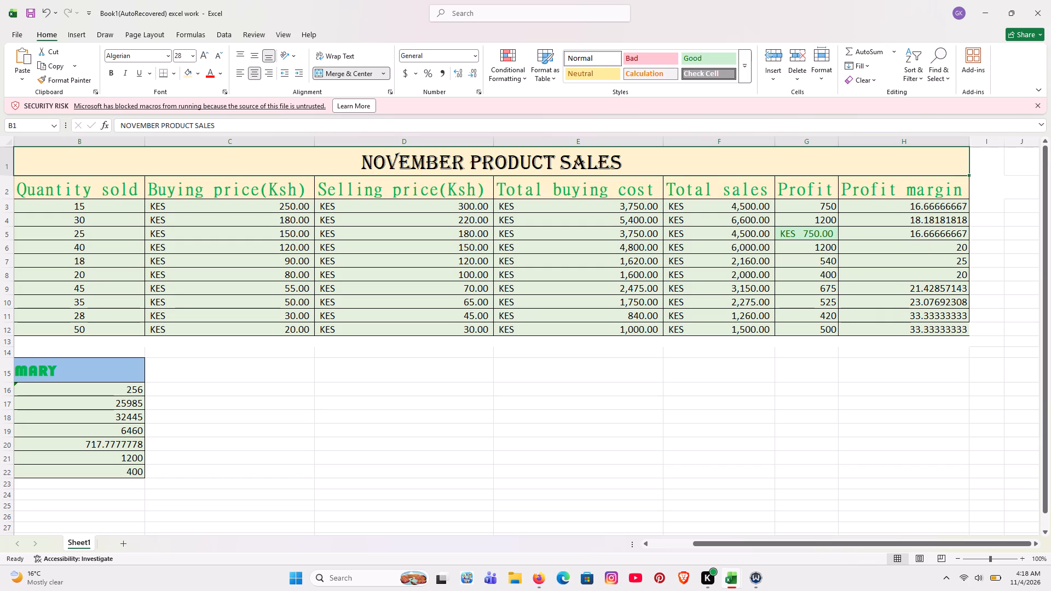
pyautogui.click(674, 170)
pyautogui.click(674, 170)
pyautogui.click(674, 170)
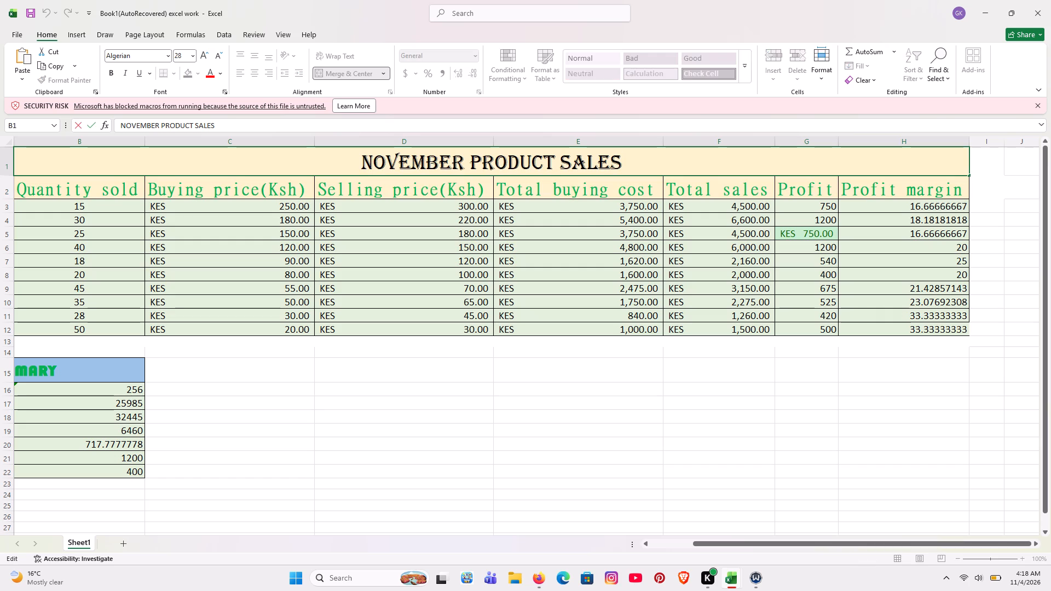
pyautogui.click(706, 157)
pyautogui.click(706, 157)
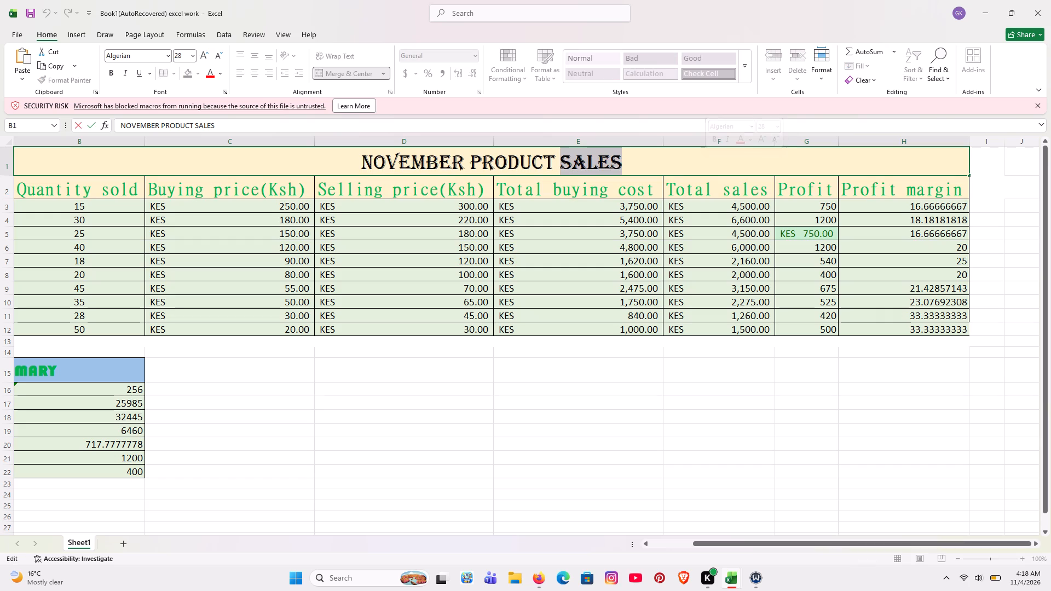
pyautogui.click(993, 196)
pyautogui.click(957, 169)
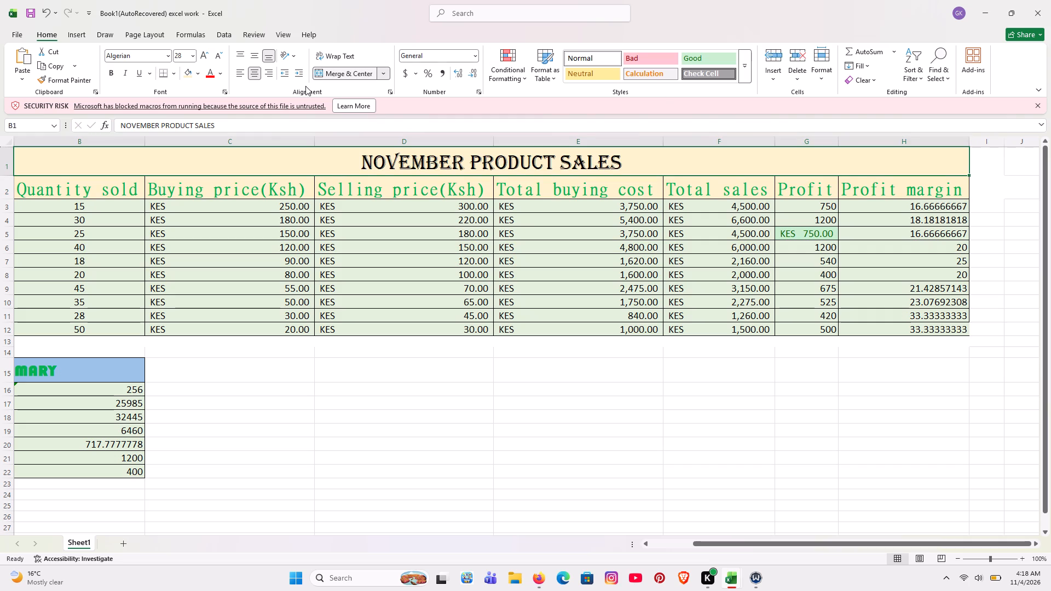
pyautogui.click(220, 72)
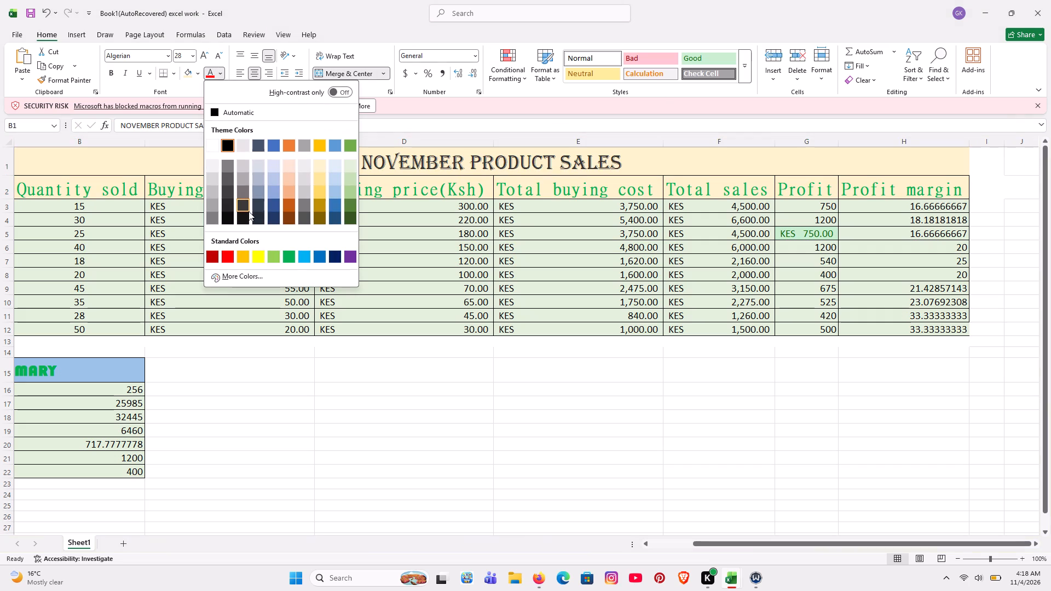
pyautogui.click(351, 218)
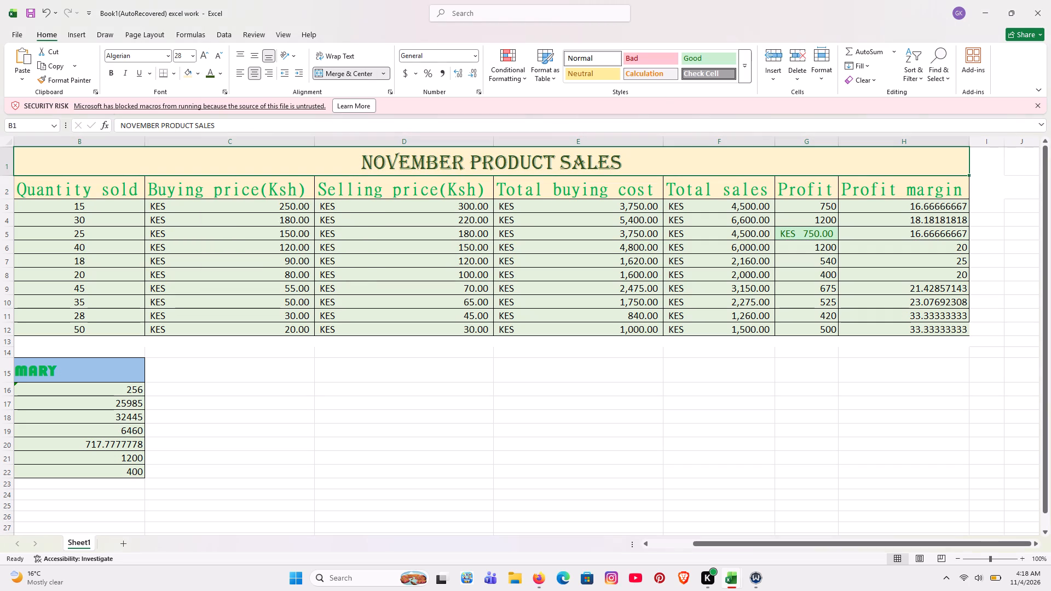
# Examine the titled sales table across all its columns, from Product through Profit margin, and the SUMMARY block.
pyautogui.scroll(-1, 363, 371)
pyautogui.scroll(2, 363, 371)
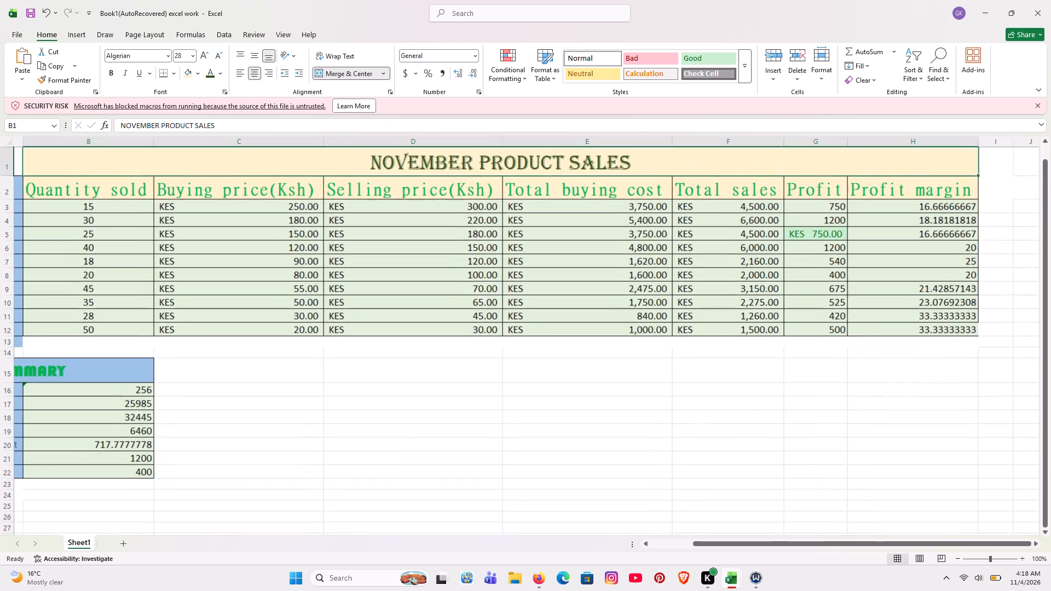
pyautogui.hscroll(3, 363, 371)
pyautogui.scroll(1, 363, 371)
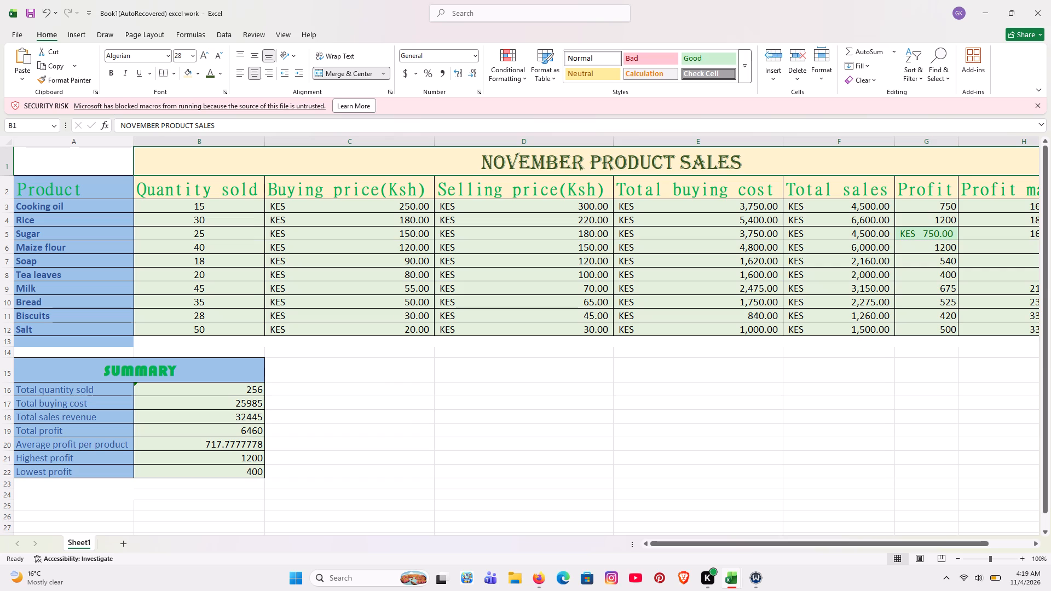
pyautogui.hscroll(-1, 410, 202)
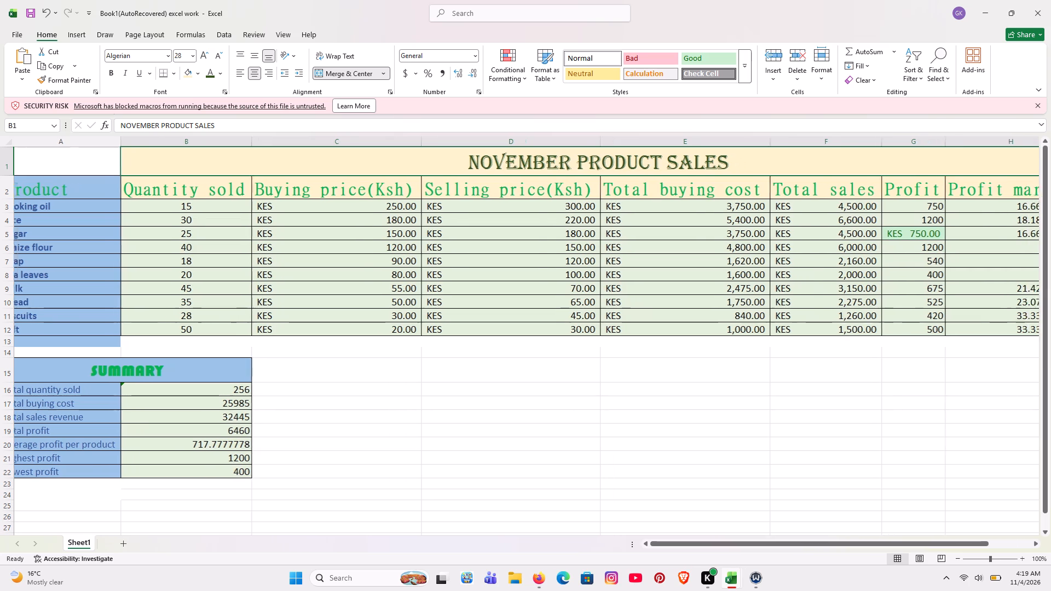
pyautogui.hscroll(-1, 410, 202)
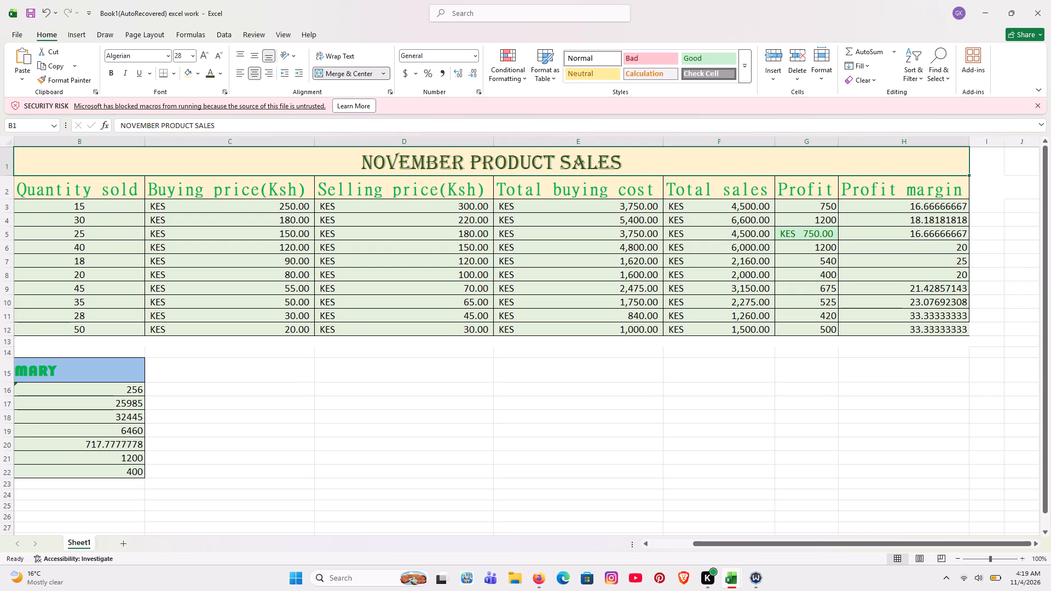
pyautogui.hscroll(1, 626, 254)
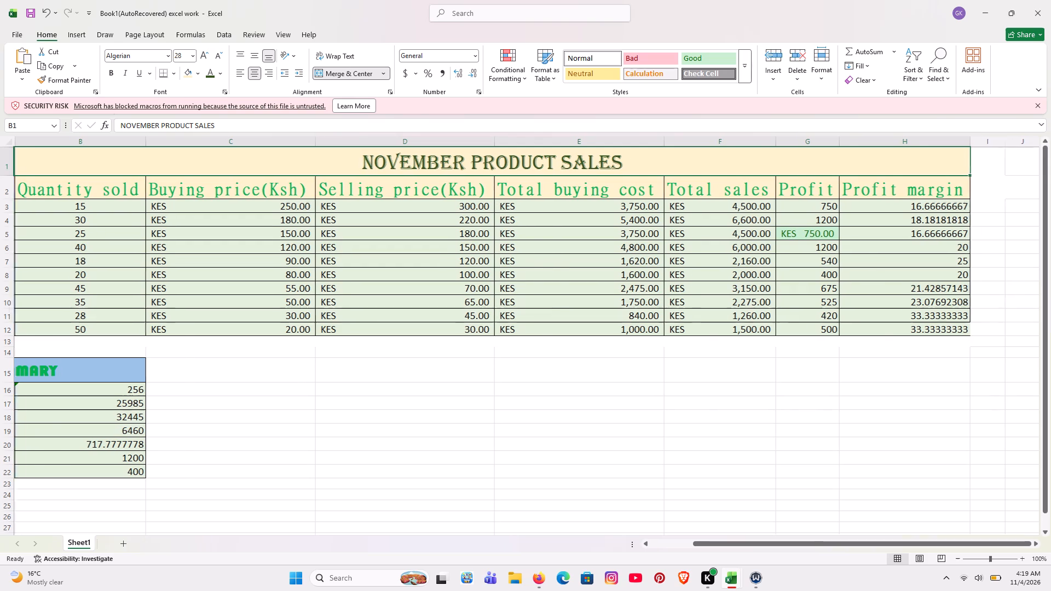
pyautogui.hscroll(2, 626, 254)
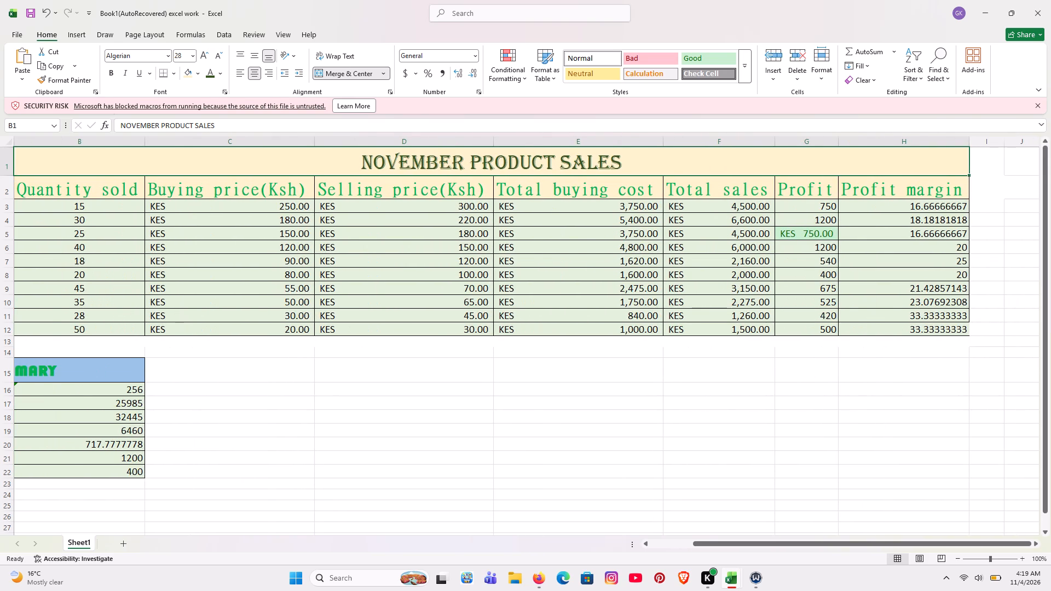
pyautogui.hscroll(5, 576, 232)
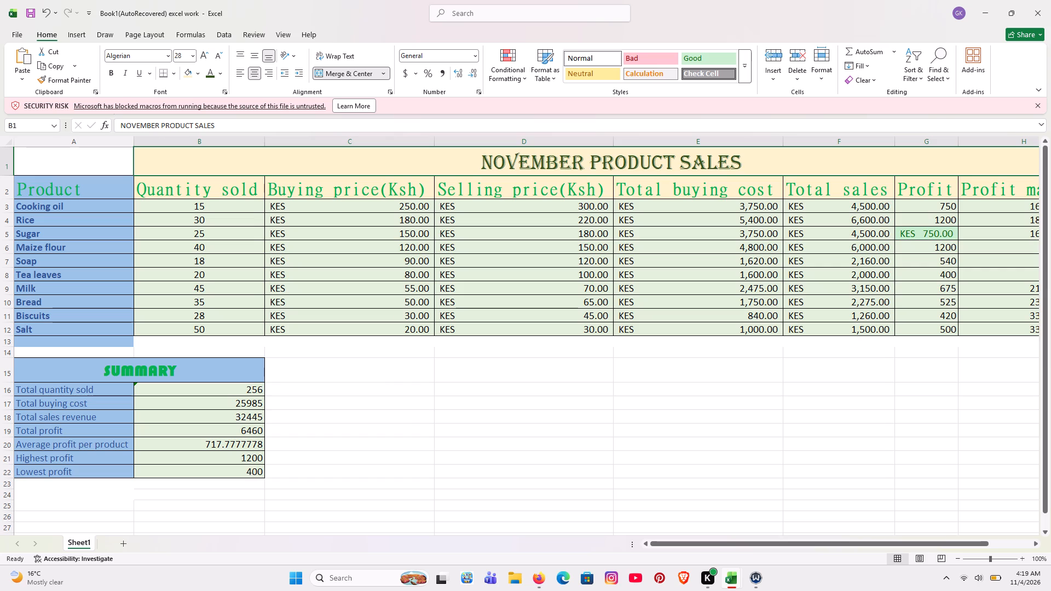
# Insert a 2-D clustered bar chart of Total sales by Product, using the Product and Total sales columns from header to Salt.
pyautogui.moveTo(106, 194); pyautogui.dragTo(114, 340)
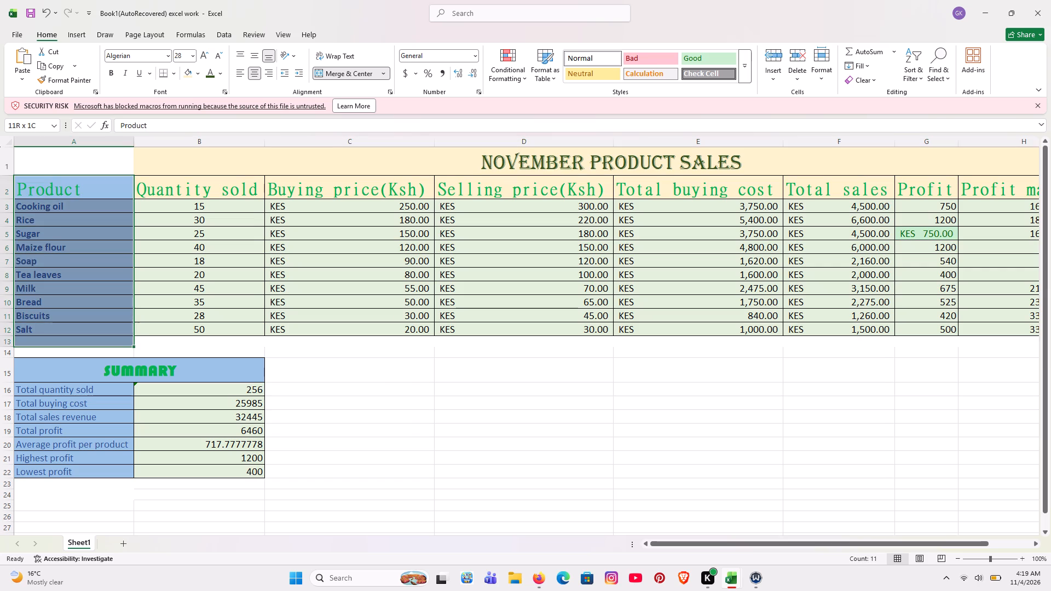
pyautogui.moveTo(114, 340); pyautogui.dragTo(114, 327)
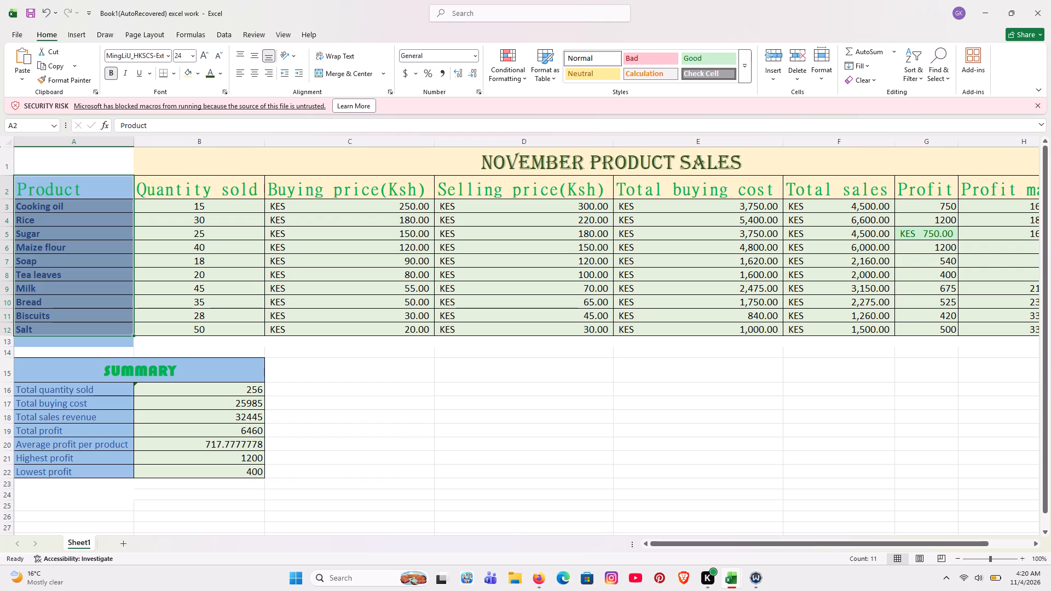
pyautogui.keyDown('ctrl'); pyautogui.moveTo(817, 183); pyautogui.dragTo(822, 325); pyautogui.keyUp('ctrl')
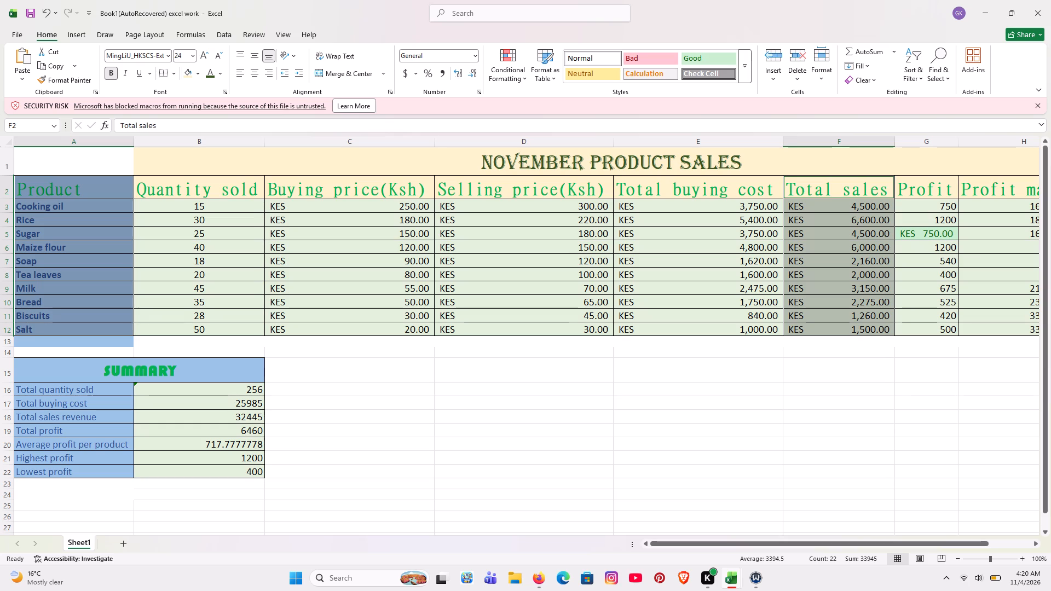
pyautogui.click(80, 32)
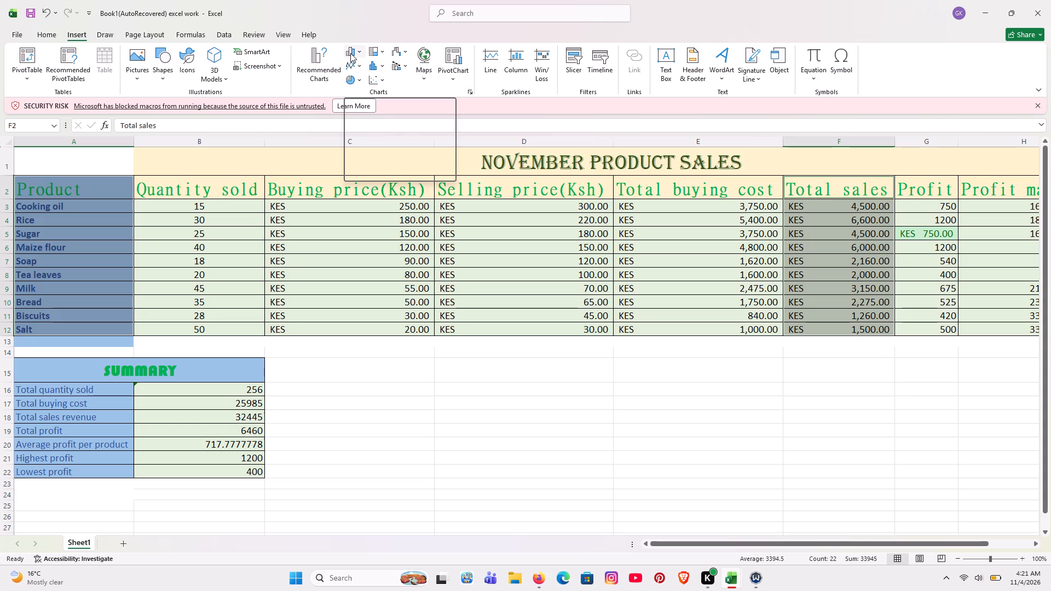
pyautogui.click(359, 52)
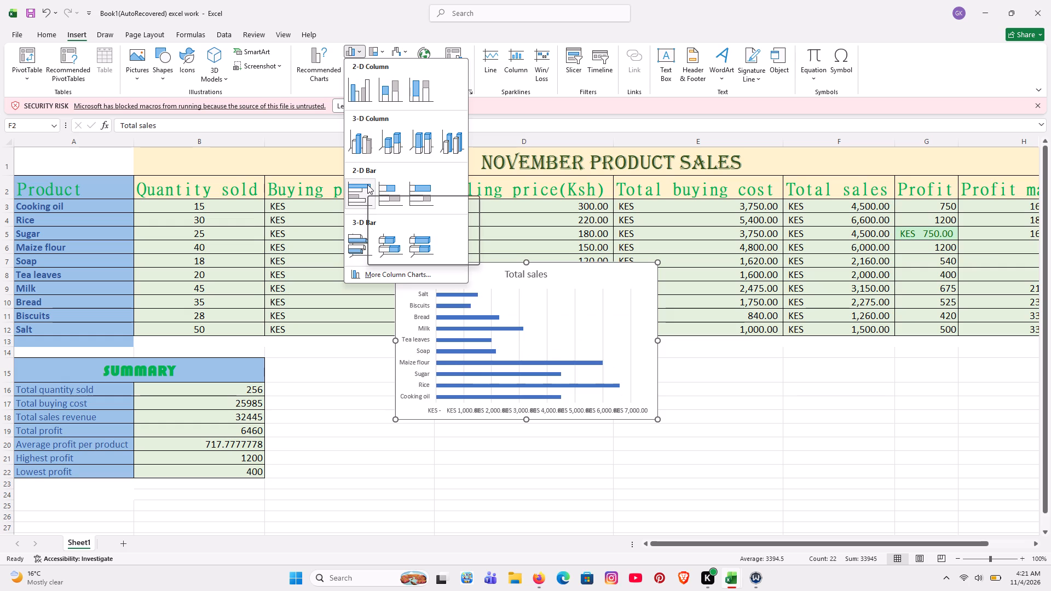
pyautogui.click(360, 189)
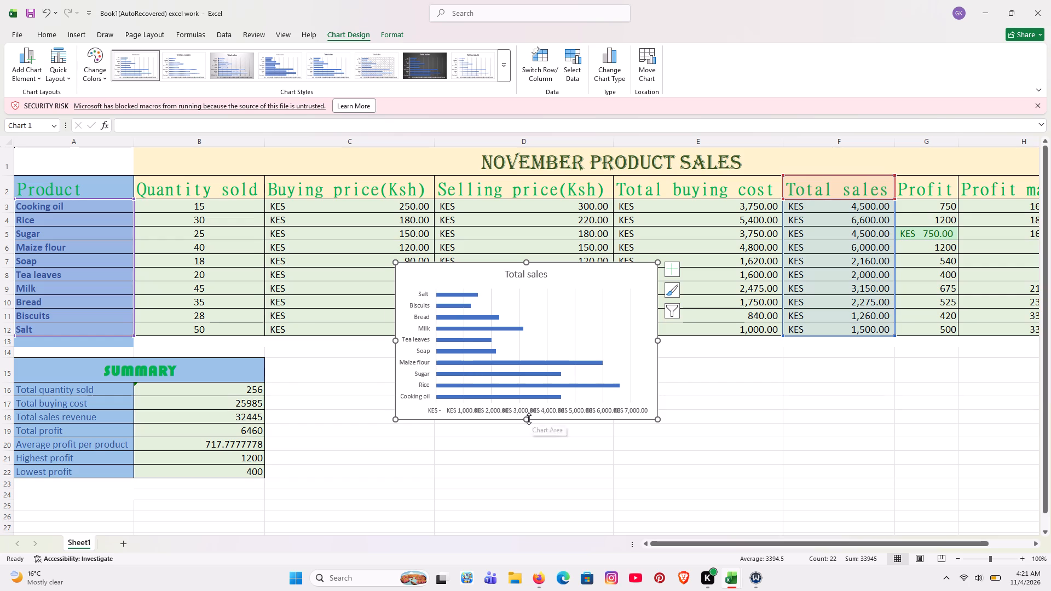
# Resize the Total sales chart to sit below the sales table, spanning about rows 15 to 31 and widened to column E's edge.
pyautogui.moveTo(529, 419); pyautogui.dragTo(535, 518)
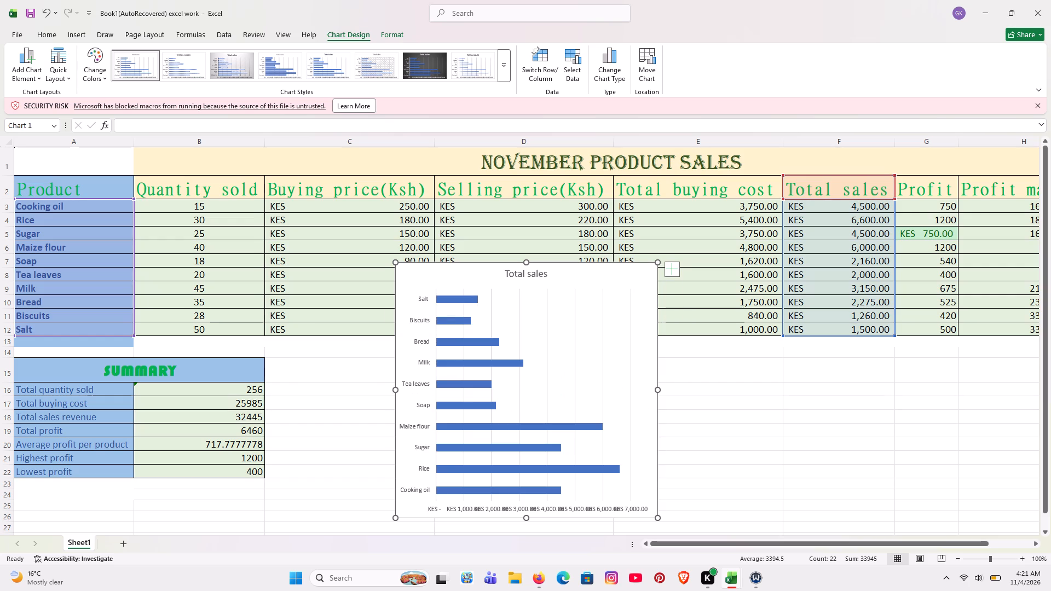
pyautogui.moveTo(525, 262); pyautogui.dragTo(541, 354)
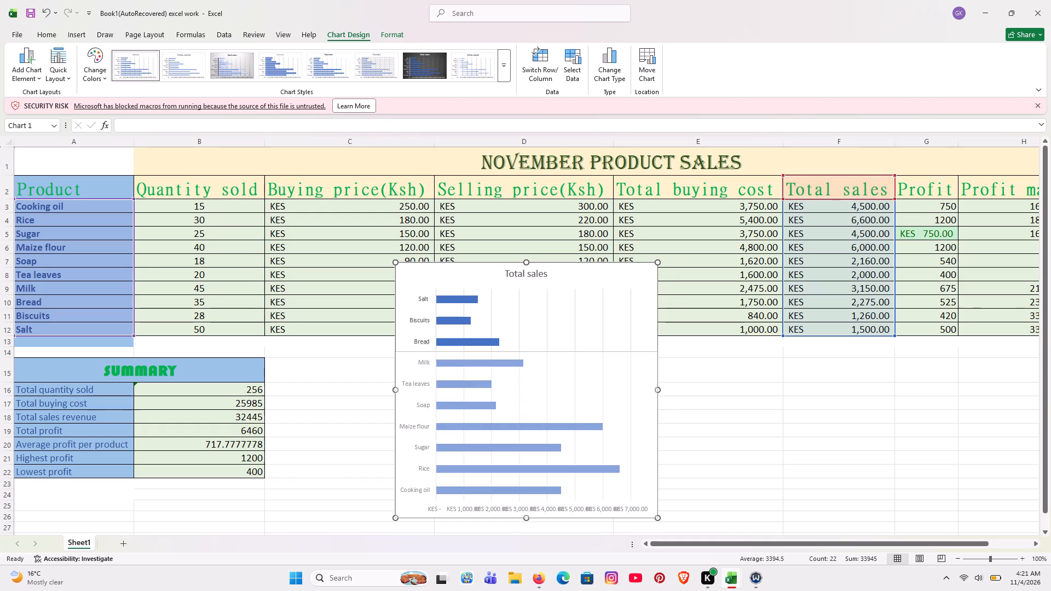
pyautogui.moveTo(541, 354); pyautogui.dragTo(541, 360)
pyautogui.scroll(-2, 541, 360)
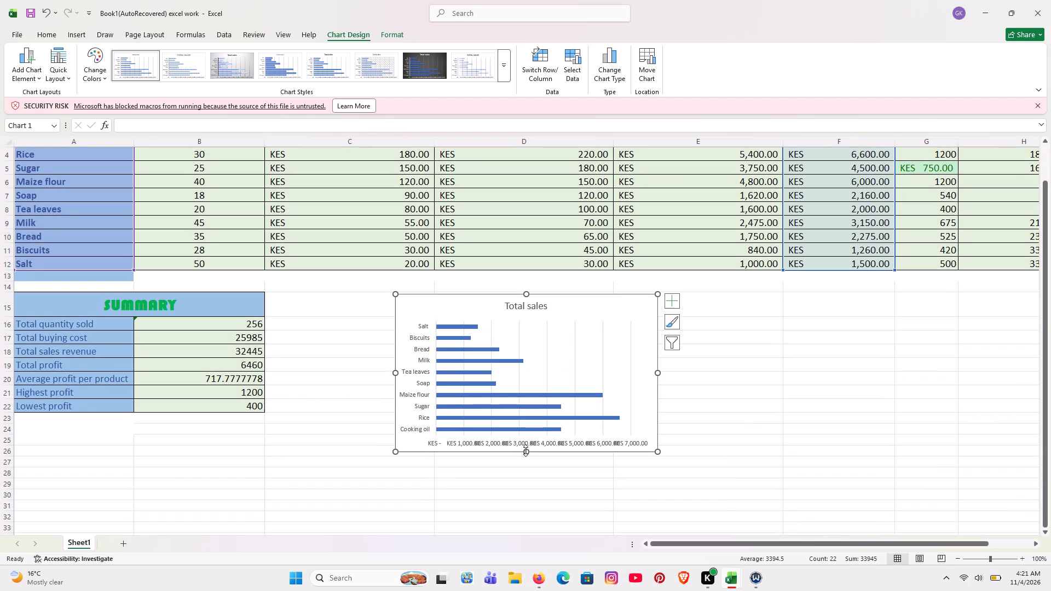
pyautogui.moveTo(525, 450); pyautogui.dragTo(529, 494)
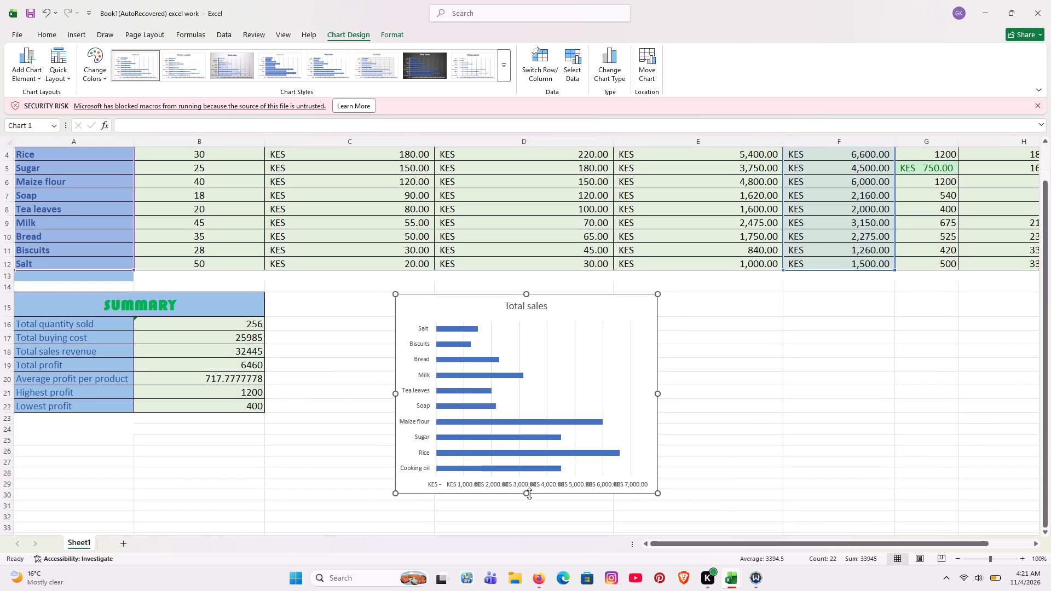
pyautogui.moveTo(526, 494); pyautogui.dragTo(530, 510)
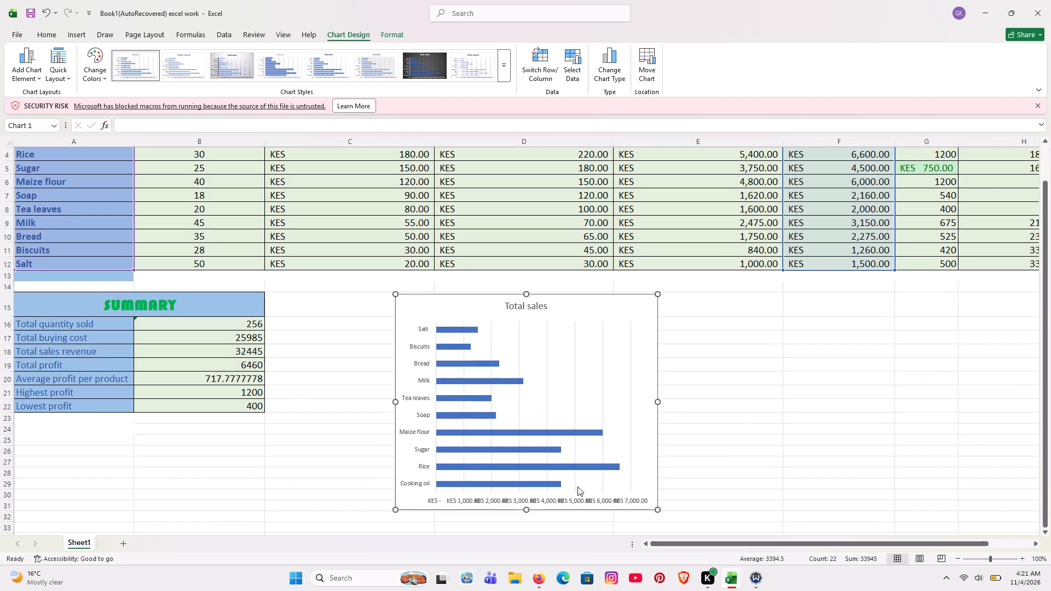
pyautogui.moveTo(658, 404); pyautogui.dragTo(725, 393)
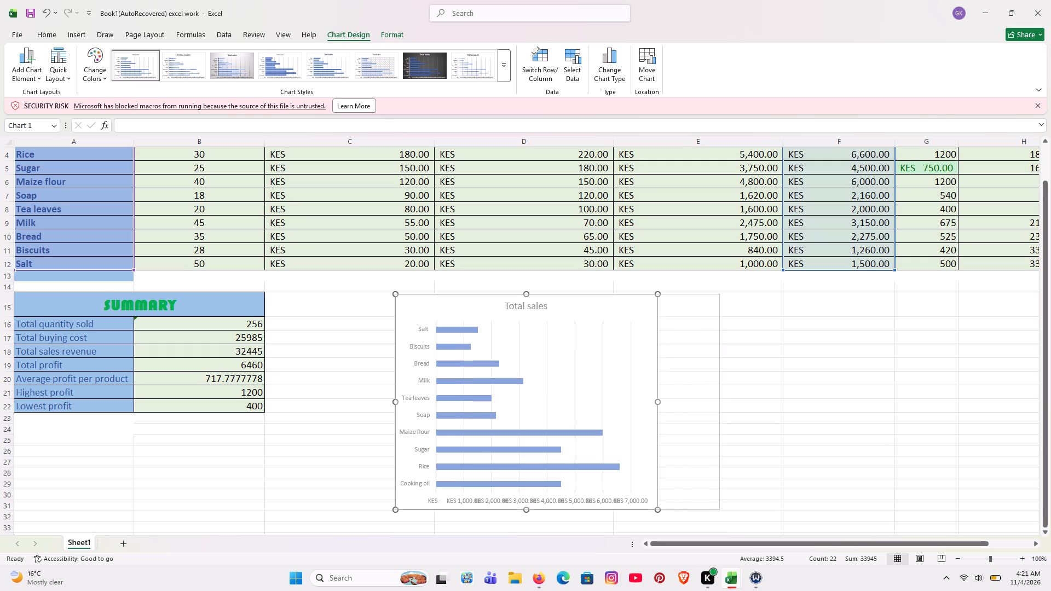
pyautogui.moveTo(725, 393); pyautogui.dragTo(778, 393)
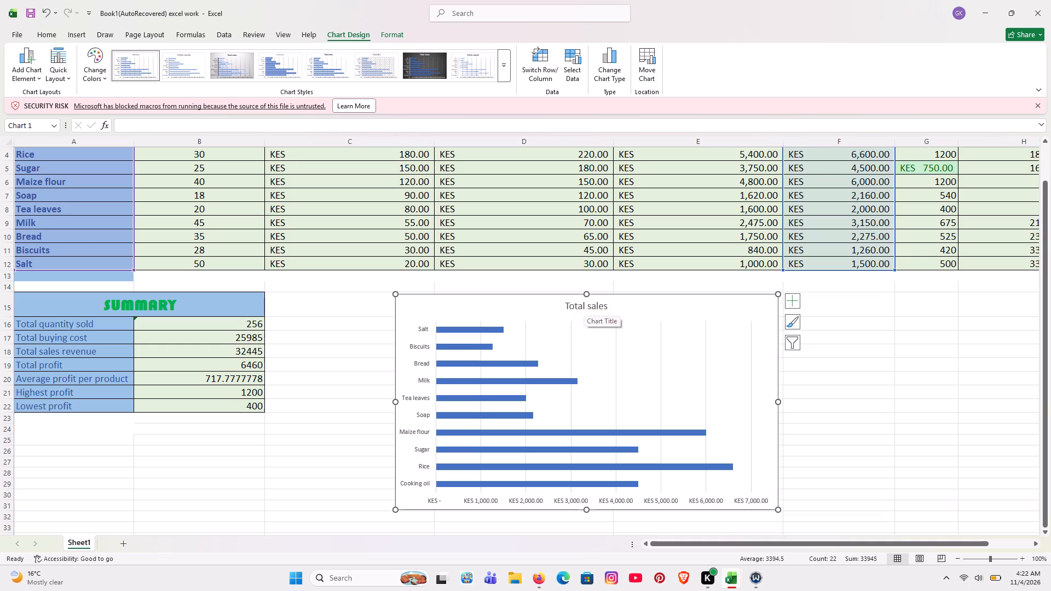
# Replace the bar chart's title with NOVEMBER PRODUCT SALES PERFORMANCE.
pyautogui.click(584, 305)
pyautogui.click(608, 305)
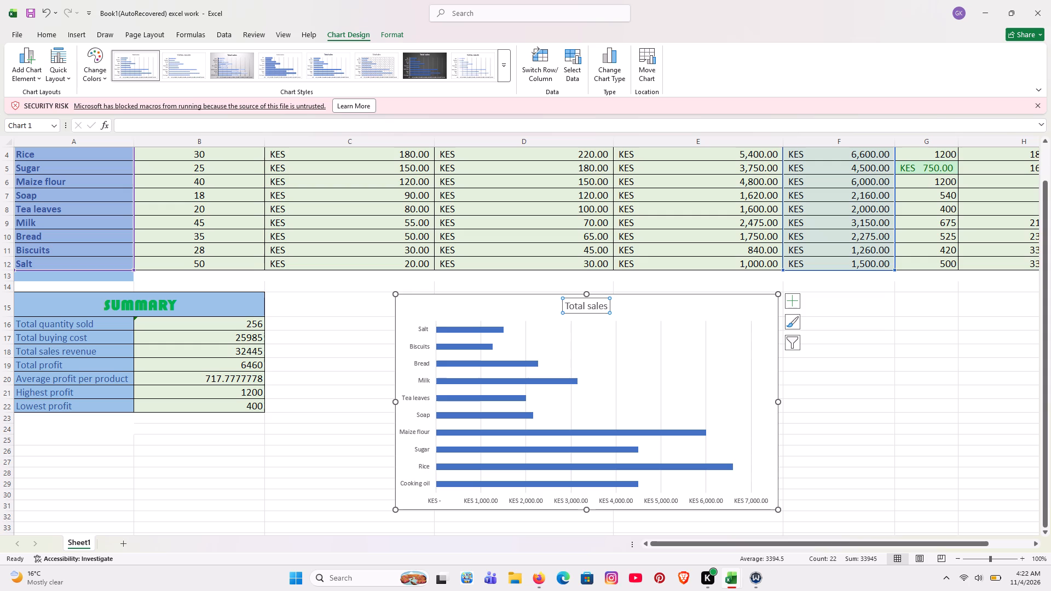
pyautogui.click(605, 305)
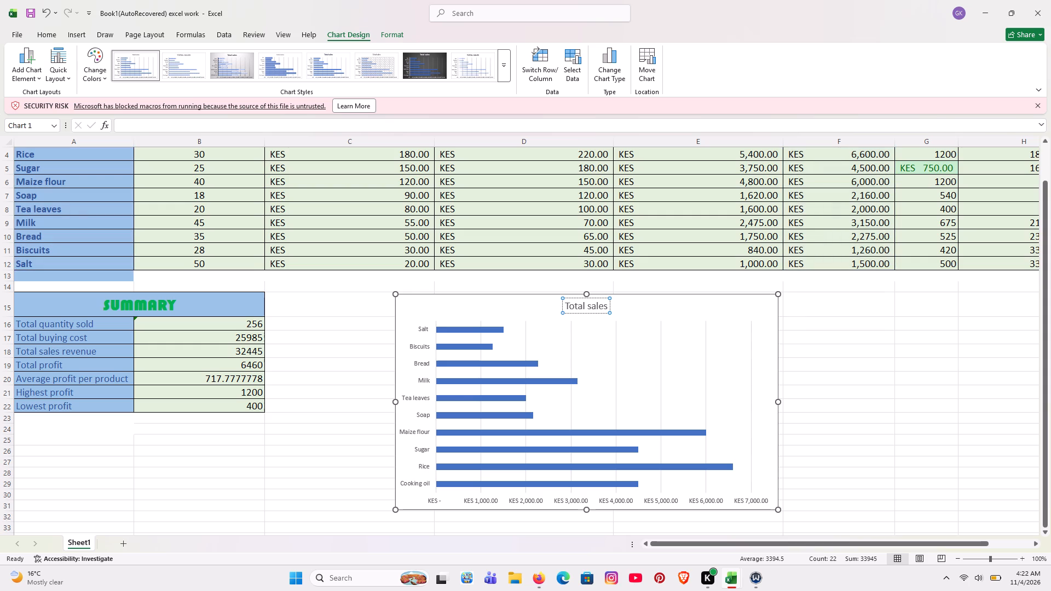
pyautogui.click(607, 308)
pyautogui.press('BackSpace')
pyautogui.press('BackSpace')
pyautogui.press('BackSpace')
pyautogui.press('BackSpace')
pyautogui.press('BackSpace')
pyautogui.press('BackSpace')
pyautogui.press('BackSpace')
pyautogui.press('BackSpace')
pyautogui.press('BackSpace')
pyautogui.press('BackSpace')
pyautogui.press('BackSpace')
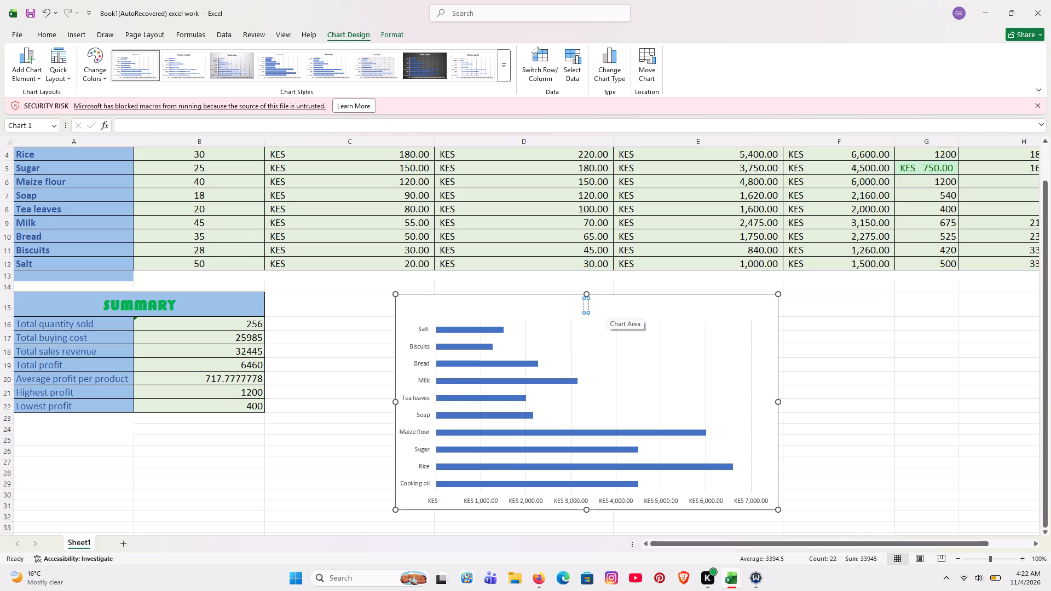
pyautogui.press('n')
pyautogui.write('OV')
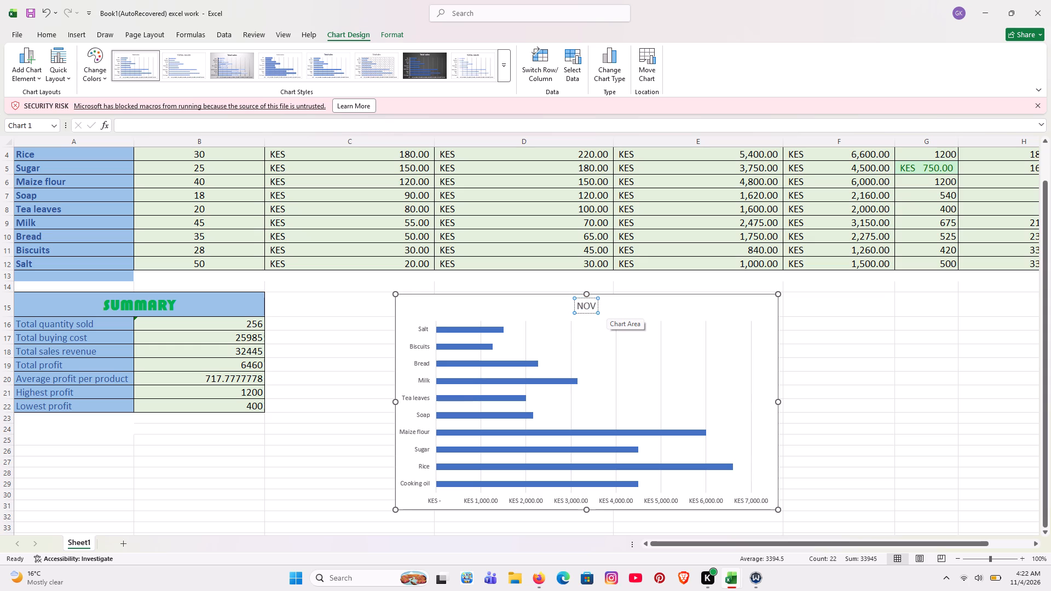
pyautogui.press('e')
pyautogui.write('MBER')
pyautogui.press('space')
pyautogui.write('PRO')
pyautogui.write('DUCT')
pyautogui.press('space')
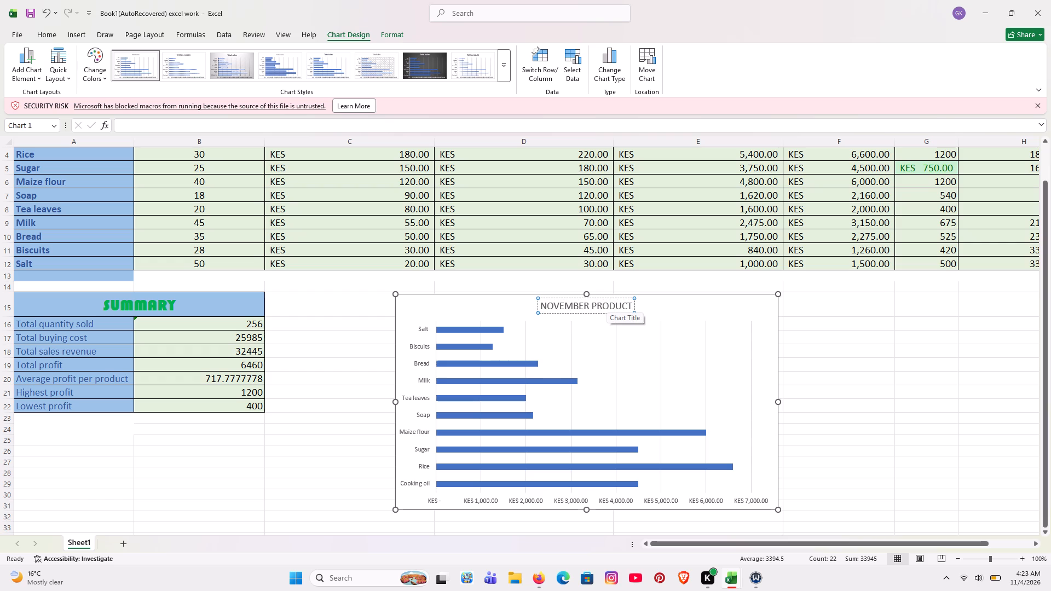
pyautogui.write('SA')
pyautogui.write('LES PER')
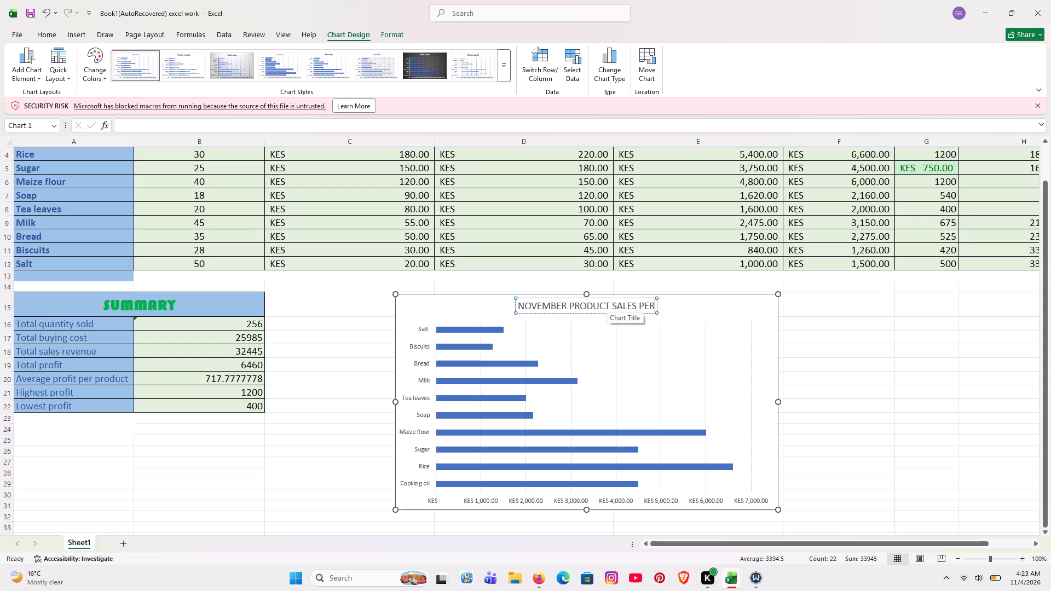
pyautogui.press('f')
pyautogui.write('ORMANCE')
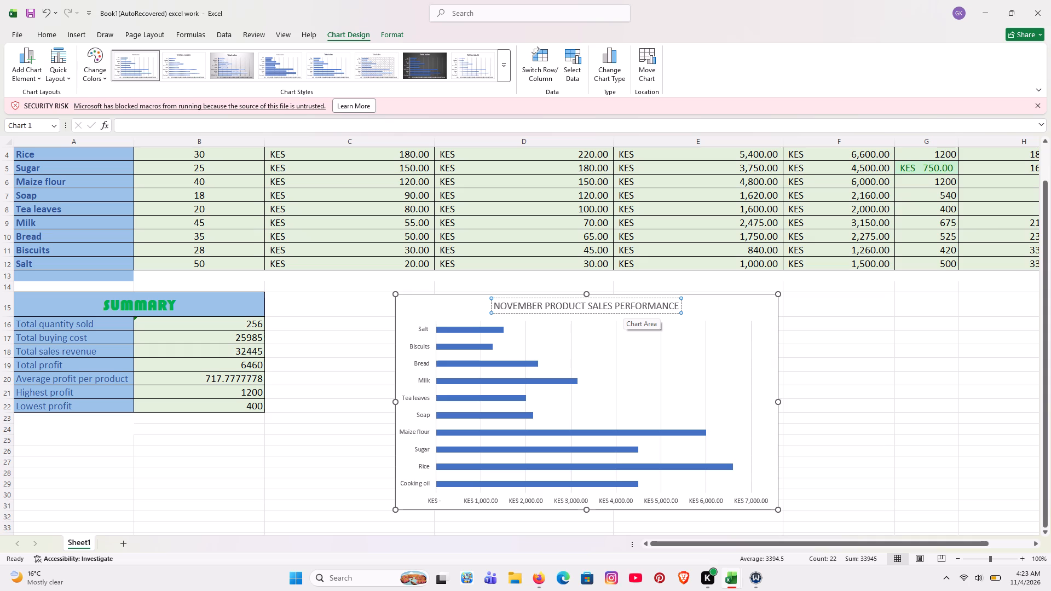
pyautogui.click(707, 311)
pyautogui.click(812, 343)
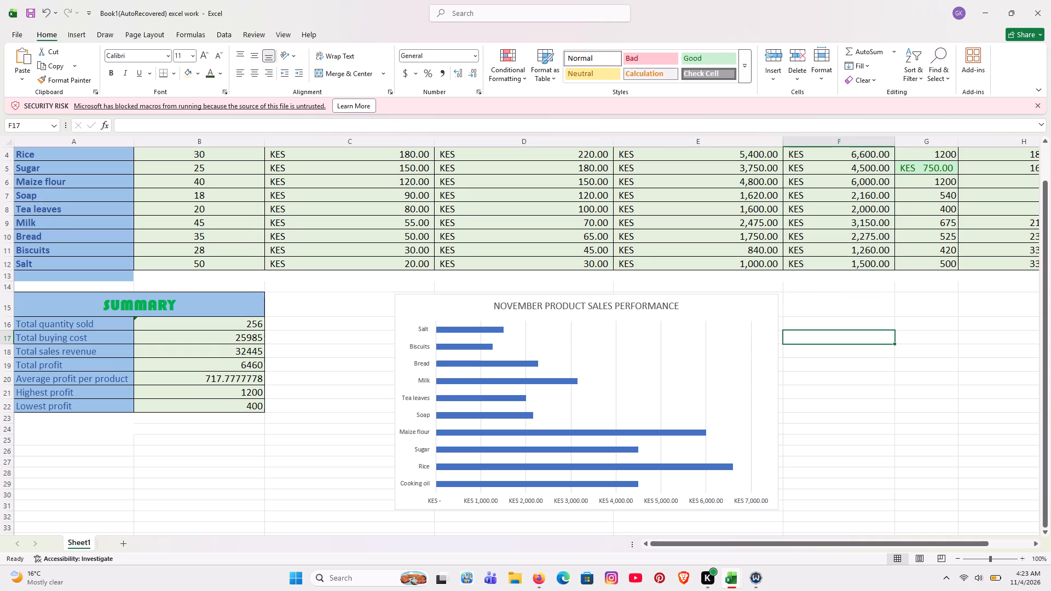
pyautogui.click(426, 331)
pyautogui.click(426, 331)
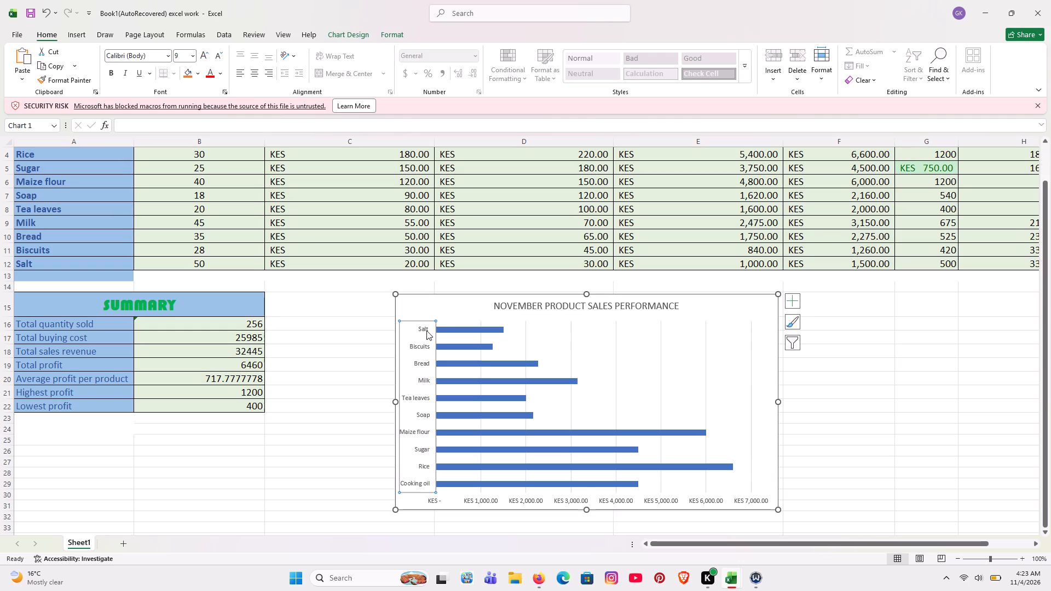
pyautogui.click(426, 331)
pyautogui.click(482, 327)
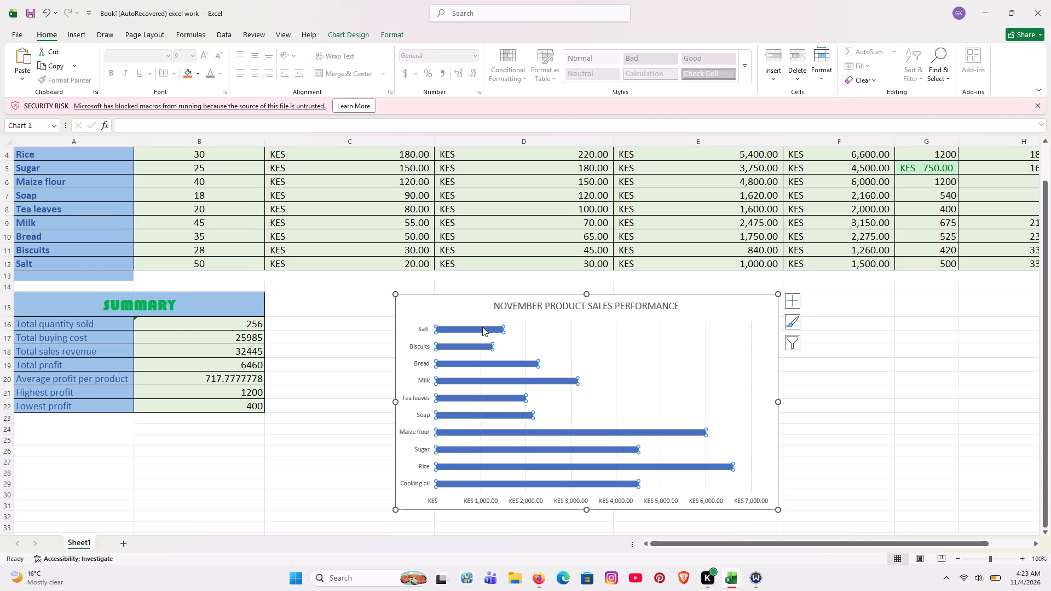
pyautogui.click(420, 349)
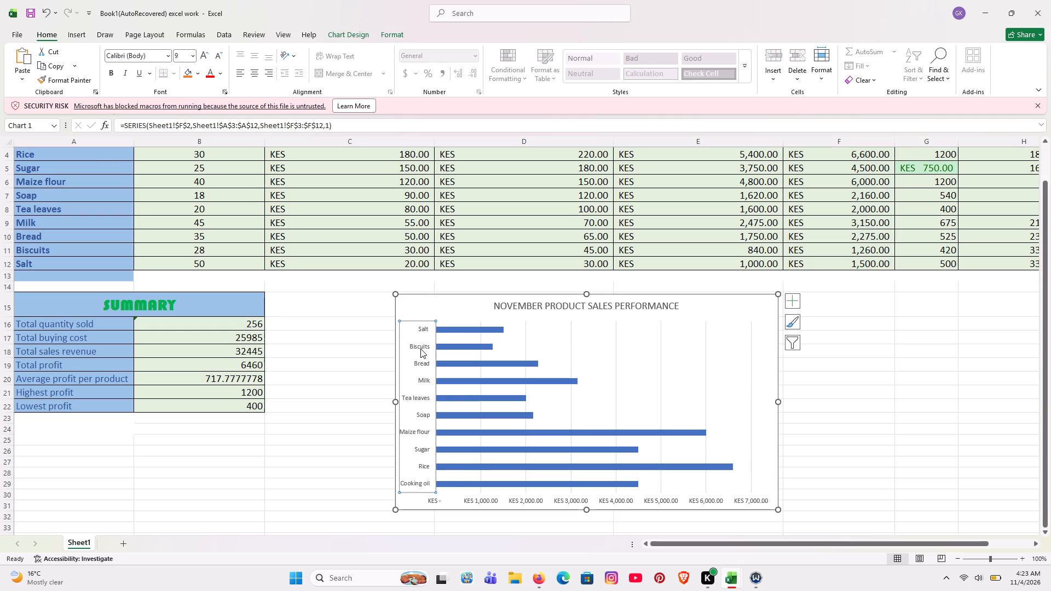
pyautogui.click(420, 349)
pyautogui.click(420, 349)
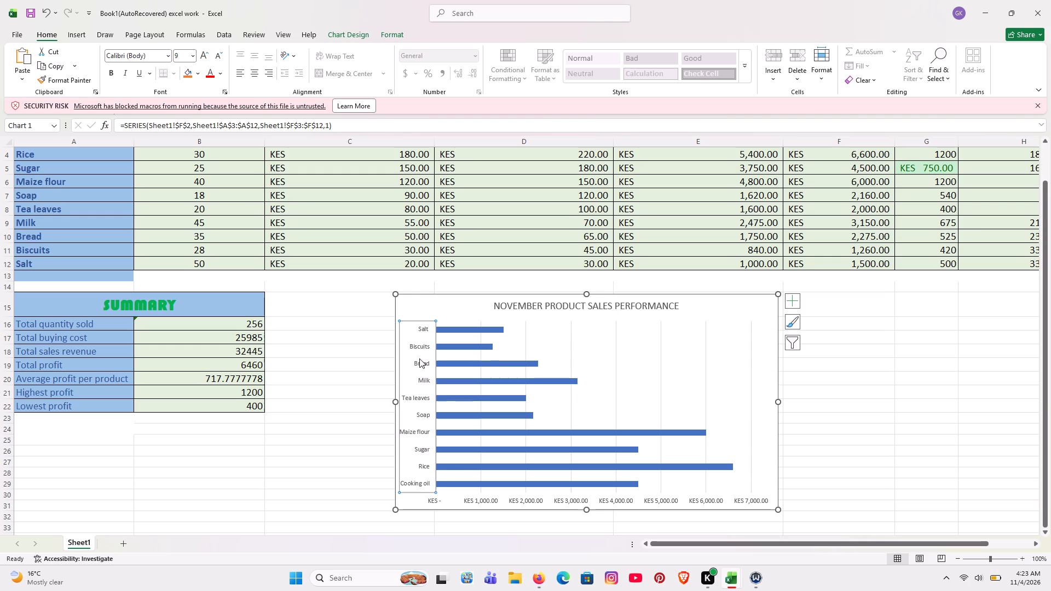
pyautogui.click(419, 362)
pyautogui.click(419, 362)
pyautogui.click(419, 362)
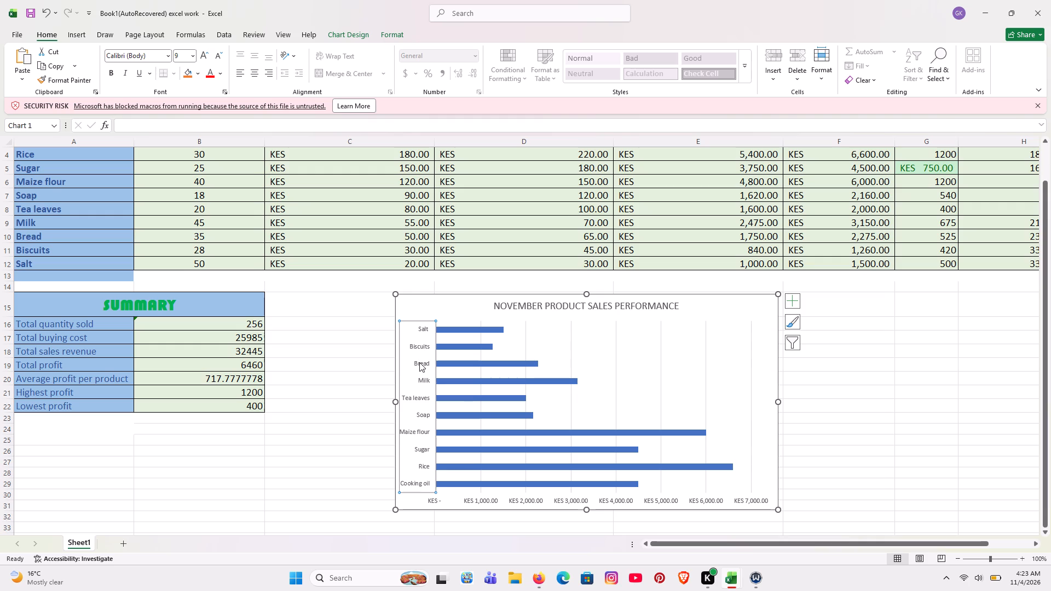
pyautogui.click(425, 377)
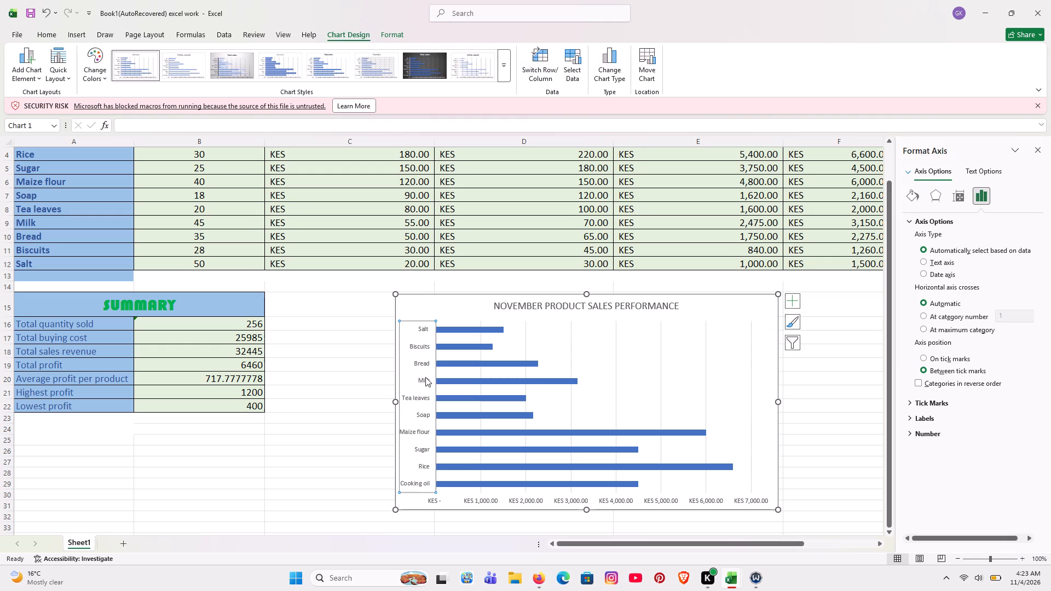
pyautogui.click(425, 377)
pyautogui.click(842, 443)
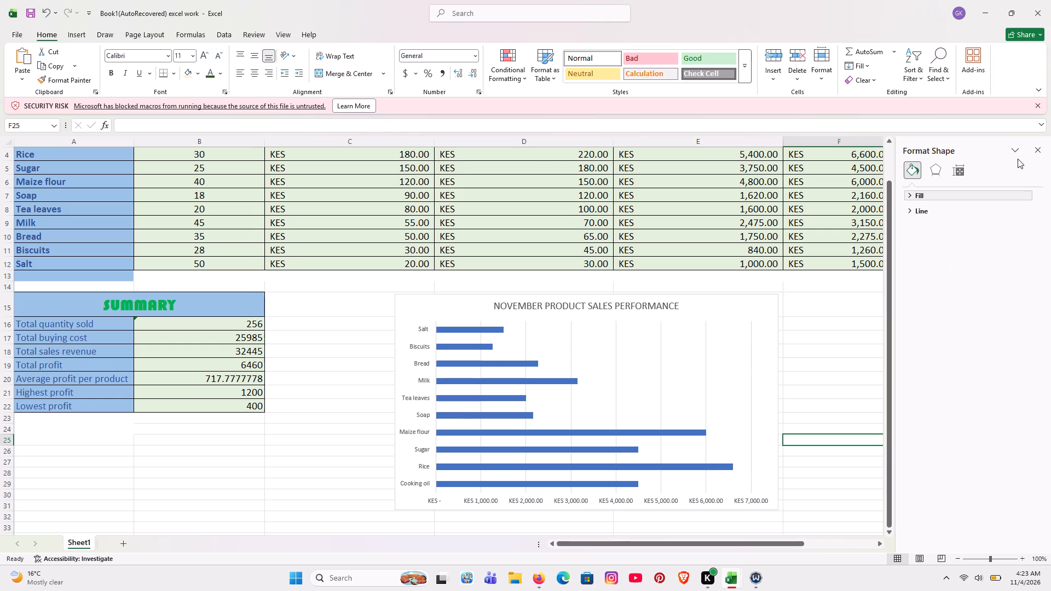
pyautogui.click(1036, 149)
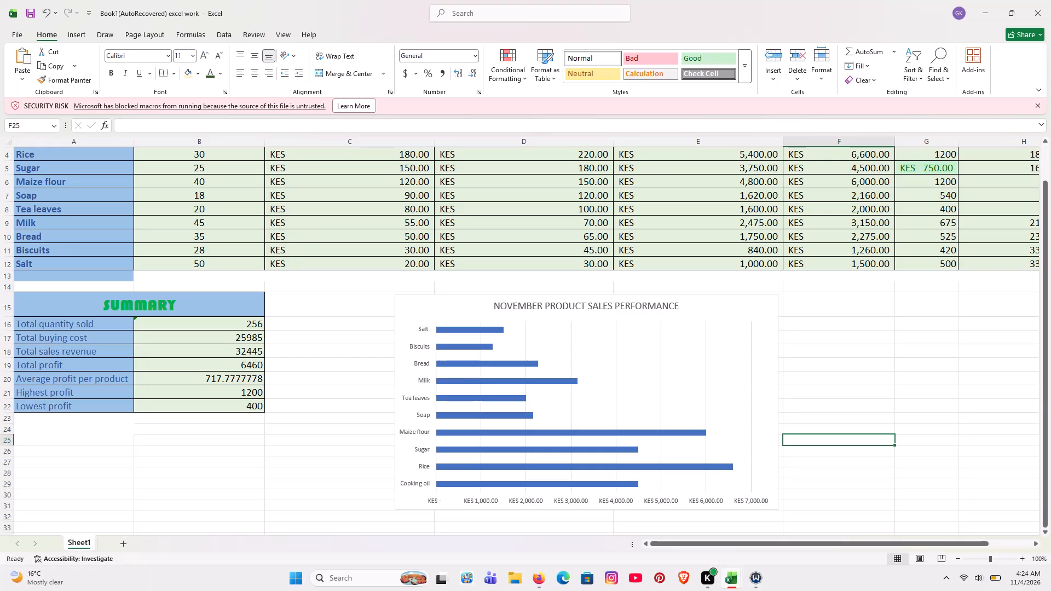
# Add data labels to the bars of the NOVEMBER PRODUCT SALES PERFORMANCE chart.
pyautogui.click(734, 402)
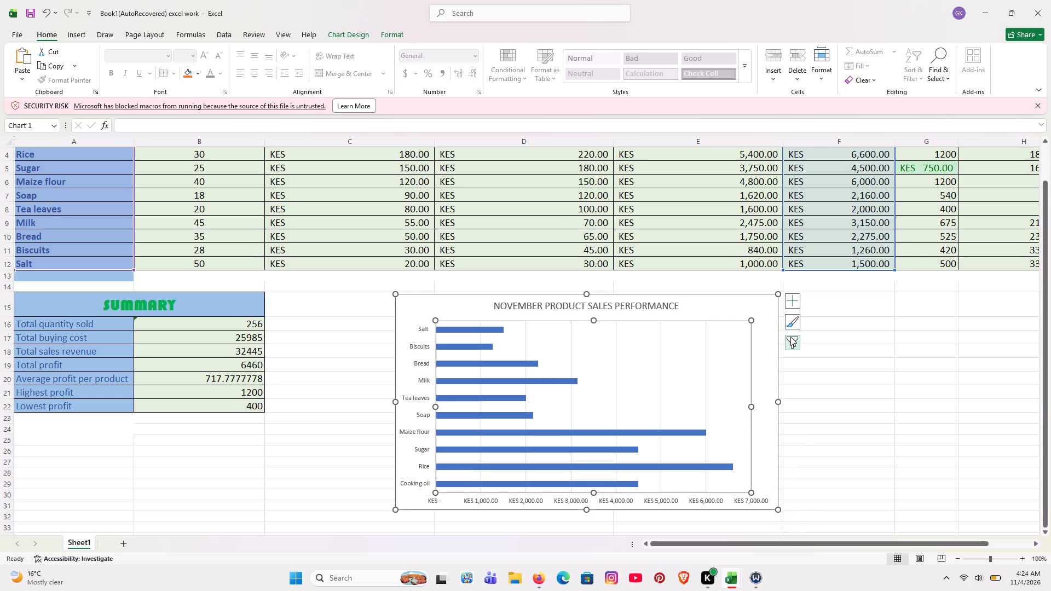
pyautogui.click(788, 305)
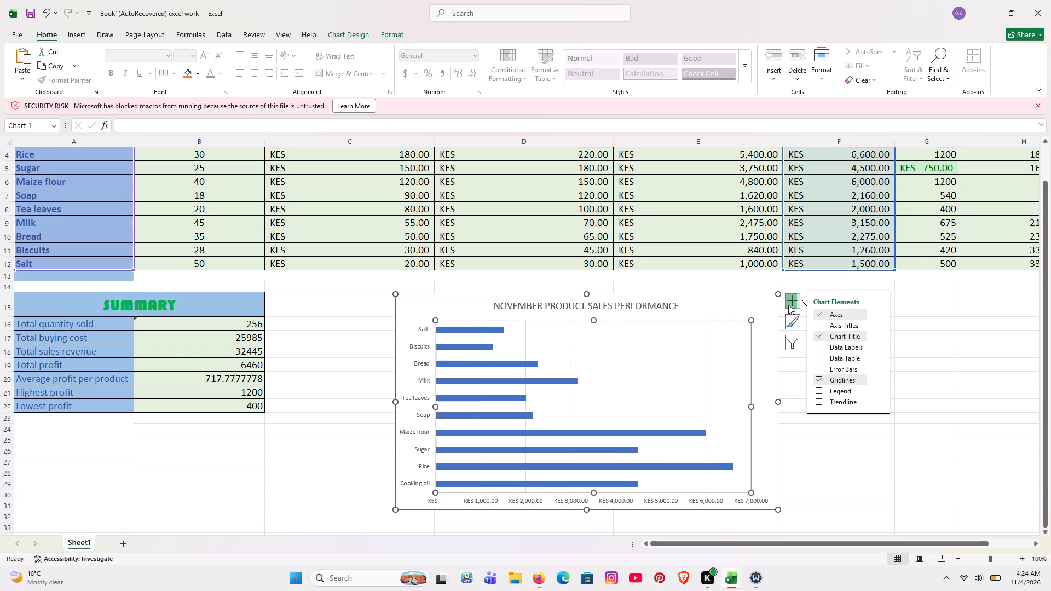
pyautogui.click(848, 351)
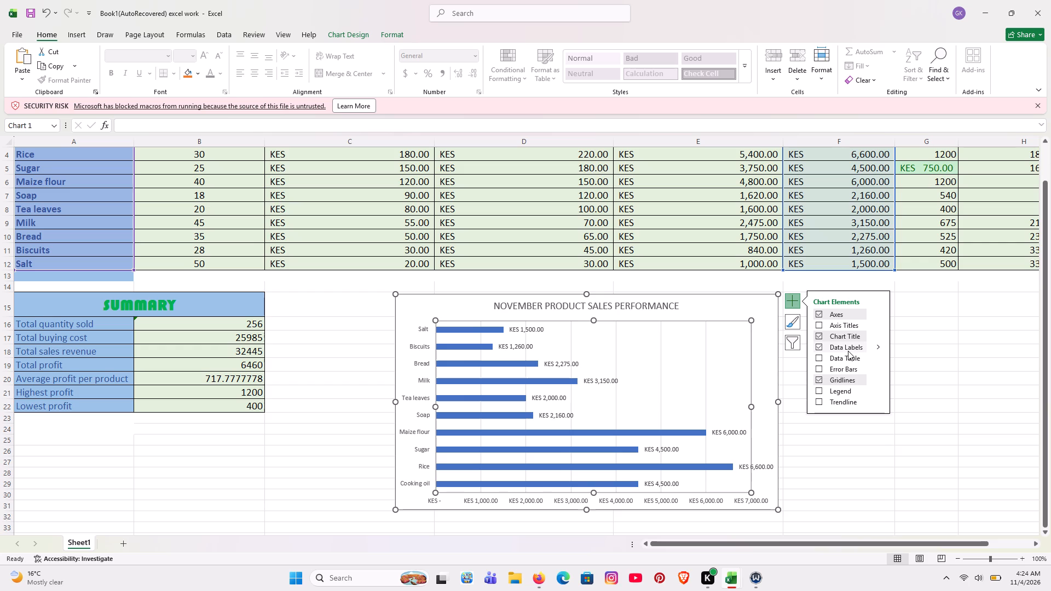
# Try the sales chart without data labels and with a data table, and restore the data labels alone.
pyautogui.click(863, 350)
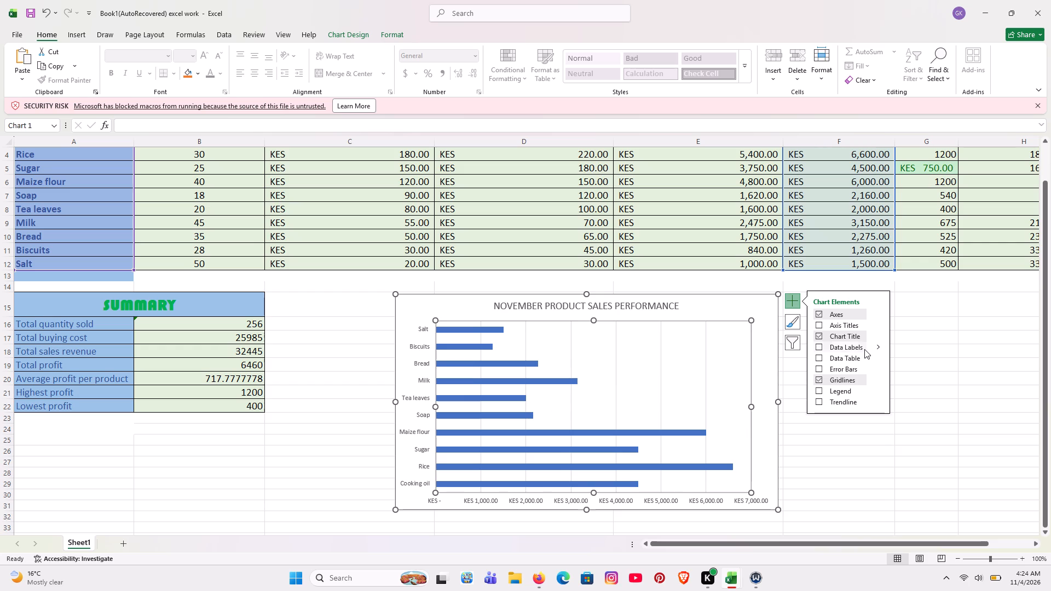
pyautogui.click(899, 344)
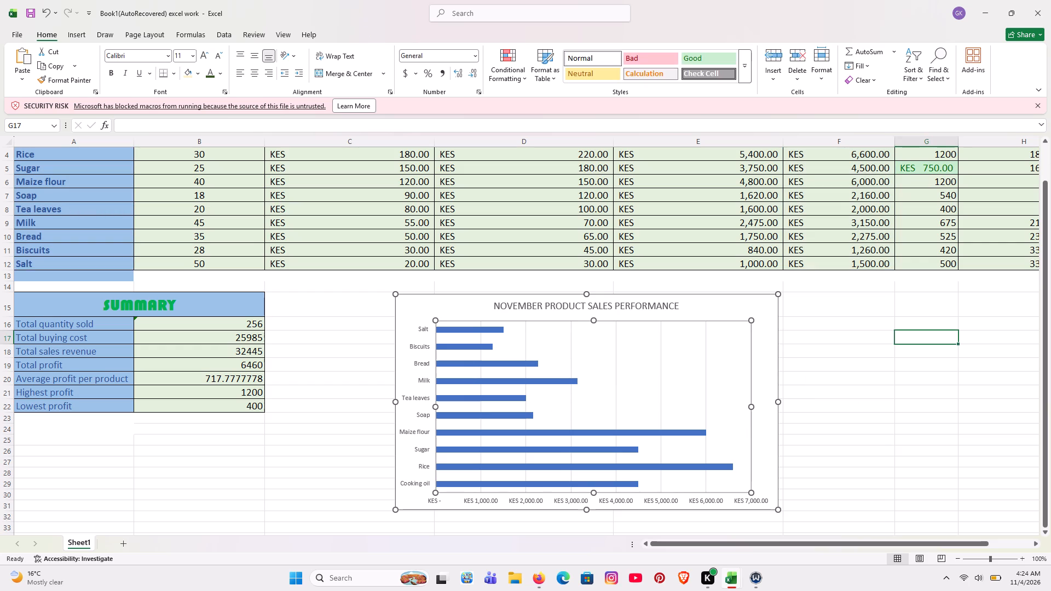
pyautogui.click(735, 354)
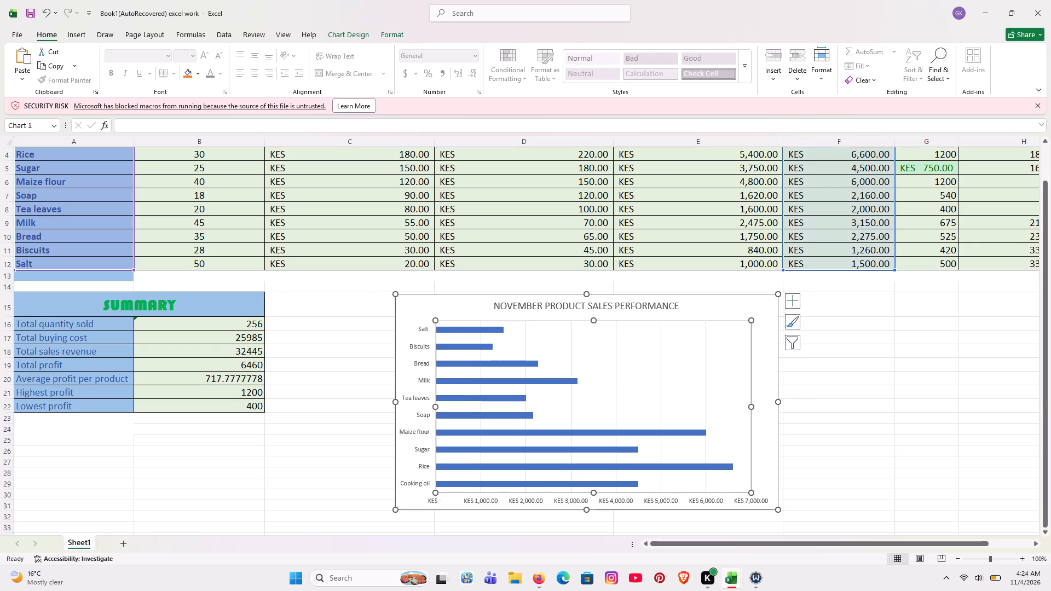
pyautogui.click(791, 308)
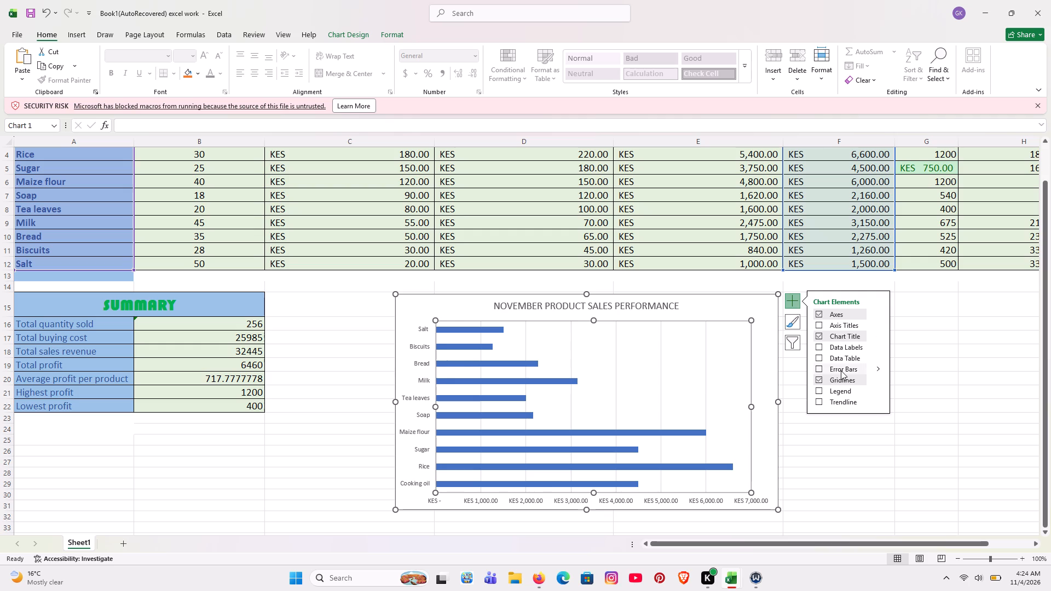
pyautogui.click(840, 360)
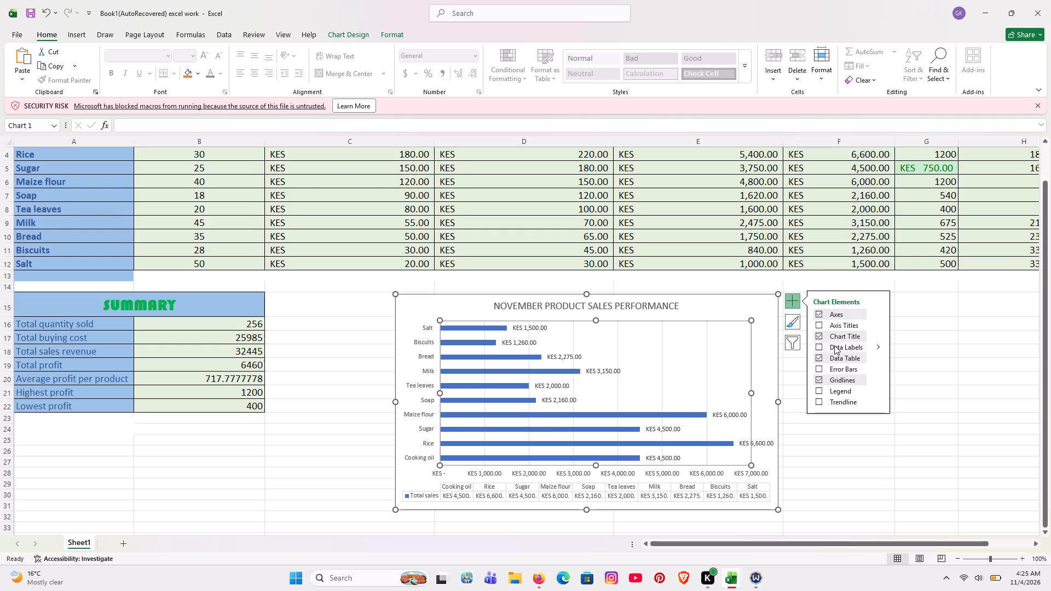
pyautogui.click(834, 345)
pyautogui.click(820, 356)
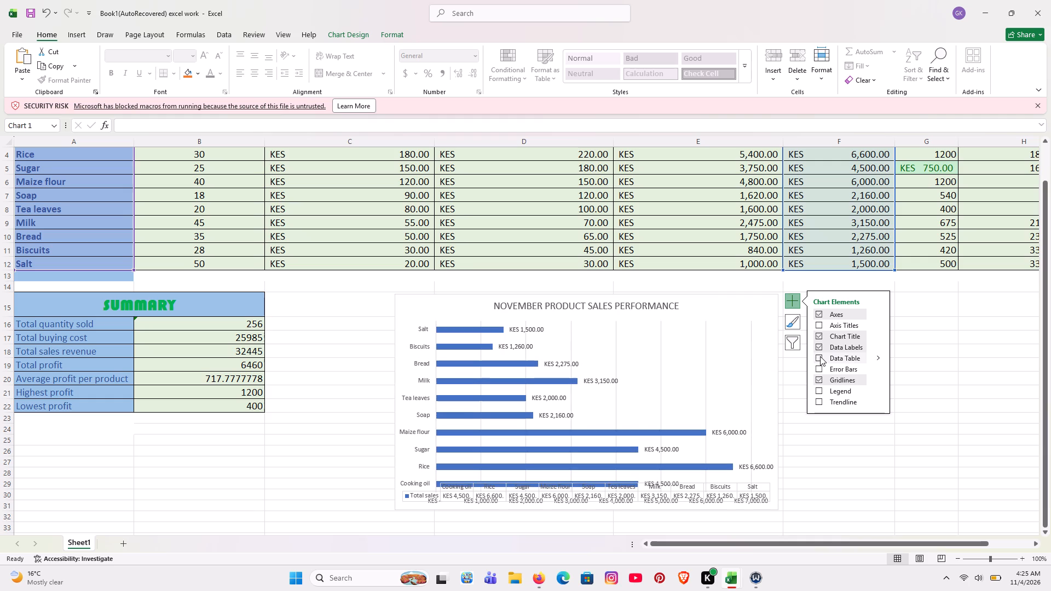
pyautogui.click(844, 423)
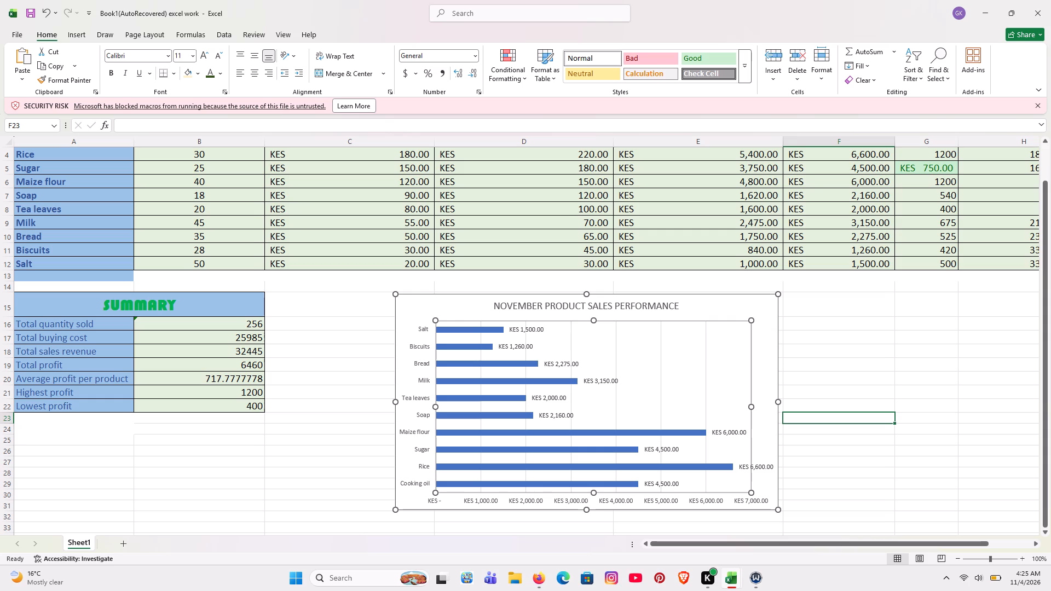
# Widen the November sales chart on both sides so it spans from column C's start to nearly column F's edge.
pyautogui.click(777, 375)
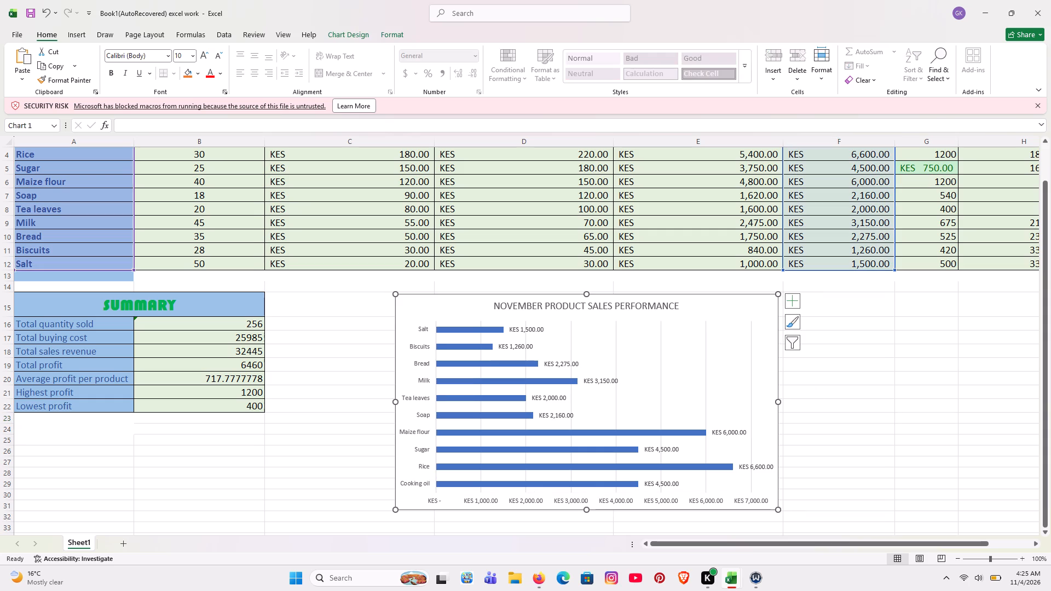
pyautogui.moveTo(778, 404); pyautogui.dragTo(877, 408)
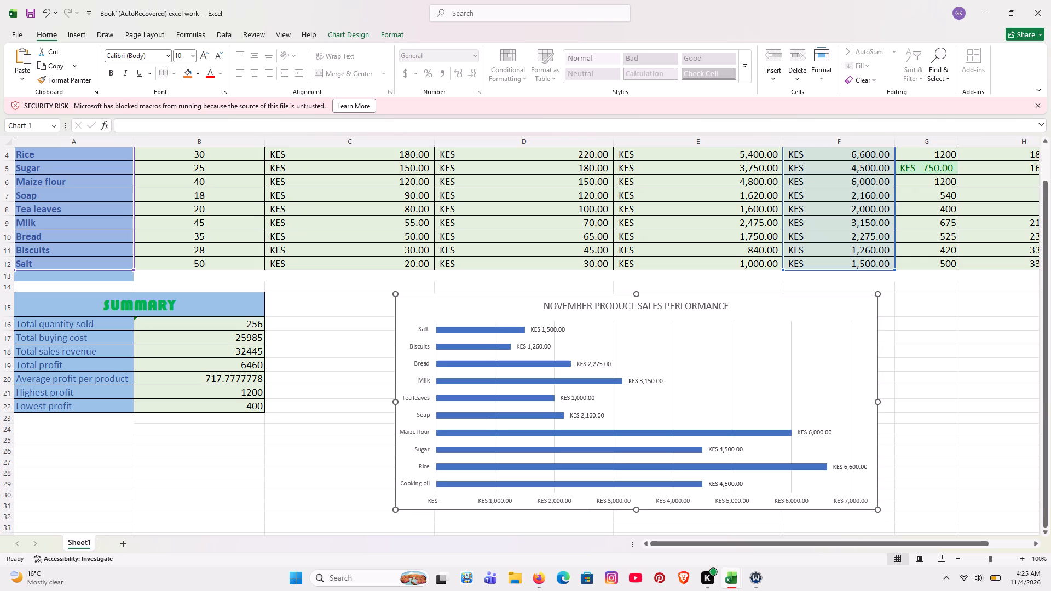
pyautogui.moveTo(395, 404); pyautogui.dragTo(299, 402)
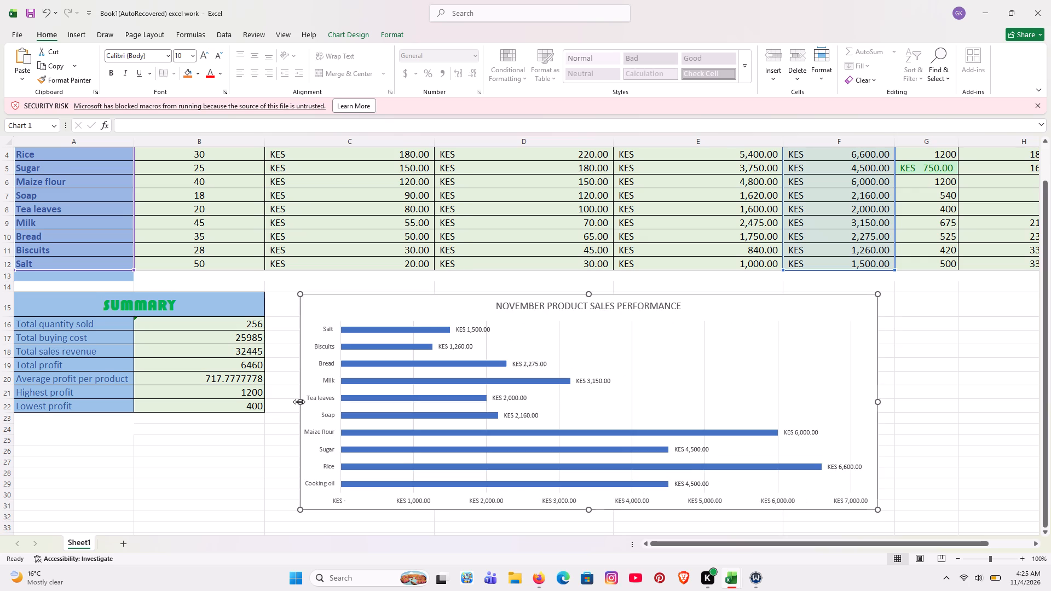
# Save the workbook under its existing name.
pyautogui.scroll(3, 299, 402)
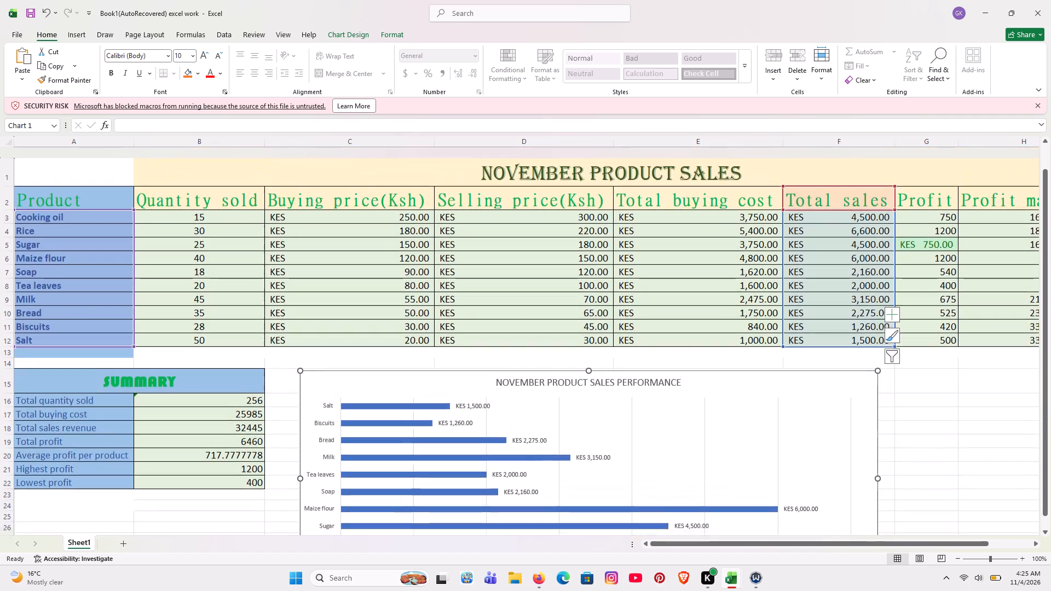
pyautogui.scroll(-2, 299, 402)
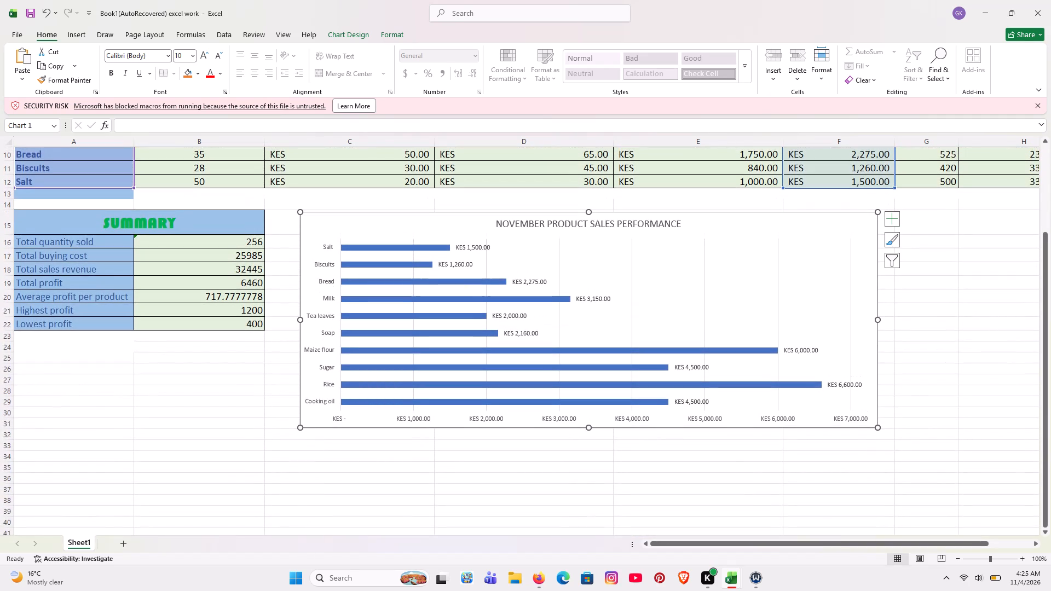
pyautogui.click(21, 31)
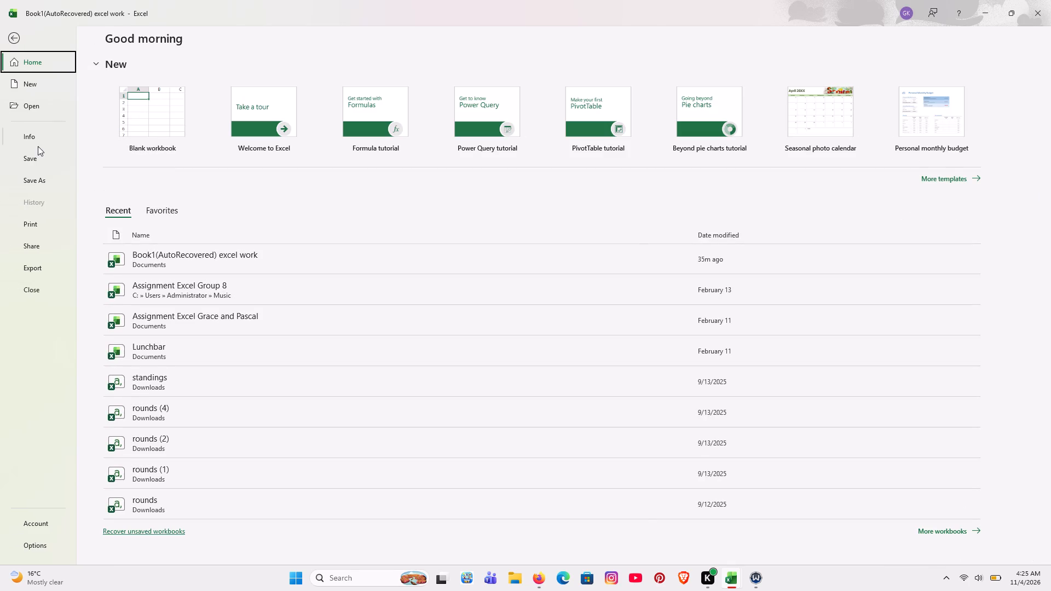
pyautogui.click(38, 157)
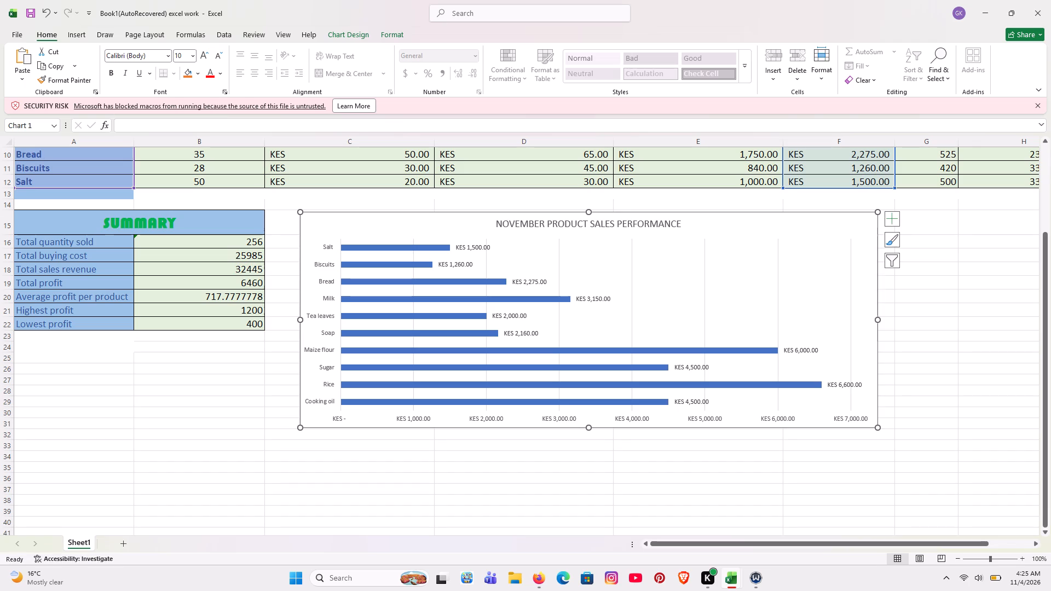
# Remove the gridlines from the NOVEMBER PRODUCT SALES PERFORMANCE chart.
pyautogui.scroll(2, 179, 308)
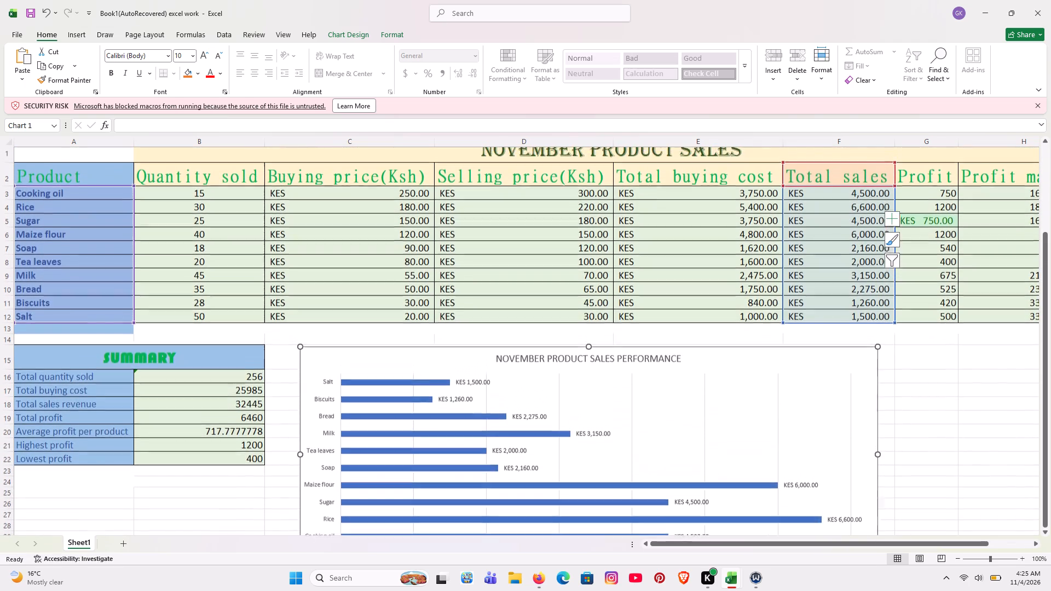
pyautogui.scroll(-1, 179, 308)
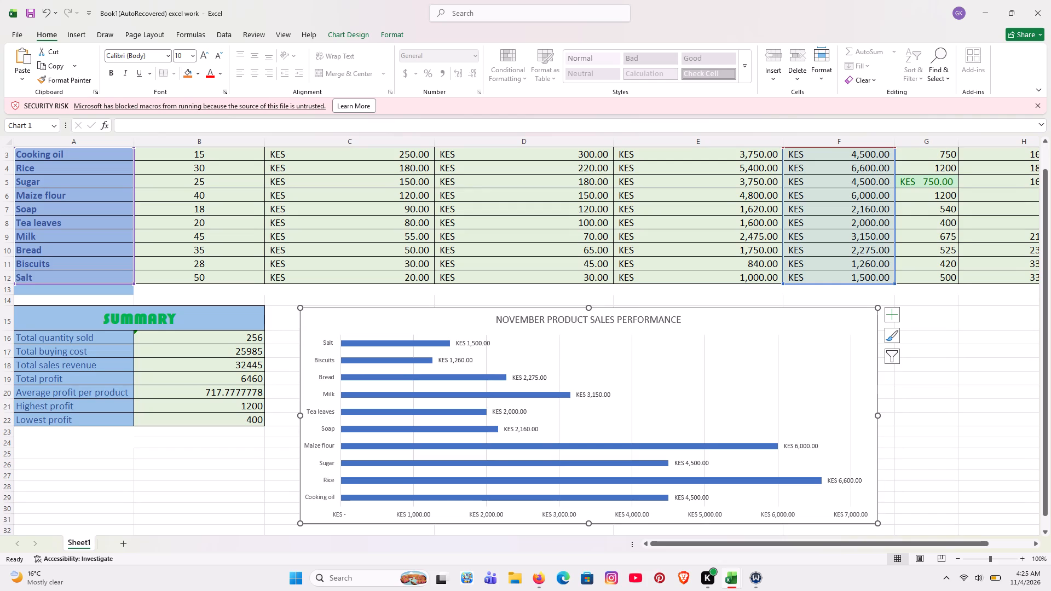
pyautogui.scroll(-1, 179, 306)
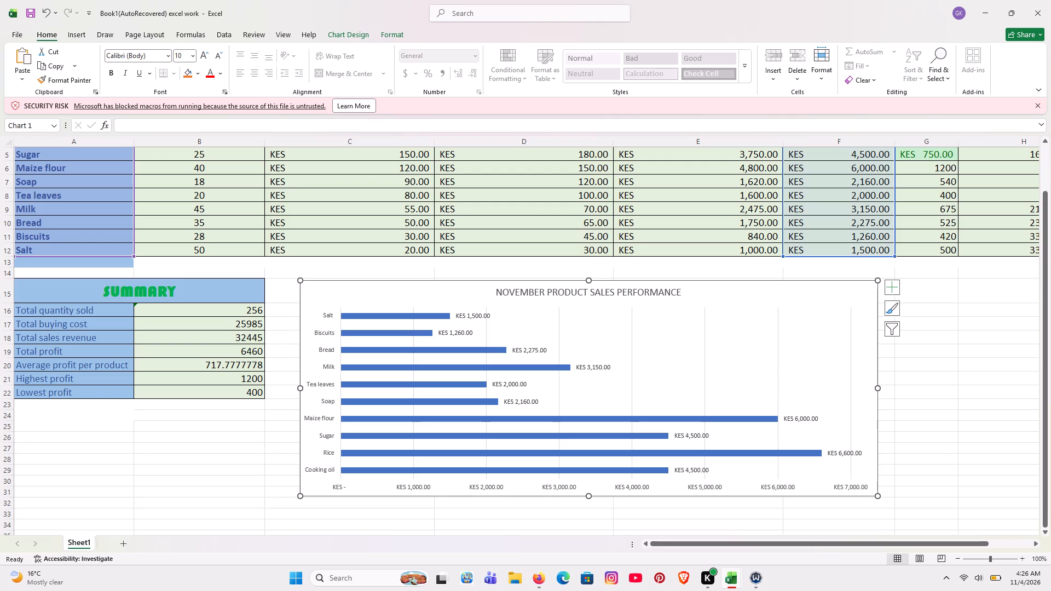
pyautogui.click(892, 293)
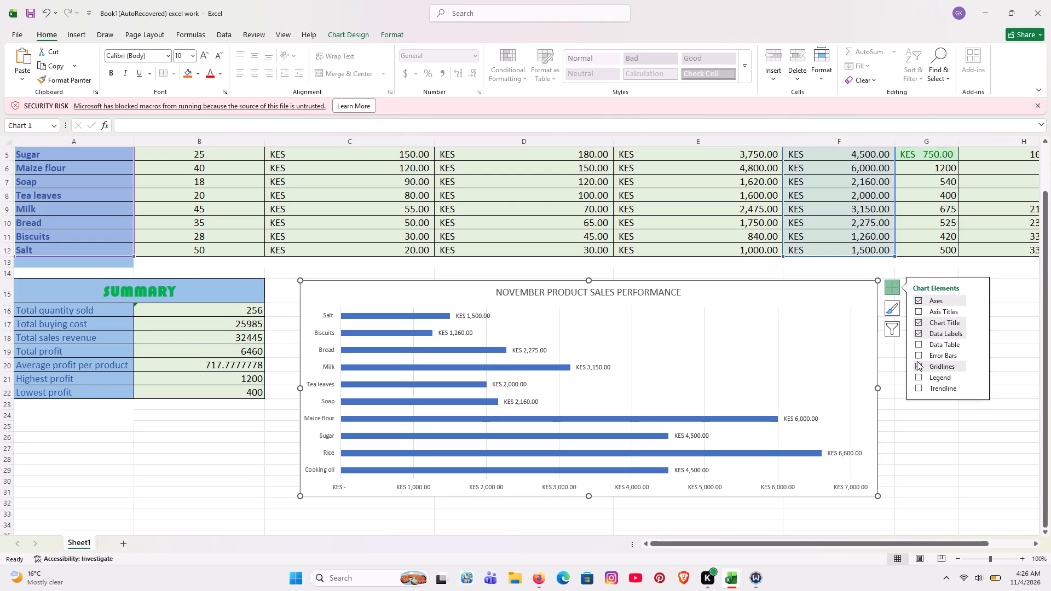
pyautogui.click(914, 364)
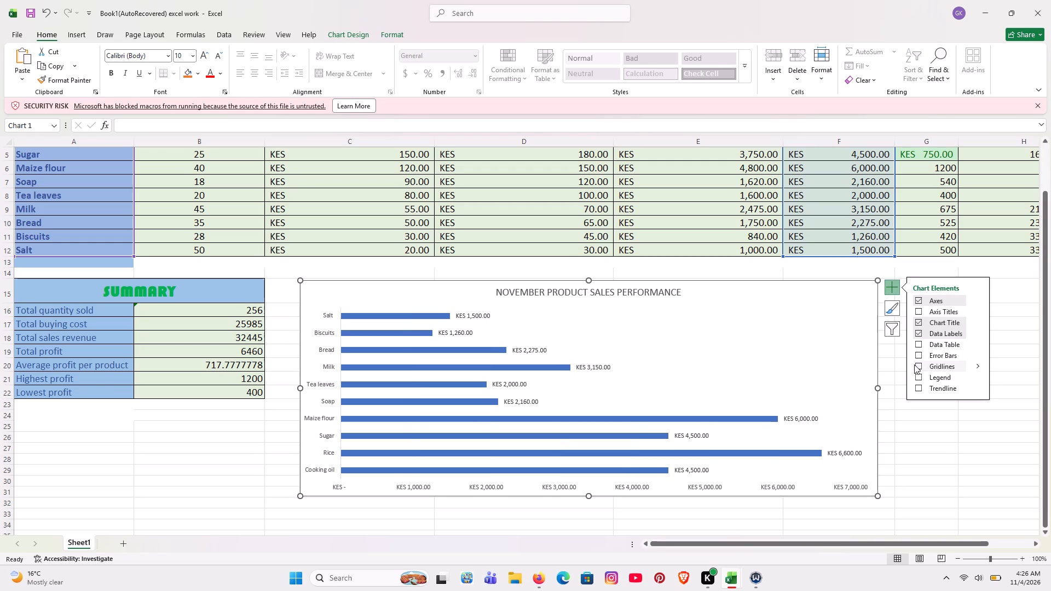
# Remove the sales chart's custom title and add the default chart title back.
pyautogui.click(918, 322)
pyautogui.click(918, 322)
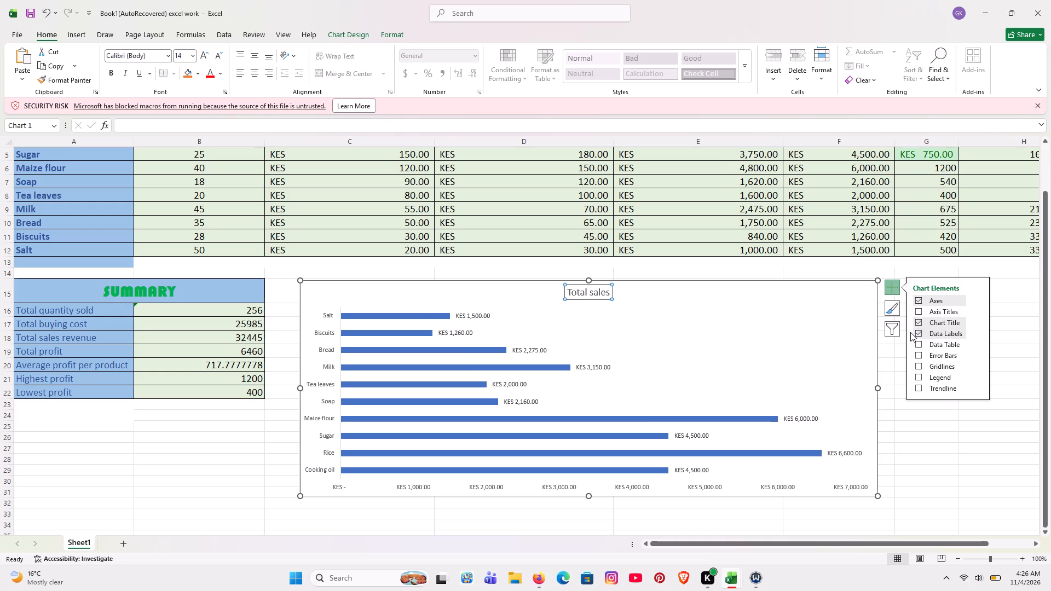
pyautogui.click(909, 405)
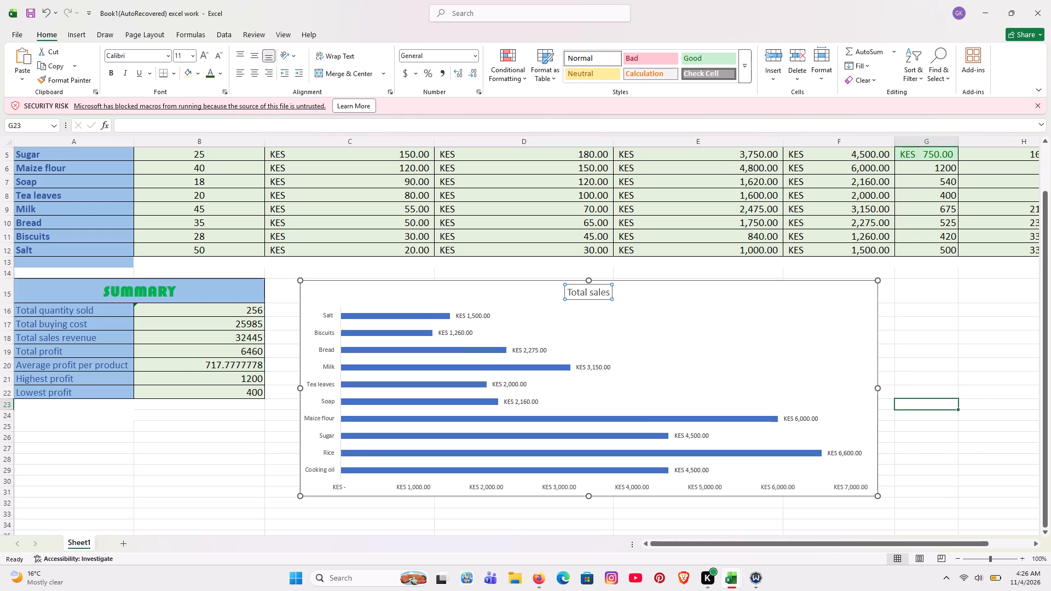
pyautogui.click(931, 451)
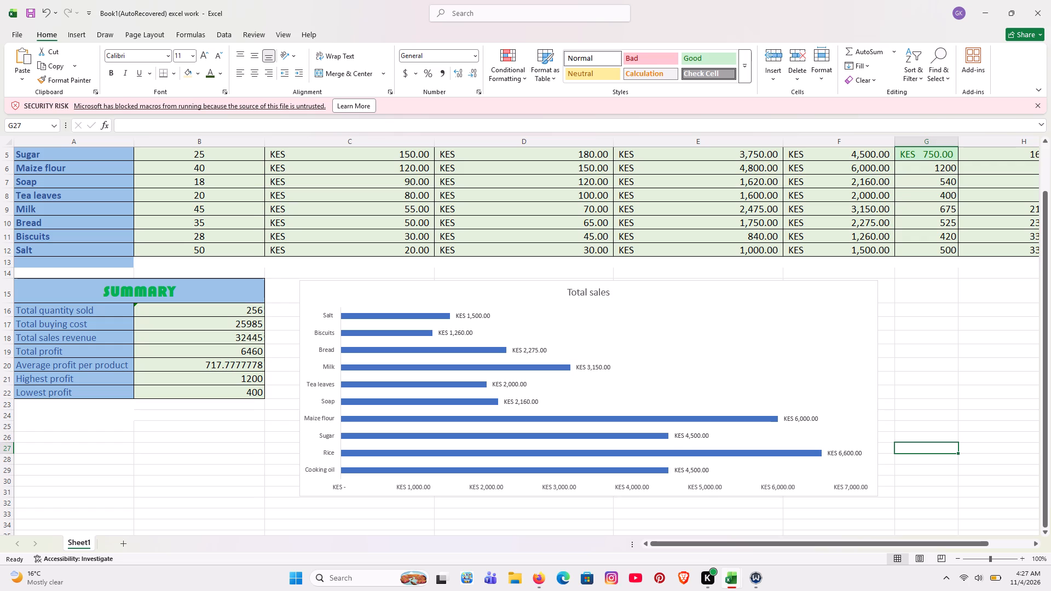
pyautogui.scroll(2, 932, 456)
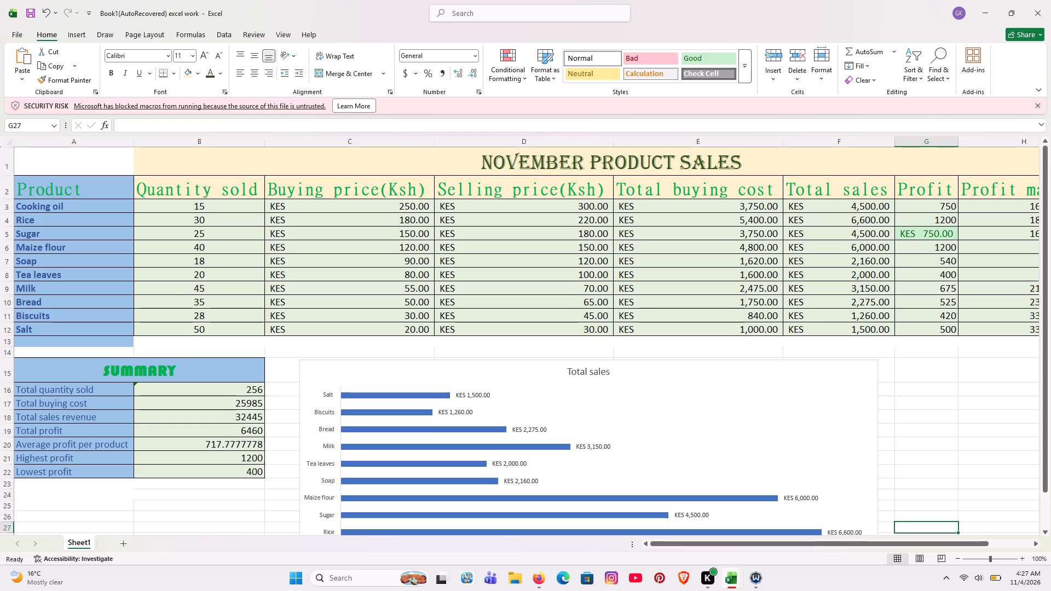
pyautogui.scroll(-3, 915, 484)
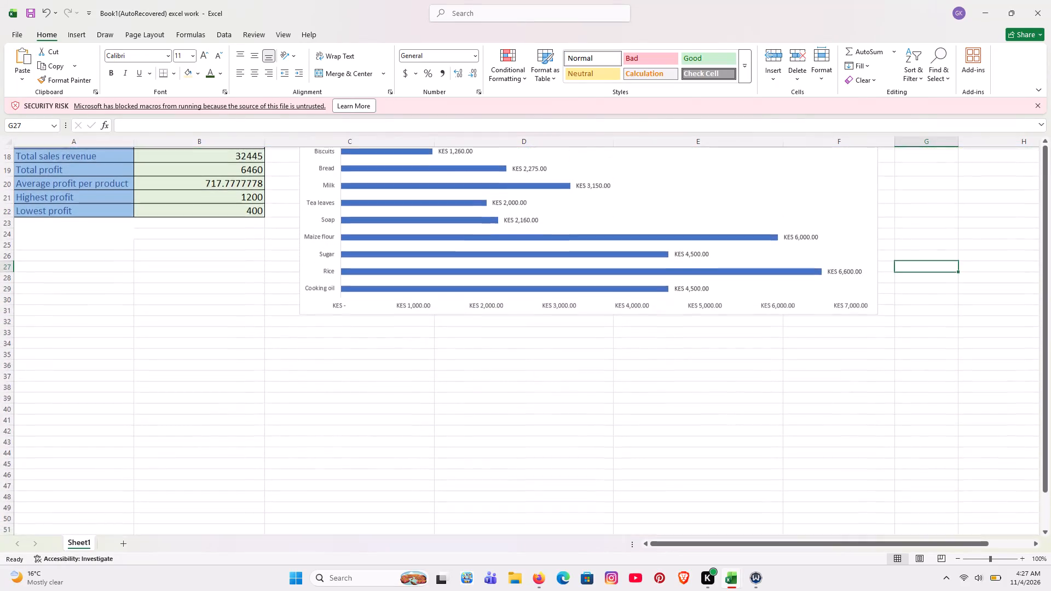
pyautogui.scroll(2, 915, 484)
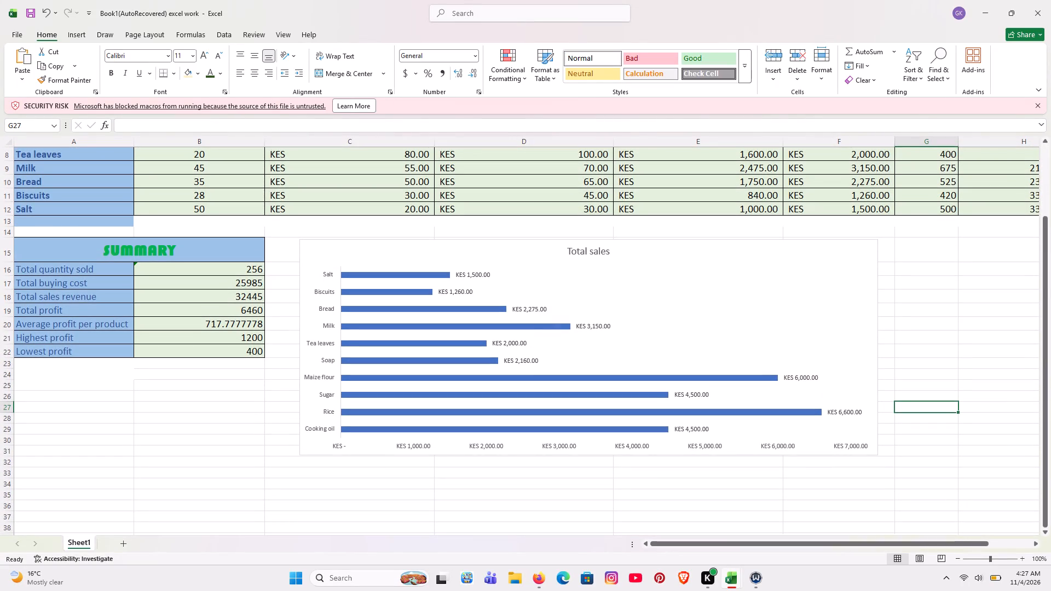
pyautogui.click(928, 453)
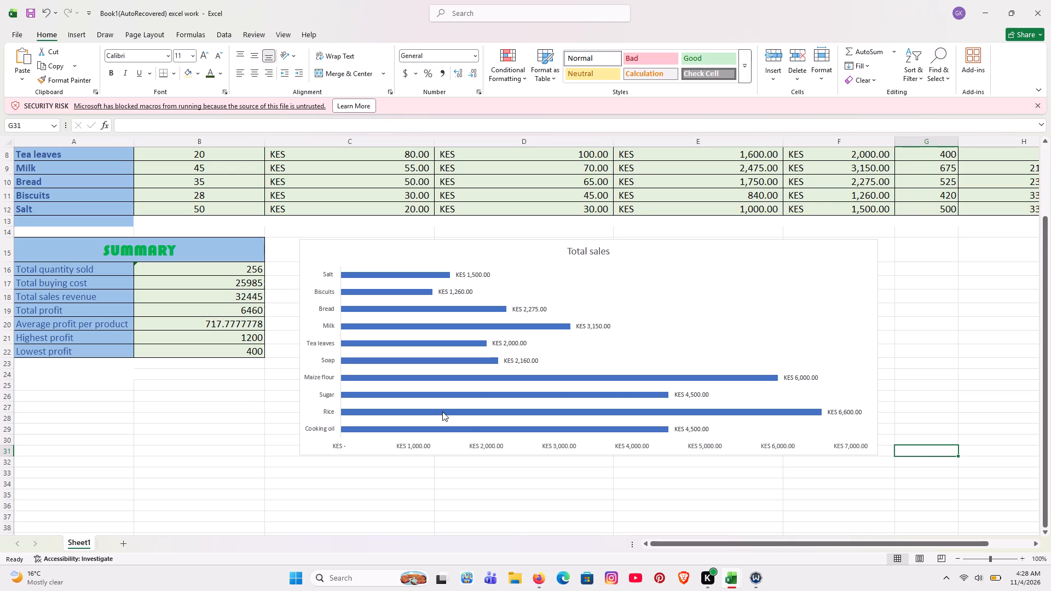
# Insert a 2-D clustered bar chart of Profit by Product, using the Product and Profit columns from header to Salt.
pyautogui.scroll(2, 384, 400)
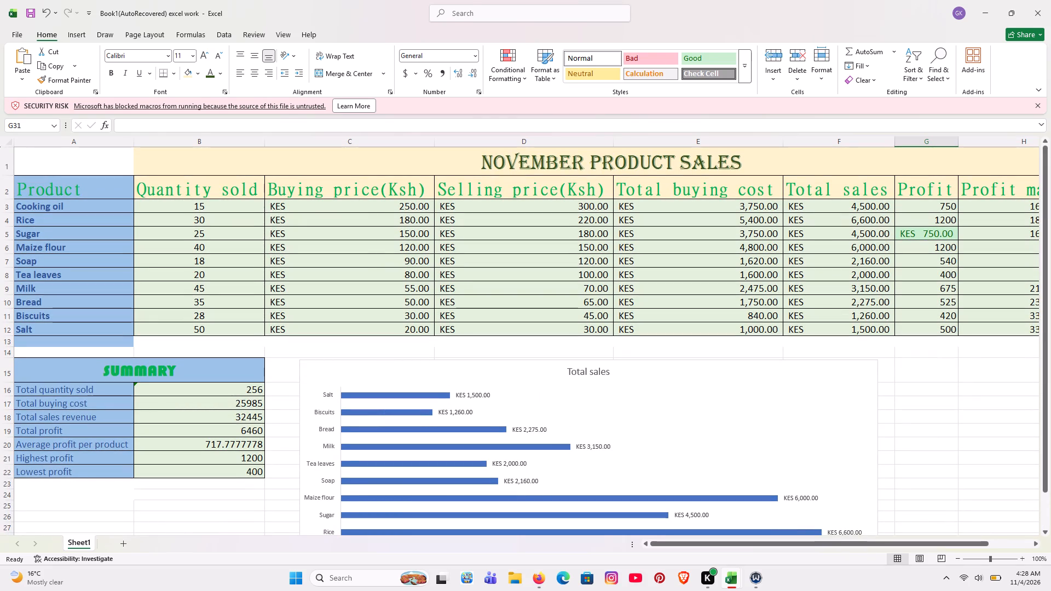
pyautogui.moveTo(89, 189); pyautogui.dragTo(98, 345)
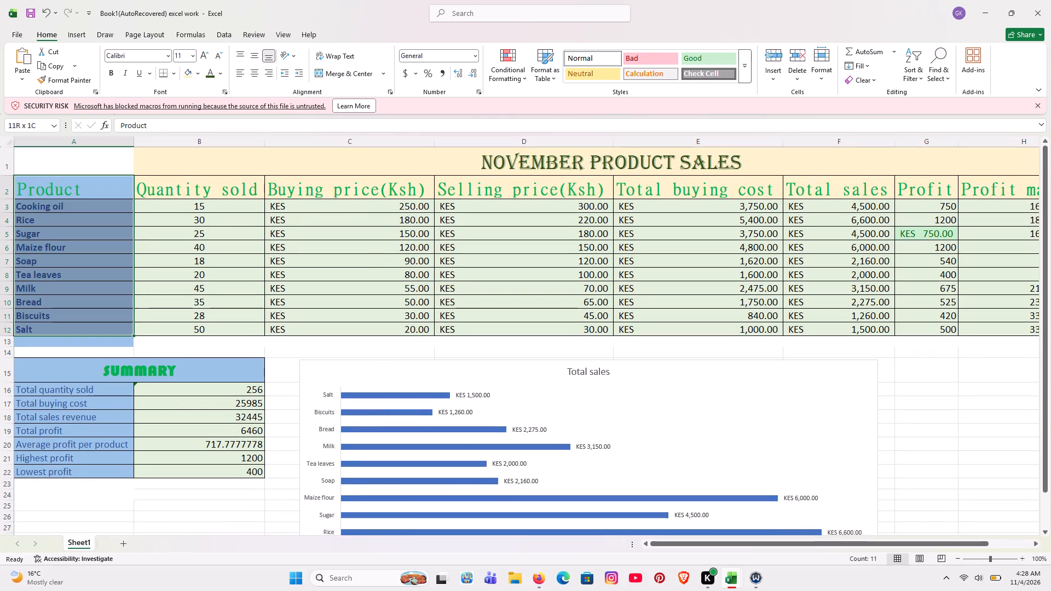
pyautogui.moveTo(98, 345); pyautogui.dragTo(98, 332)
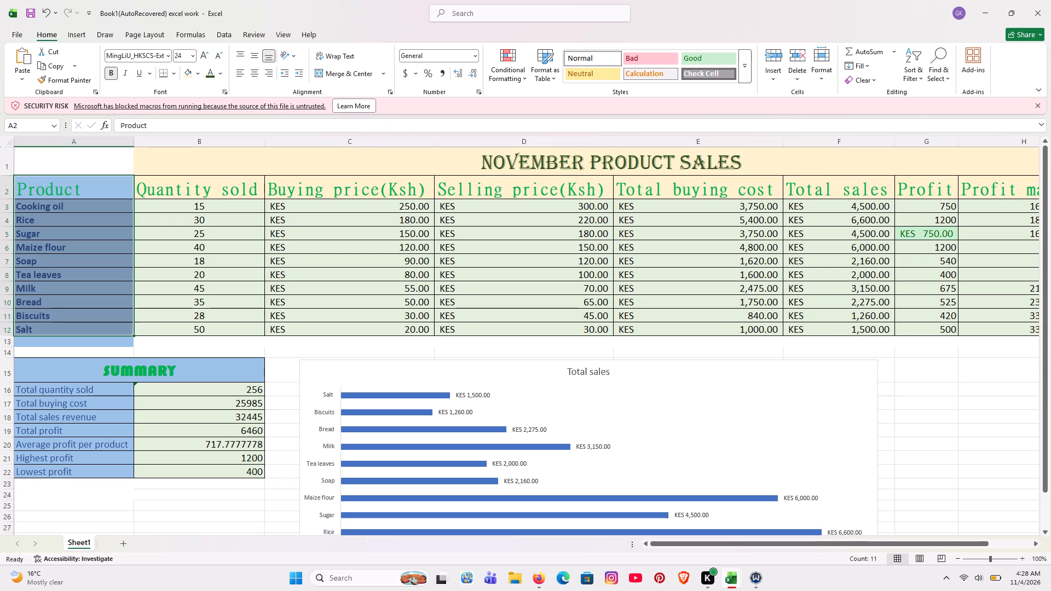
pyautogui.keyDown('ctrl'); pyautogui.moveTo(936, 188); pyautogui.dragTo(934, 248); pyautogui.keyUp('ctrl')
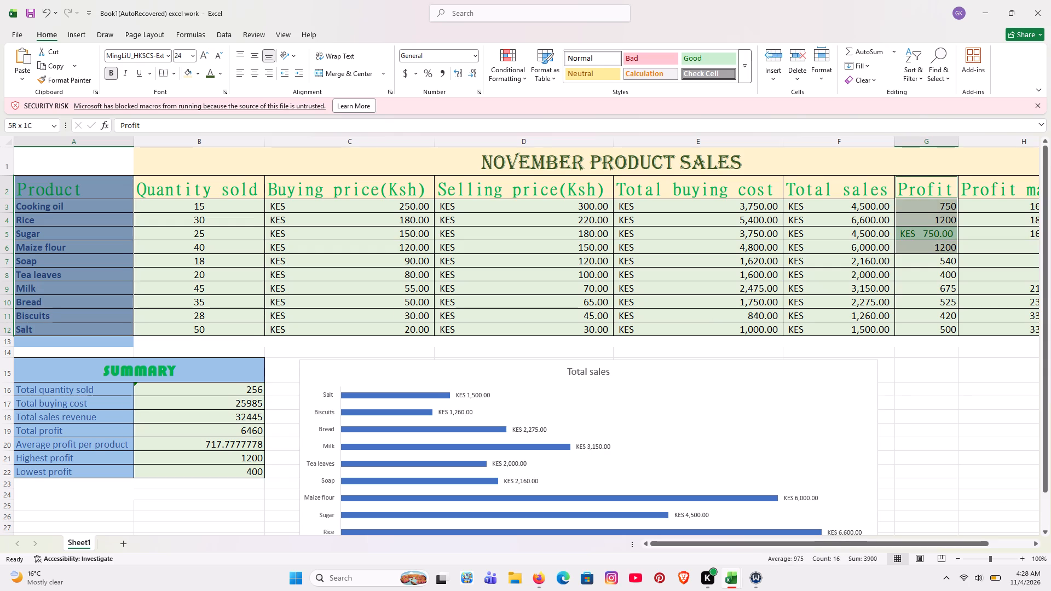
pyautogui.keyDown('ctrl'); pyautogui.moveTo(934, 248); pyautogui.dragTo(932, 329); pyautogui.keyUp('ctrl')
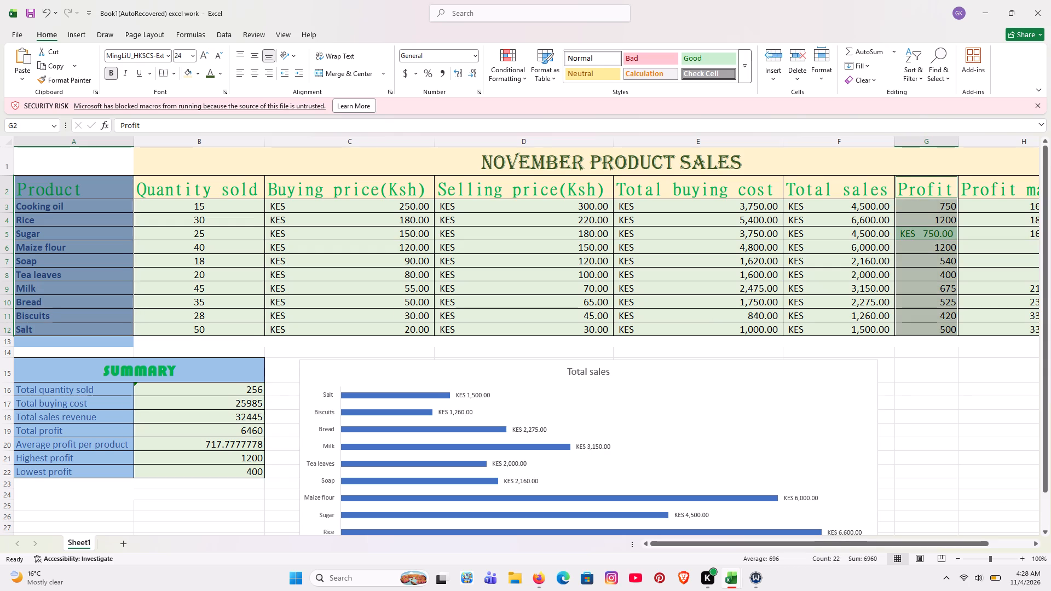
pyautogui.click(111, 32)
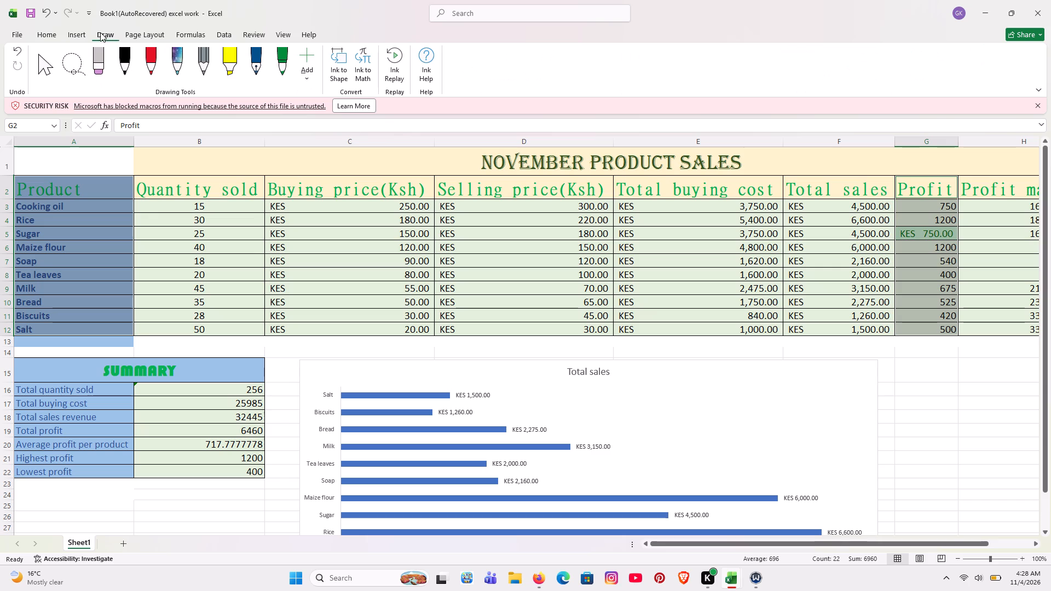
pyautogui.click(77, 31)
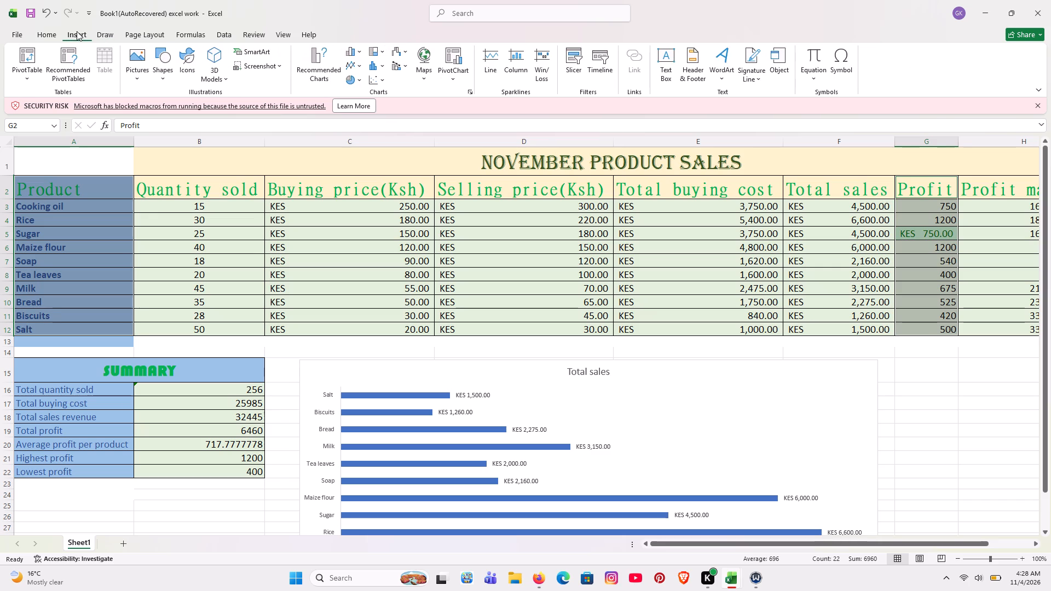
pyautogui.click(357, 55)
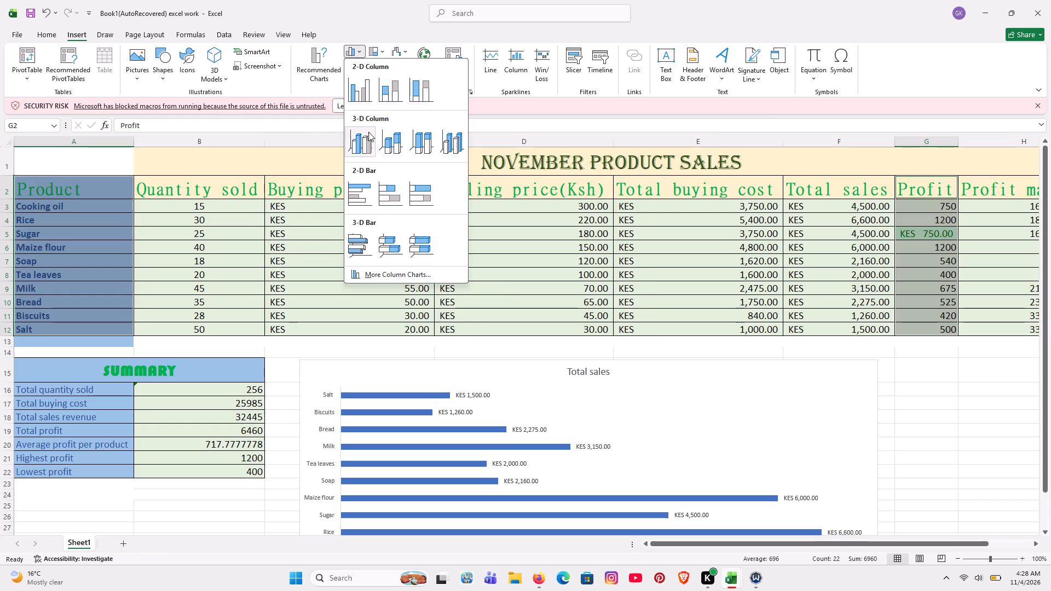
pyautogui.click(364, 187)
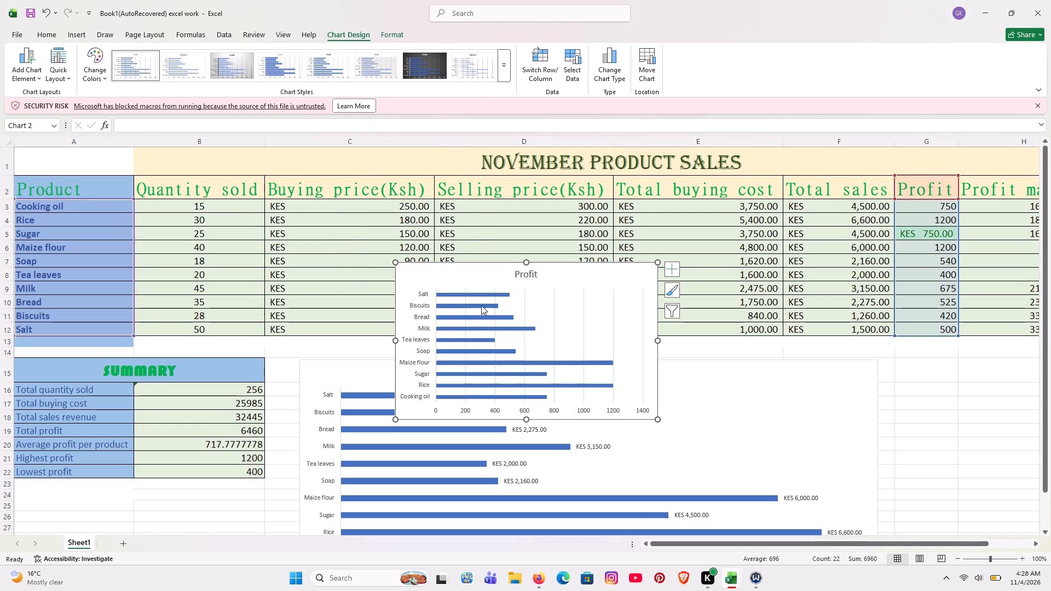
# Move the Profit chart below the SUMMARY table, to about rows 27 to 41 starting in column A.
pyautogui.scroll(-1, 451, 330)
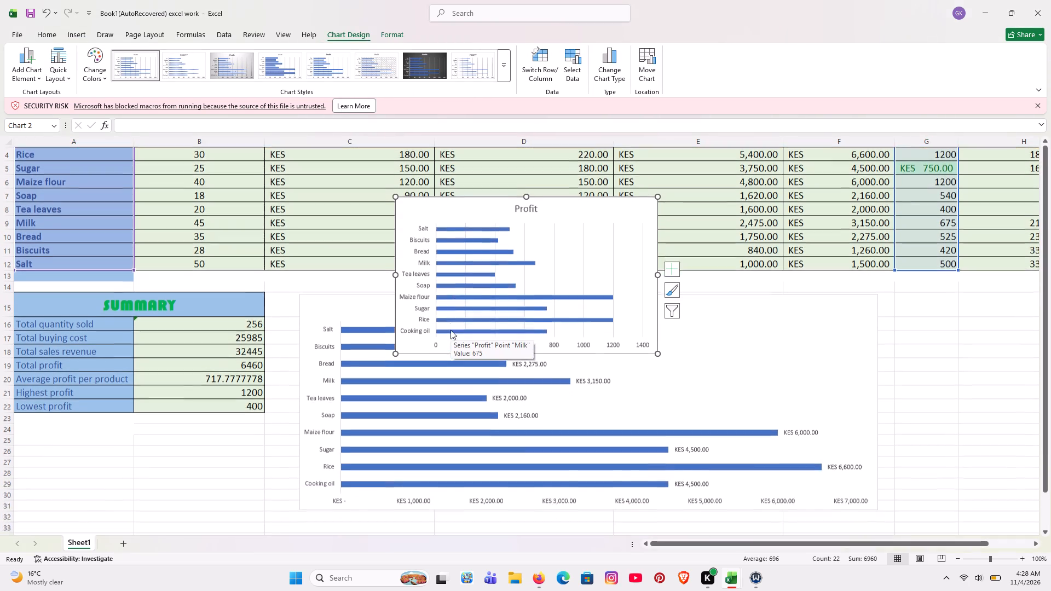
pyautogui.scroll(-3, 451, 330)
pyautogui.moveTo(458, 311); pyautogui.dragTo(449, 310)
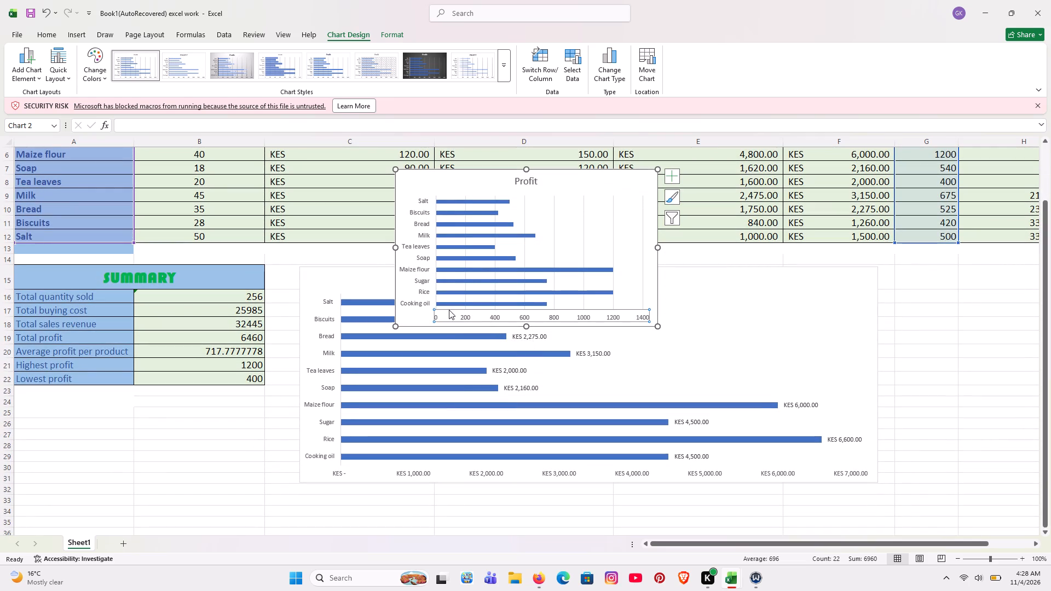
pyautogui.moveTo(449, 310); pyautogui.dragTo(407, 295)
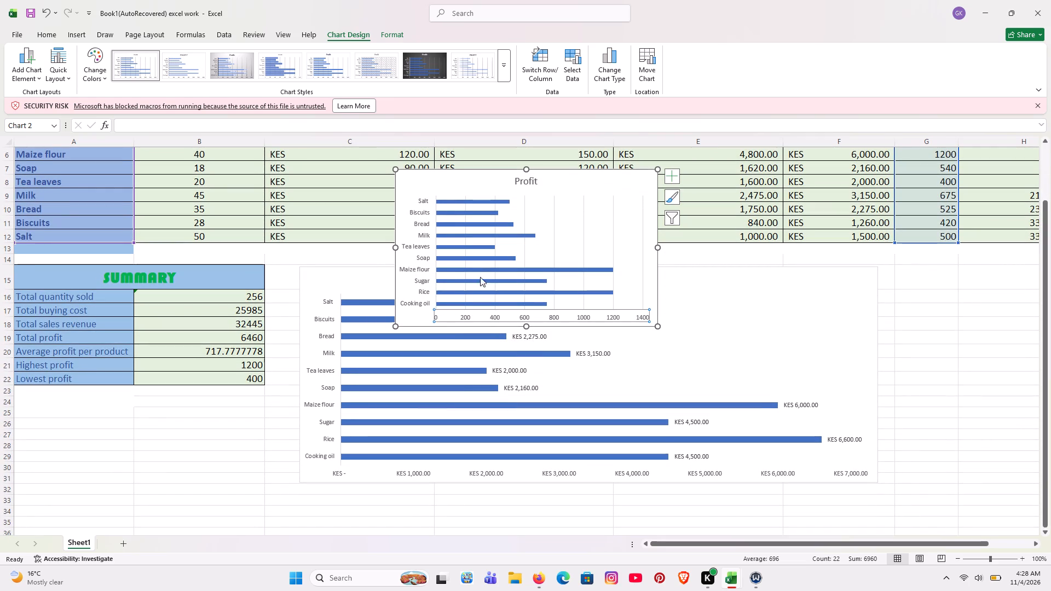
pyautogui.moveTo(406, 286); pyautogui.dragTo(366, 295)
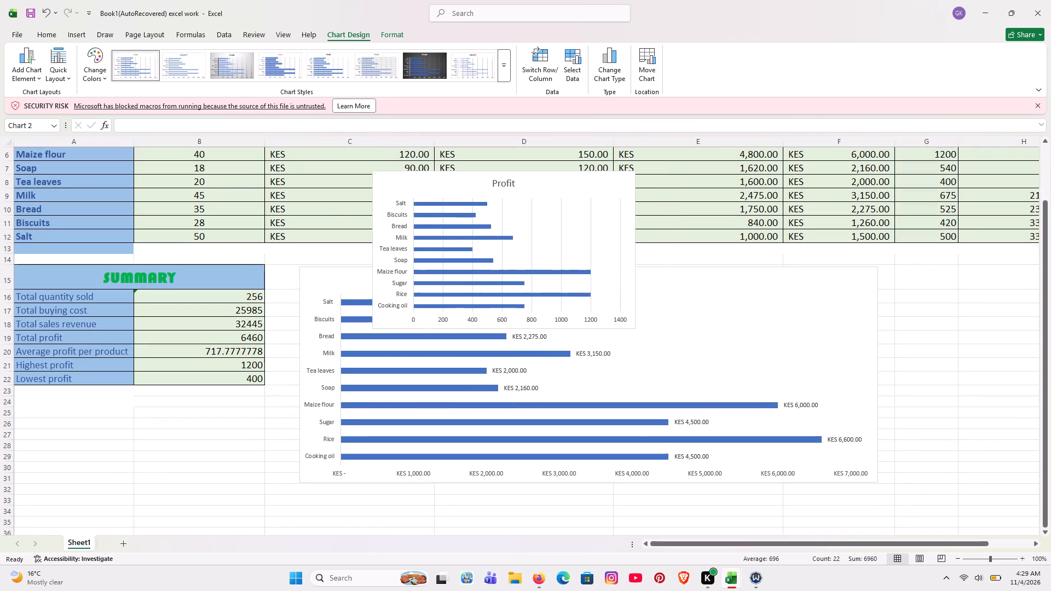
pyautogui.moveTo(366, 295); pyautogui.dragTo(182, 412)
pyautogui.scroll(-1, 182, 412)
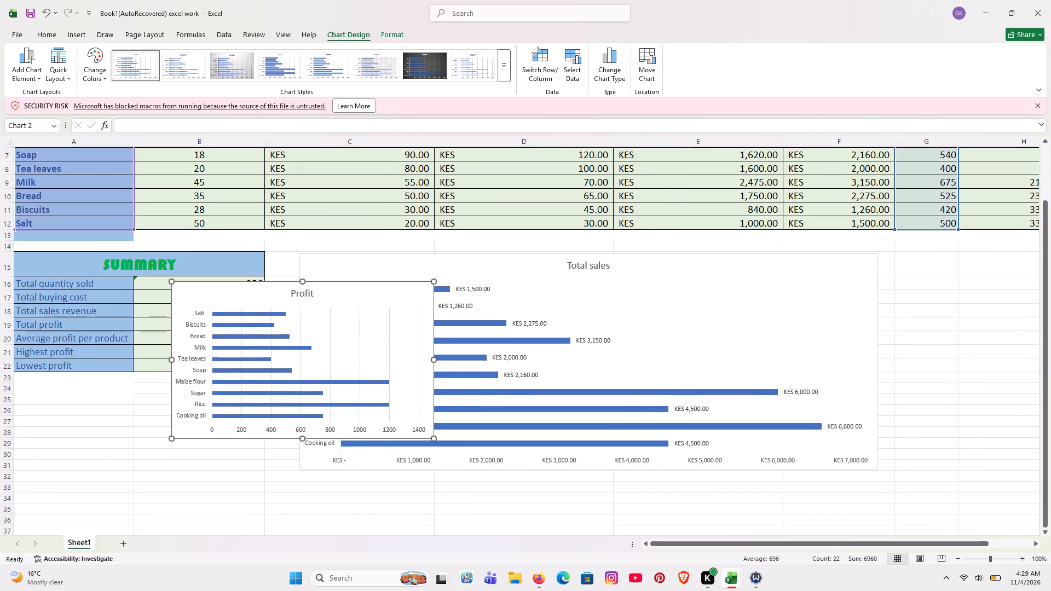
pyautogui.scroll(-1, 182, 412)
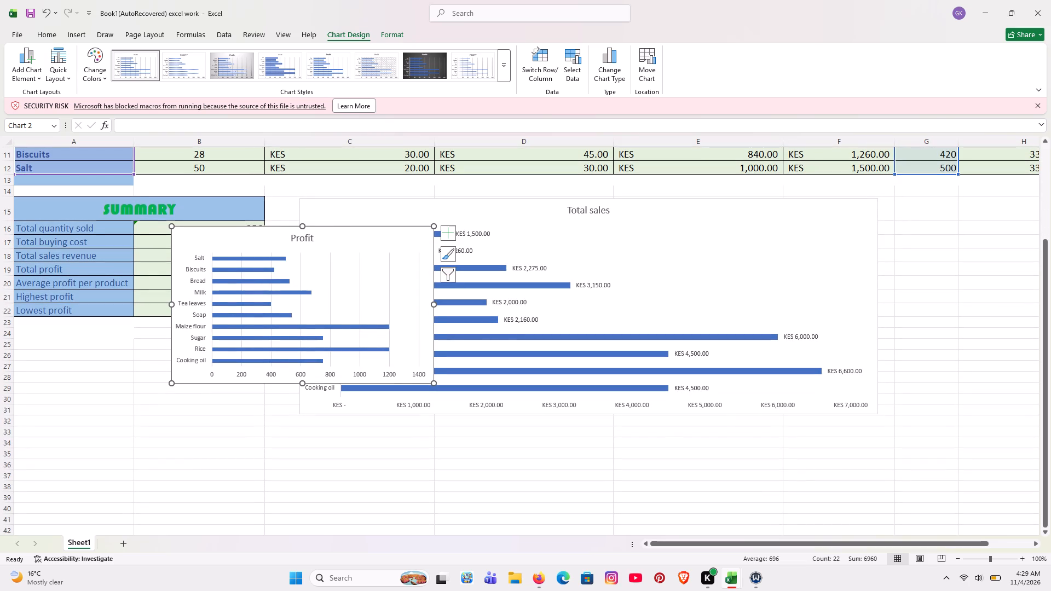
pyautogui.moveTo(180, 353); pyautogui.dragTo(102, 442)
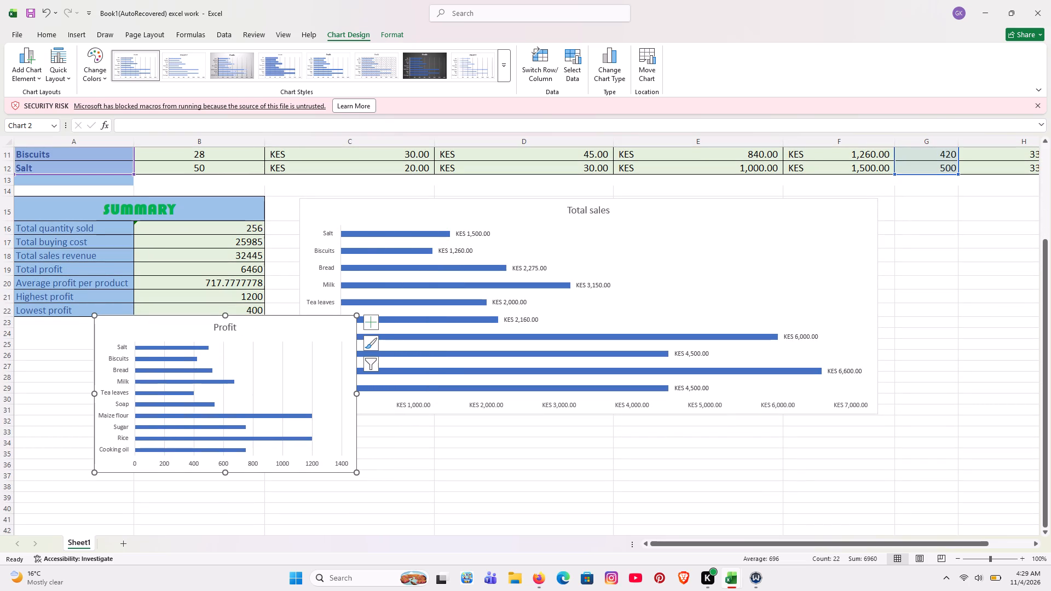
pyautogui.moveTo(285, 384); pyautogui.dragTo(302, 378)
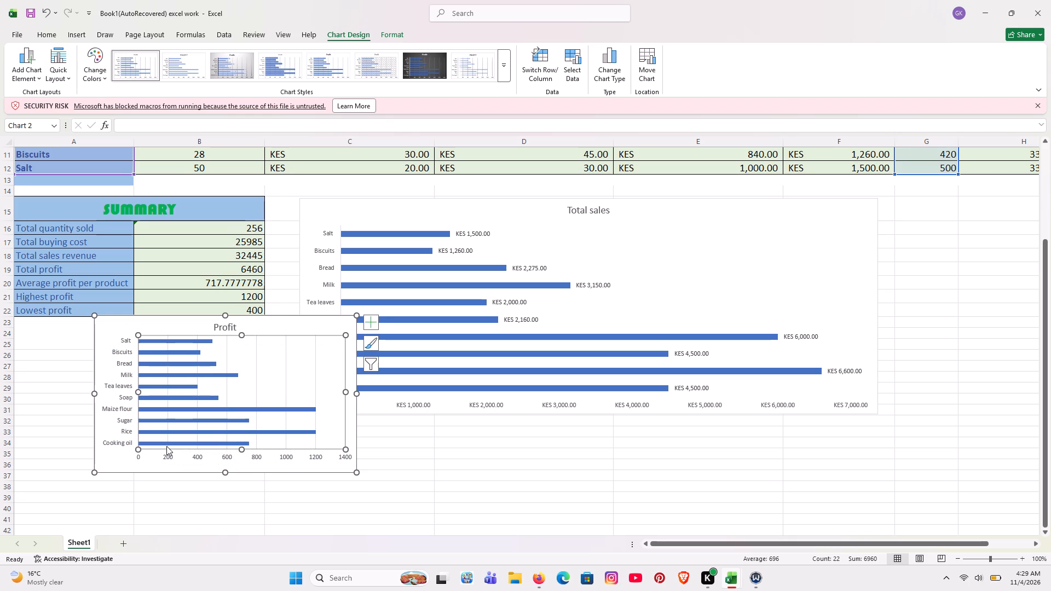
pyautogui.moveTo(120, 459); pyautogui.dragTo(78, 499)
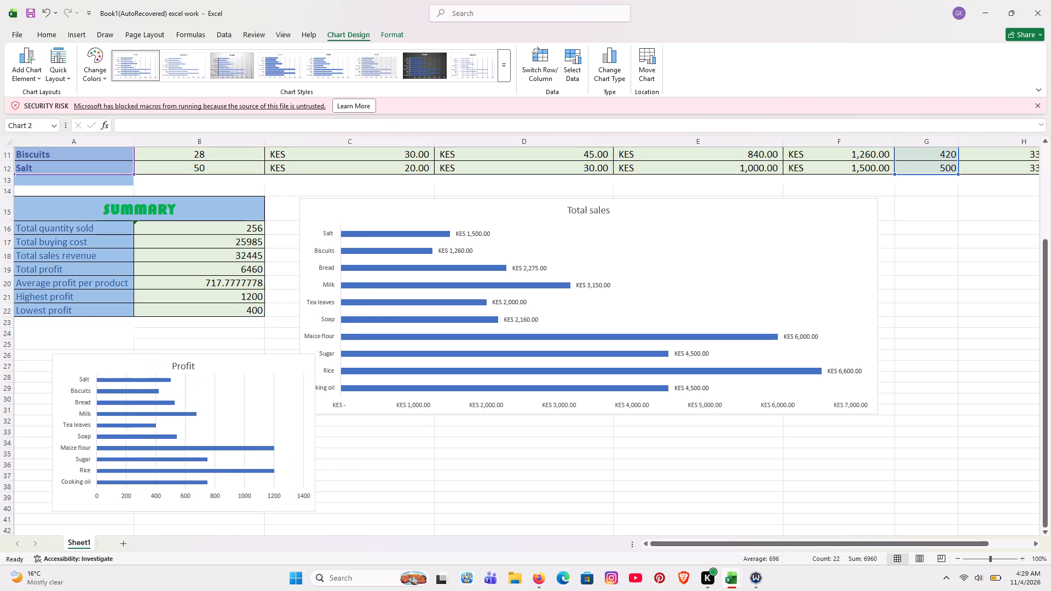
pyautogui.moveTo(78, 499); pyautogui.dragTo(57, 512)
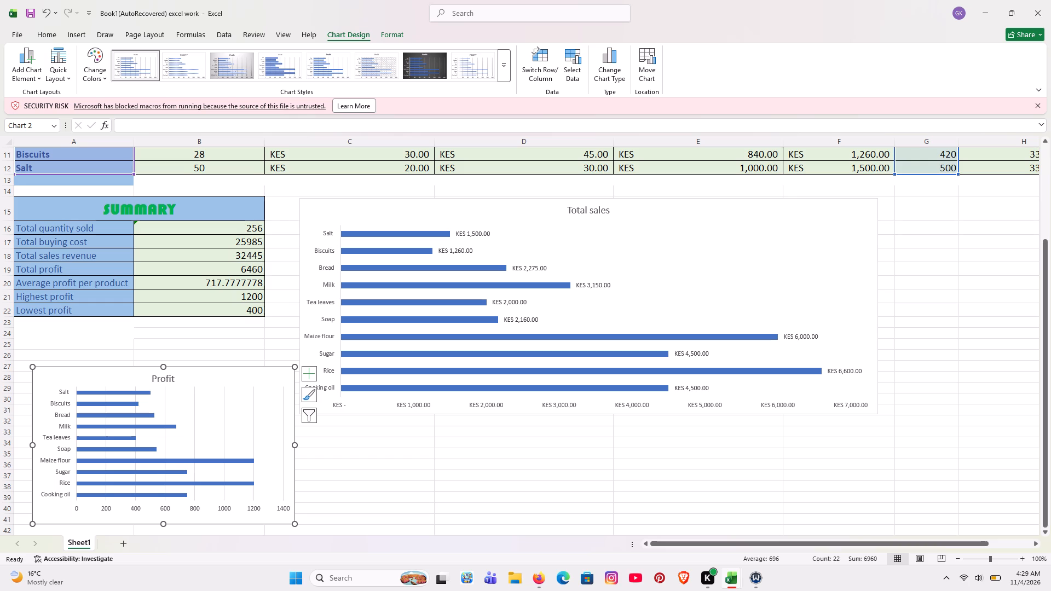
# Move the Total sales chart away from the Profit chart, to about rows 20 to 39 across columns C to H.
pyautogui.moveTo(850, 330); pyautogui.dragTo(860, 319)
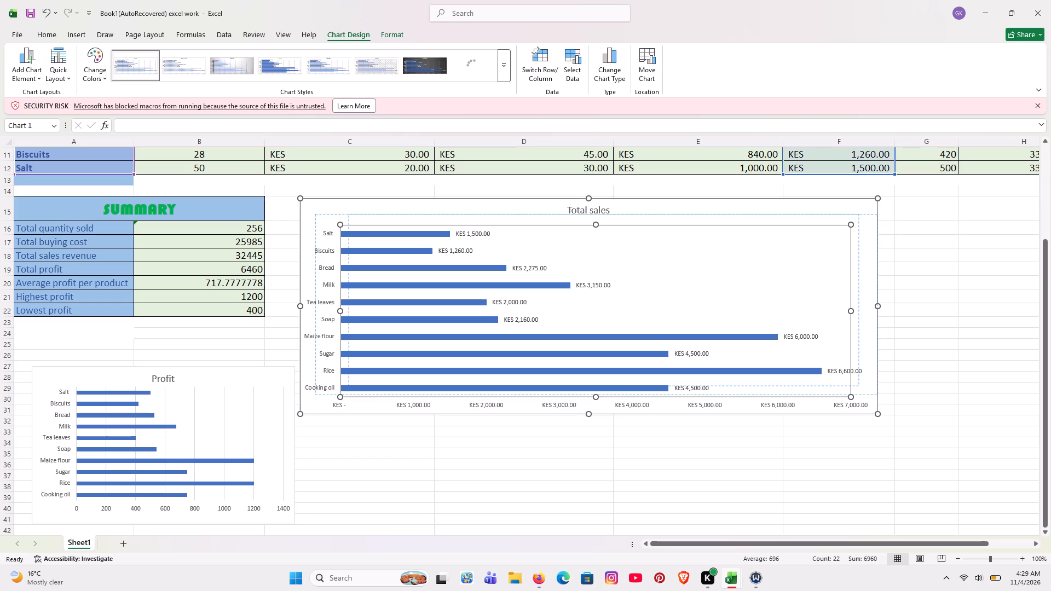
pyautogui.moveTo(860, 319); pyautogui.dragTo(870, 327)
pyautogui.moveTo(870, 327); pyautogui.dragTo(958, 340)
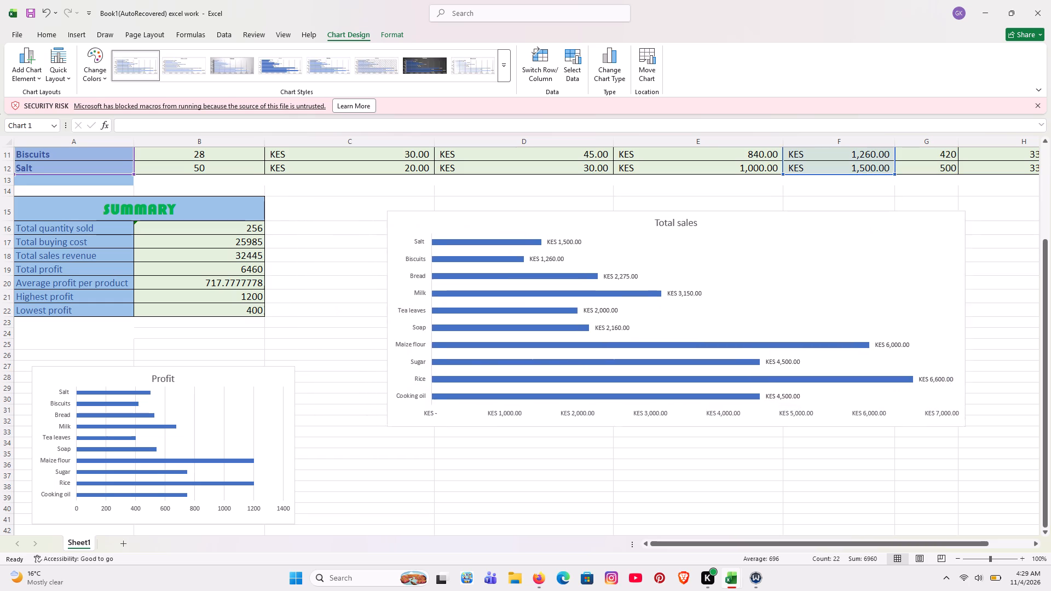
pyautogui.moveTo(958, 340); pyautogui.dragTo(929, 311)
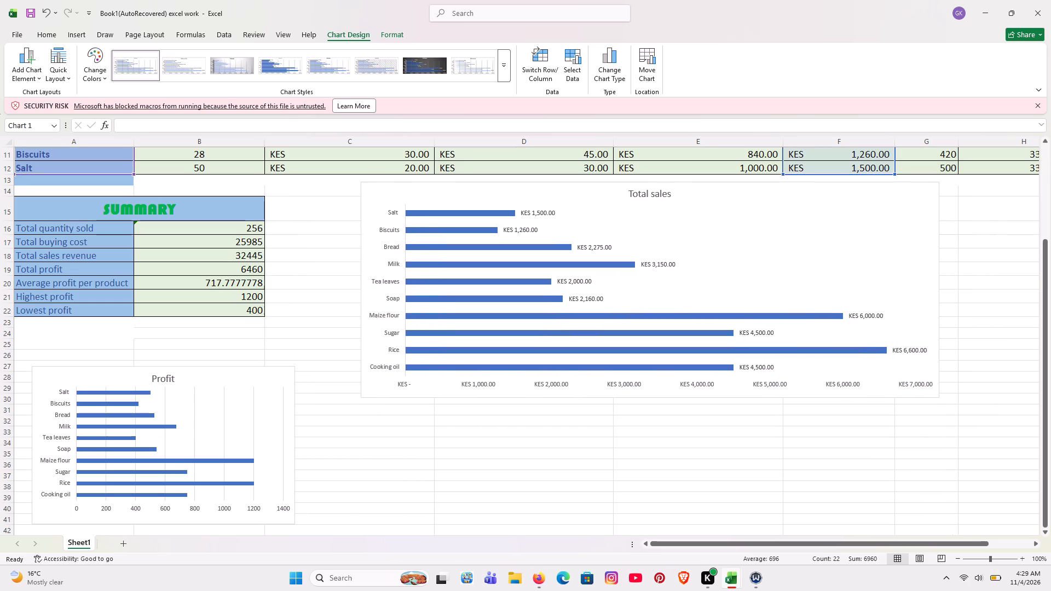
pyautogui.moveTo(929, 311); pyautogui.dragTo(932, 346)
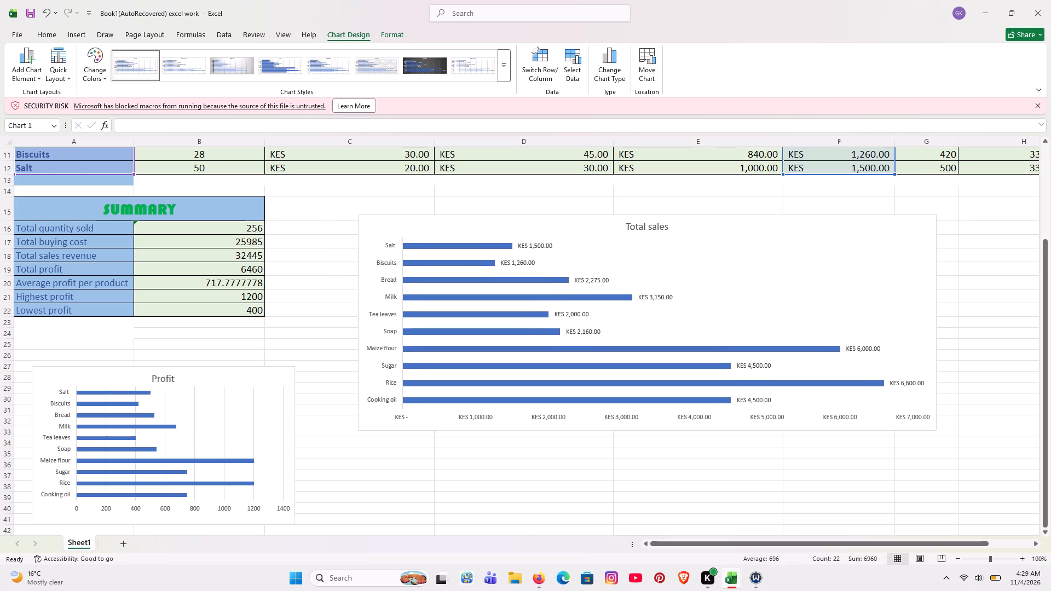
pyautogui.moveTo(932, 346); pyautogui.dragTo(975, 417)
pyautogui.click(975, 417)
# Add data labels to the bars of the Profit chart.
pyautogui.scroll(-1, 975, 417)
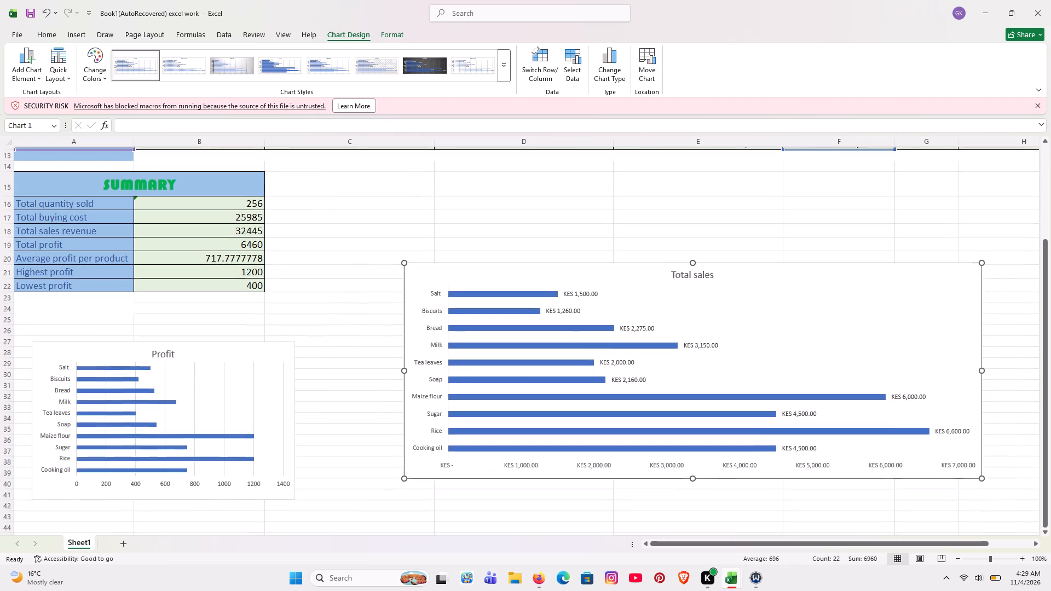
pyautogui.scroll(-2, 975, 417)
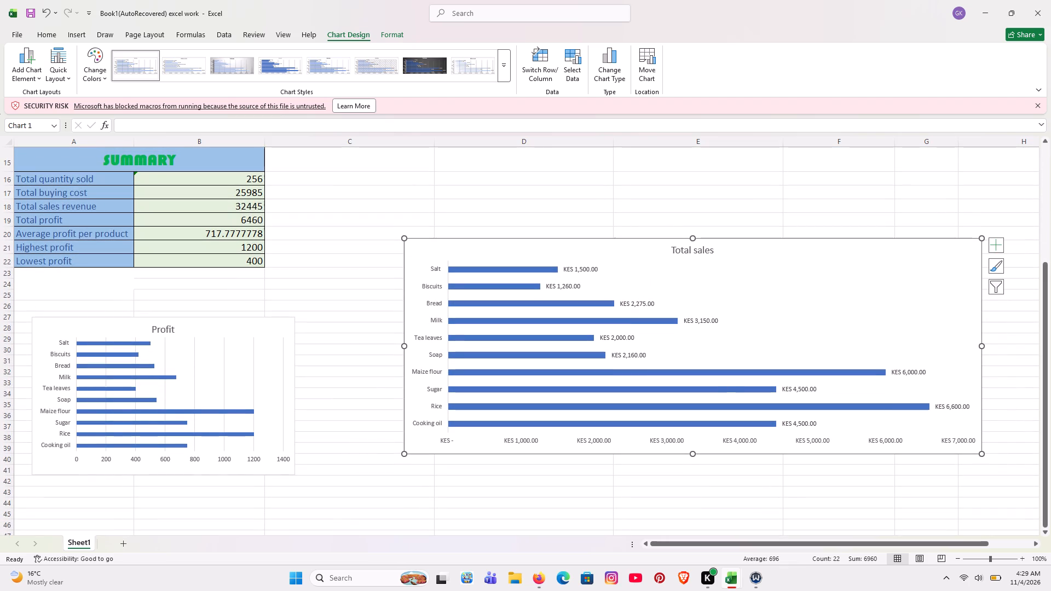
pyautogui.click(244, 332)
pyautogui.click(306, 326)
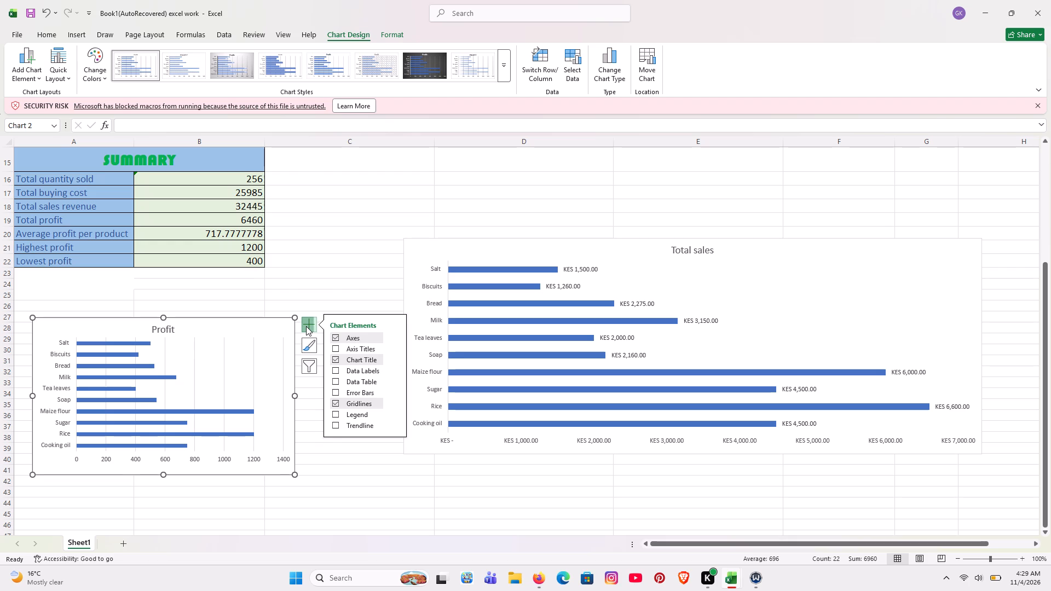
pyautogui.click(337, 368)
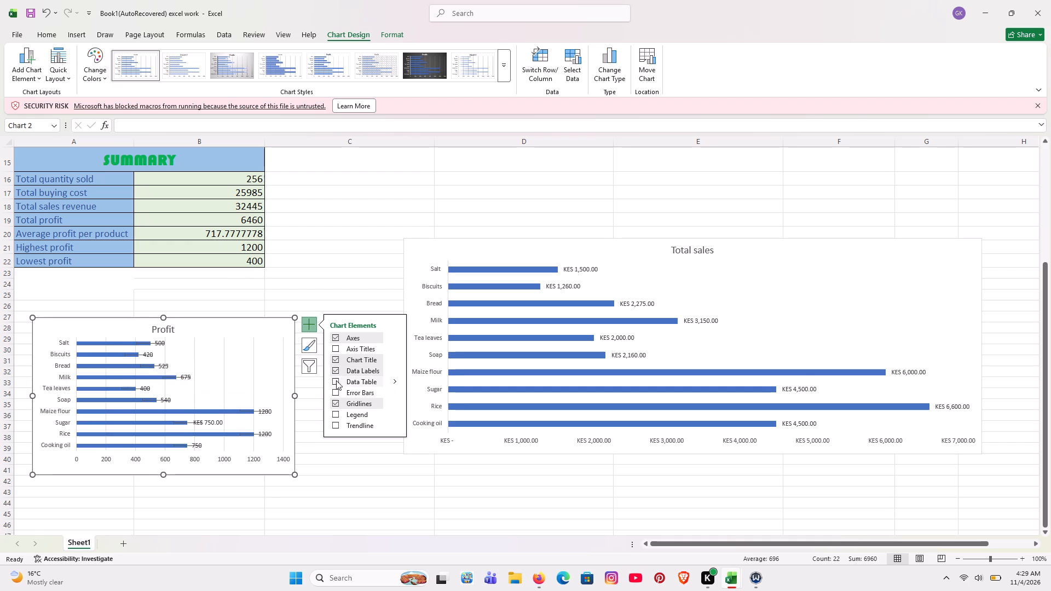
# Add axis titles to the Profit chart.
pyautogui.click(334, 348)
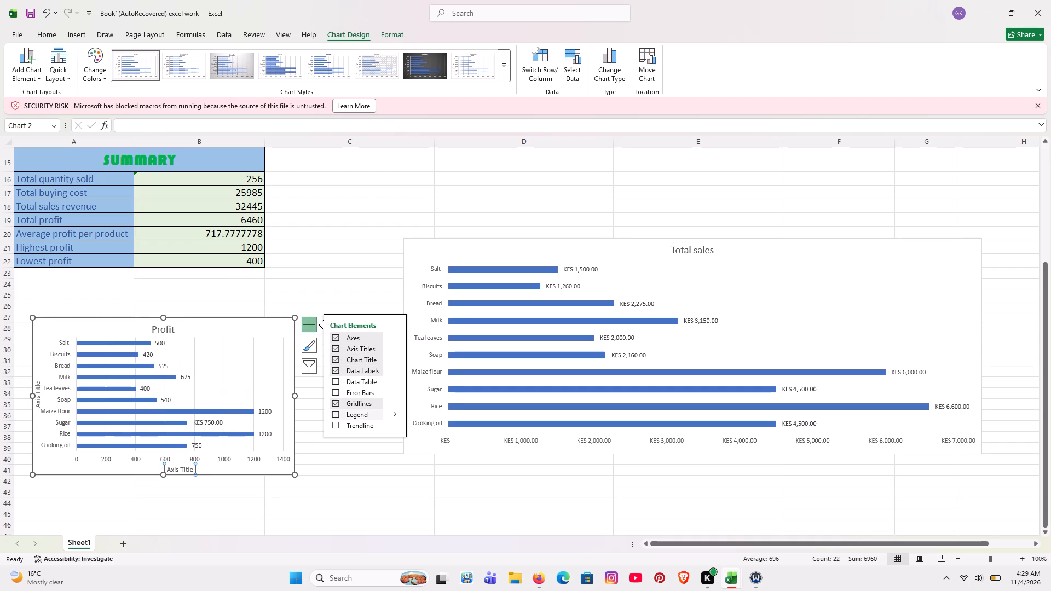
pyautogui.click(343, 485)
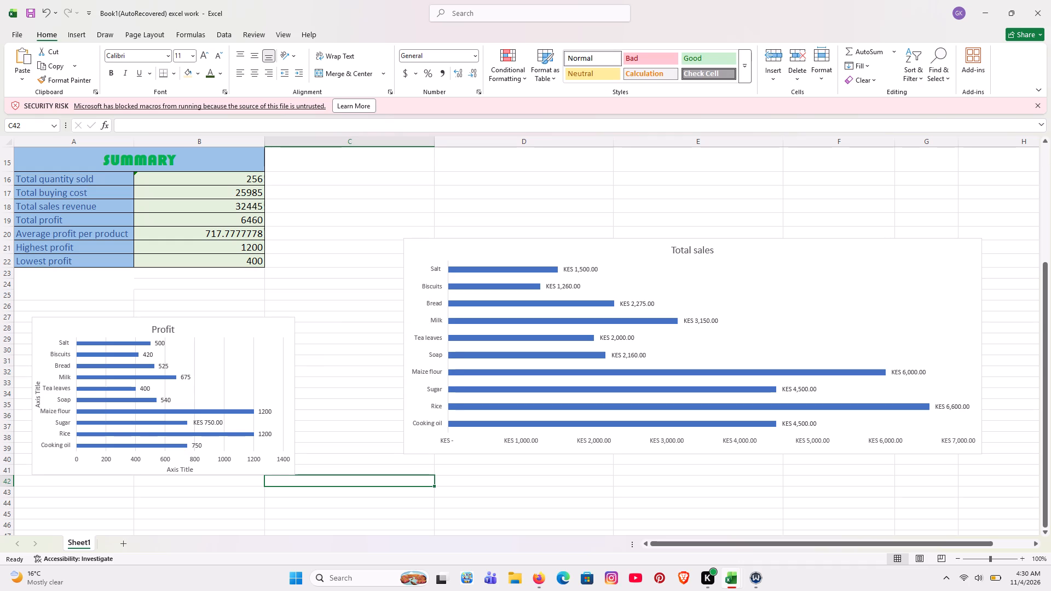
# Replace the Profit chart's title with "November Product Profitability".
pyautogui.click(174, 333)
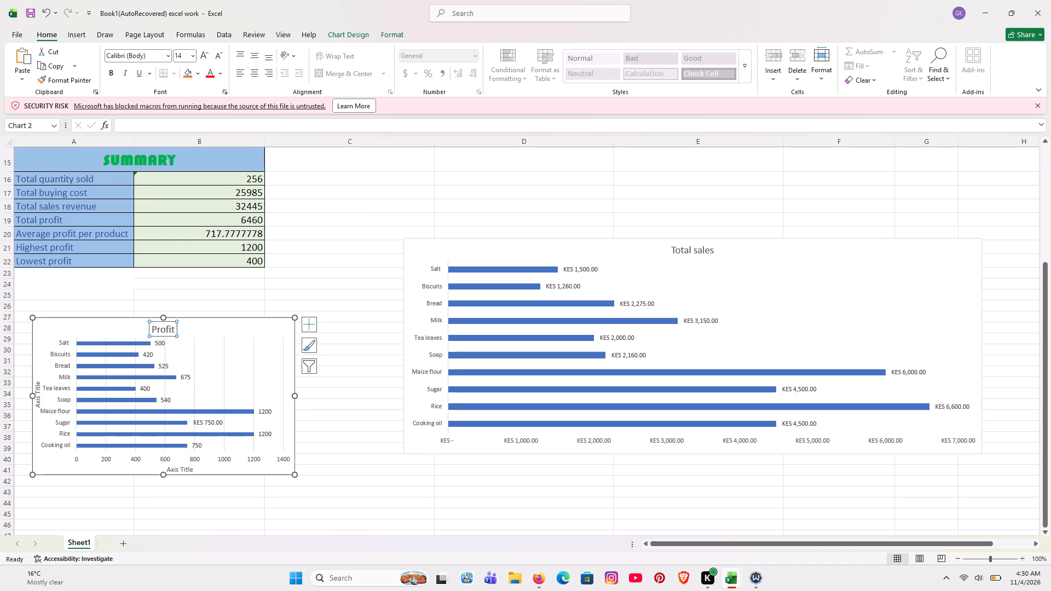
pyautogui.click(173, 328)
pyautogui.press('BackSpace')
pyautogui.press('BackSpace')
pyautogui.press('BackSpace')
pyautogui.press('BackSpace')
pyautogui.press('BackSpace')
pyautogui.press('BackSpace')
pyautogui.press('BackSpace')
pyautogui.press('BackSpace')
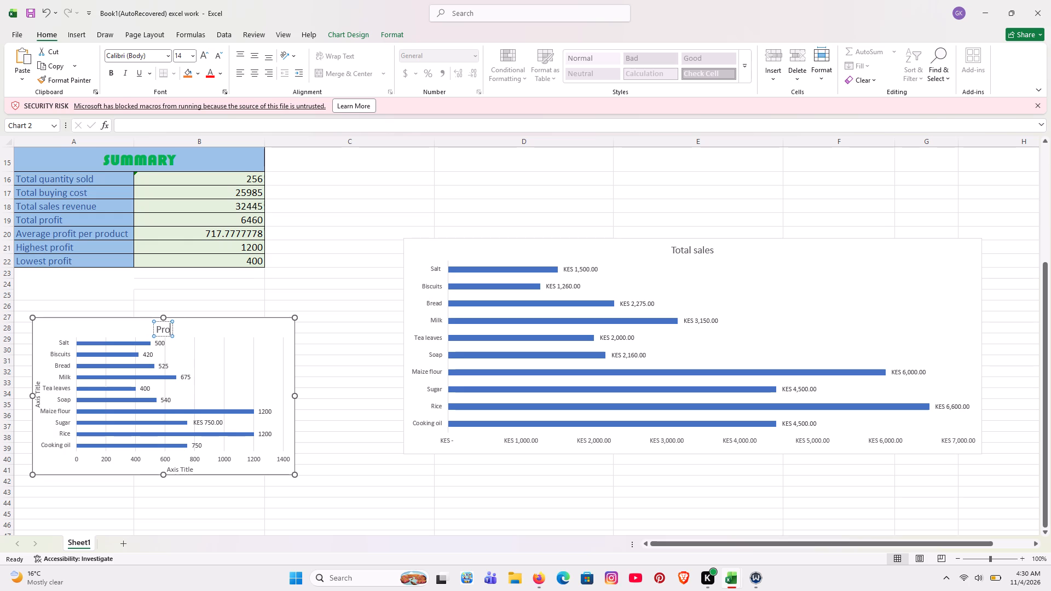
pyautogui.press('BackSpace')
pyautogui.press('n')
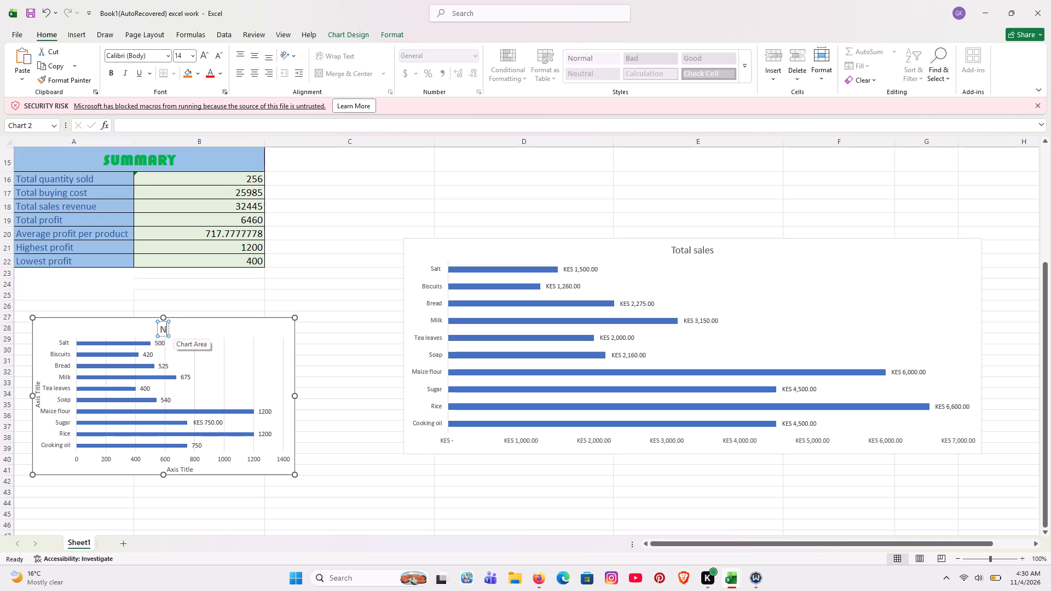
pyautogui.press('o')
pyautogui.write('vember')
pyautogui.press('space')
pyautogui.press('p')
pyautogui.write('roduct')
pyautogui.press('space')
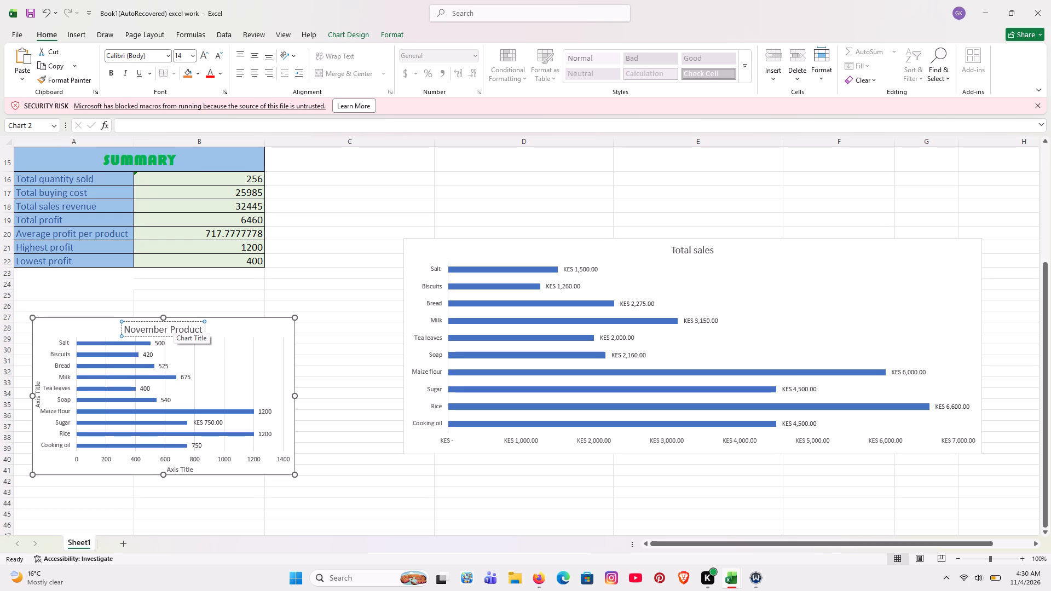
pyautogui.press('p')
pyautogui.write('rofita')
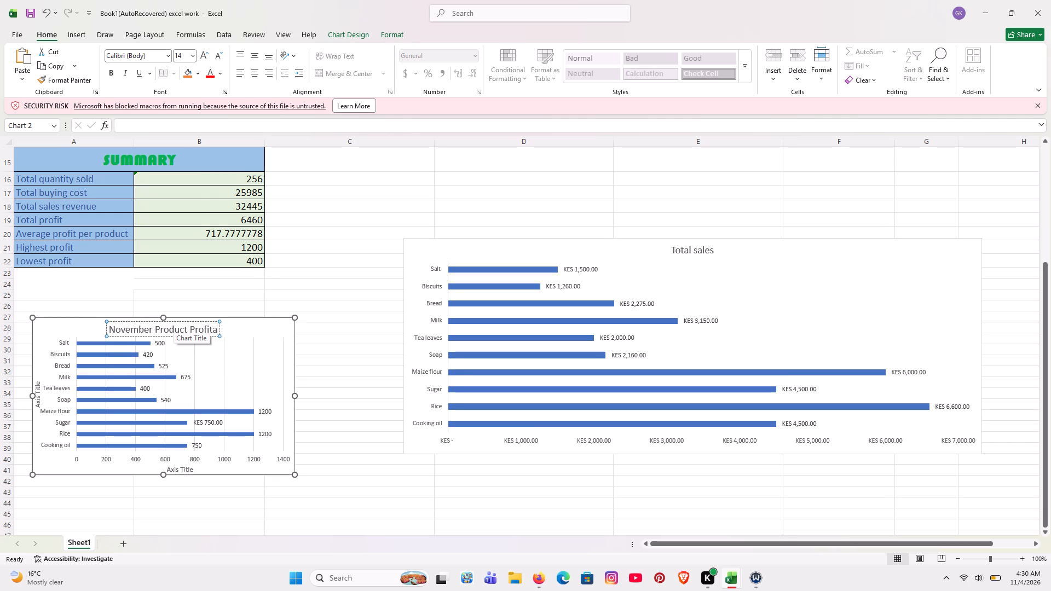
pyautogui.press('b')
pyautogui.write('il')
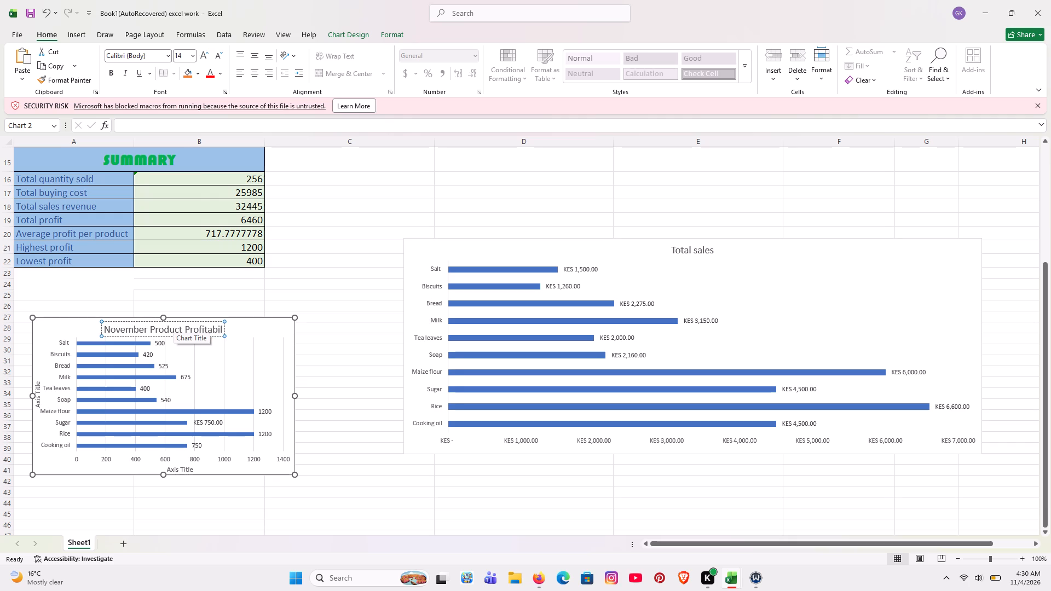
pyautogui.write('ity')
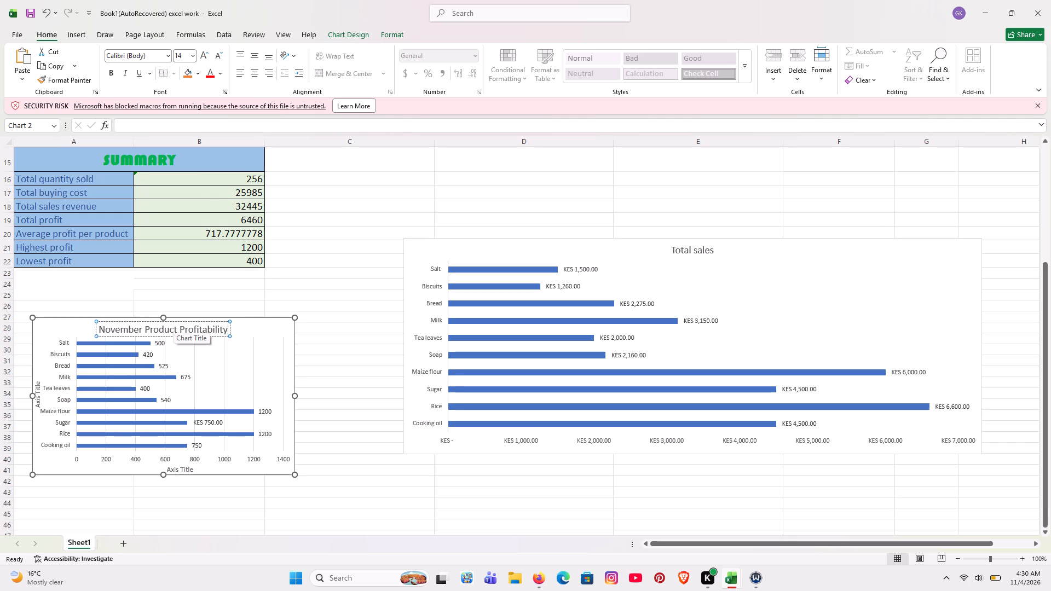
pyautogui.press('Return')
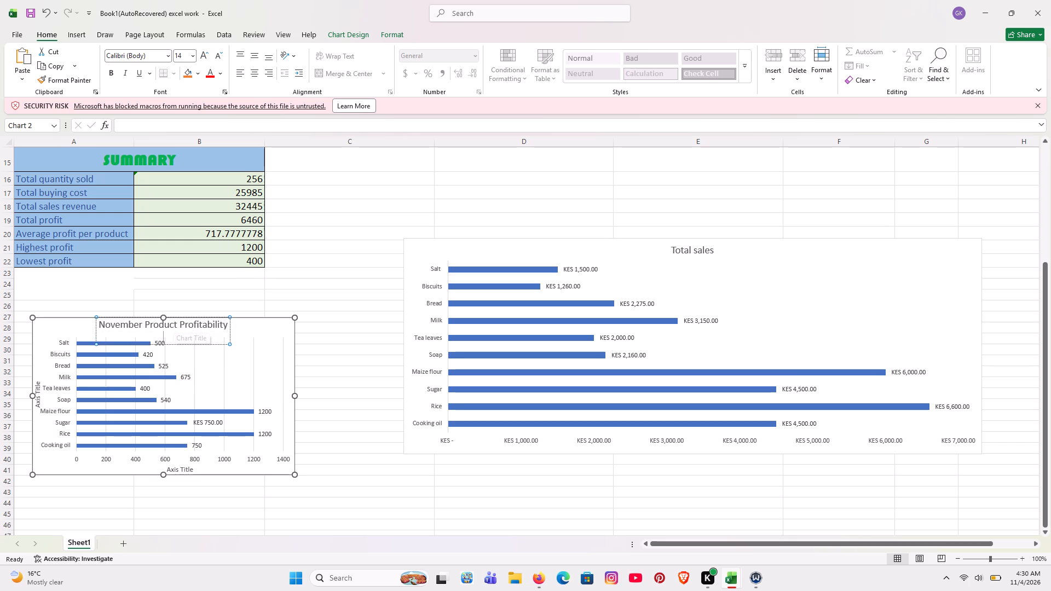
pyautogui.click(320, 356)
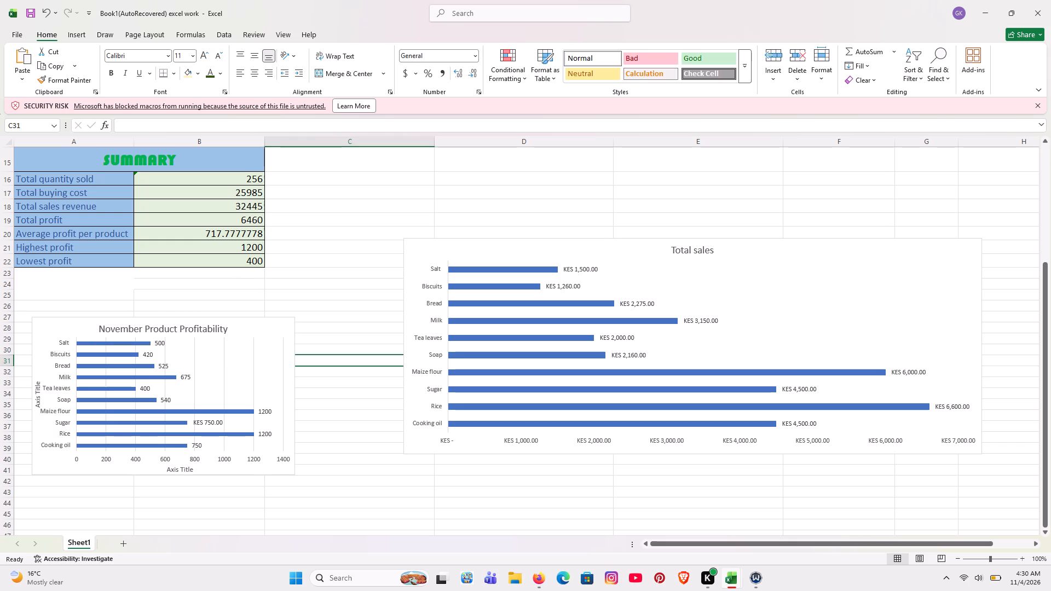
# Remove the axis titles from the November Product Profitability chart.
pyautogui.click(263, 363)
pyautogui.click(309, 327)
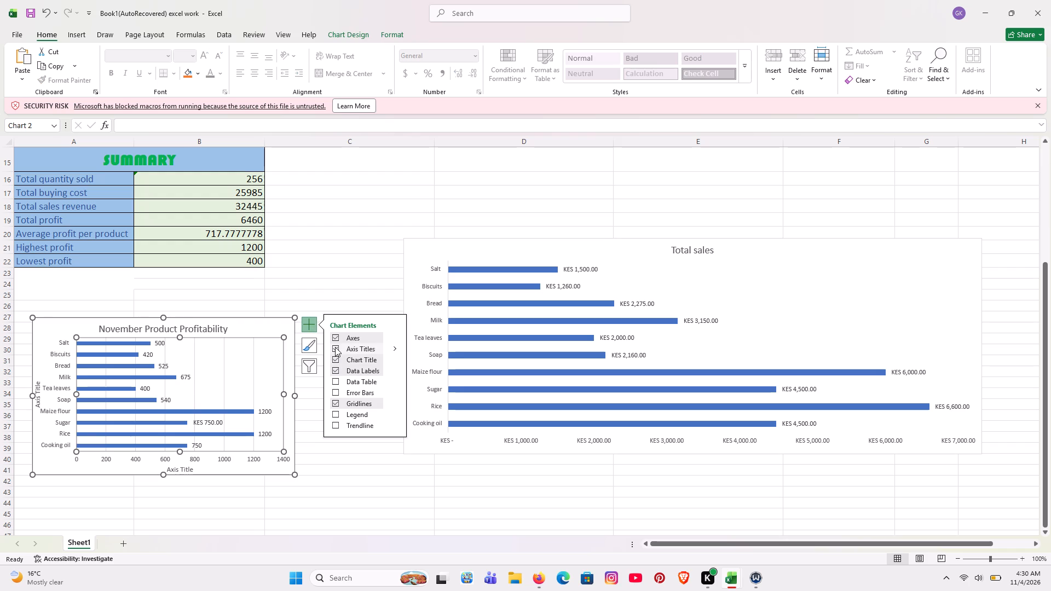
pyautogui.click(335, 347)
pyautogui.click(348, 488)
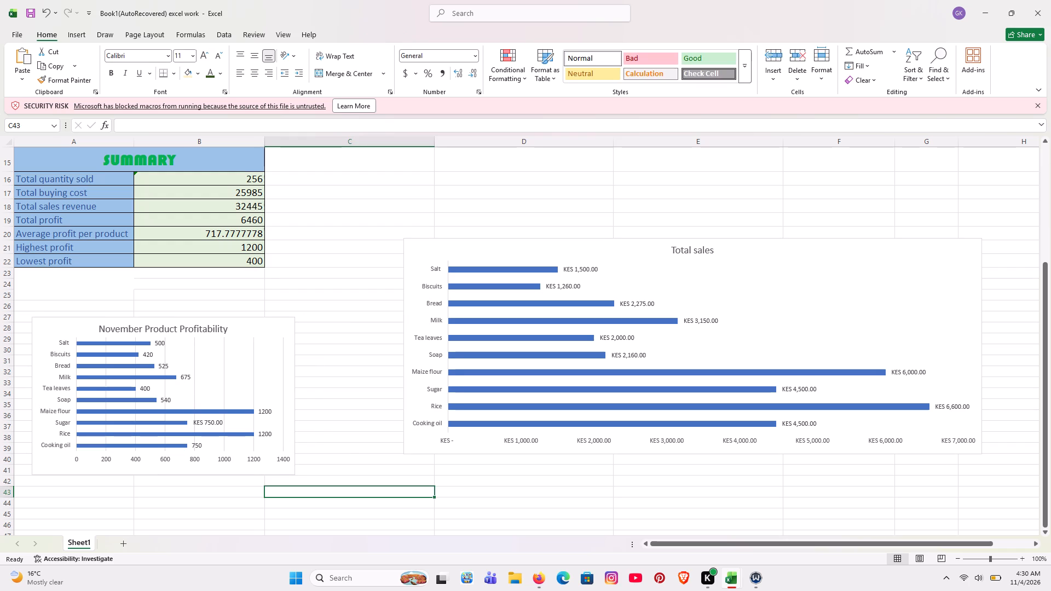
# Move the November Product Profitability chart up and right so it spans rows 25 to 39 across columns A to C.
pyautogui.moveTo(296, 372); pyautogui.dragTo(298, 372)
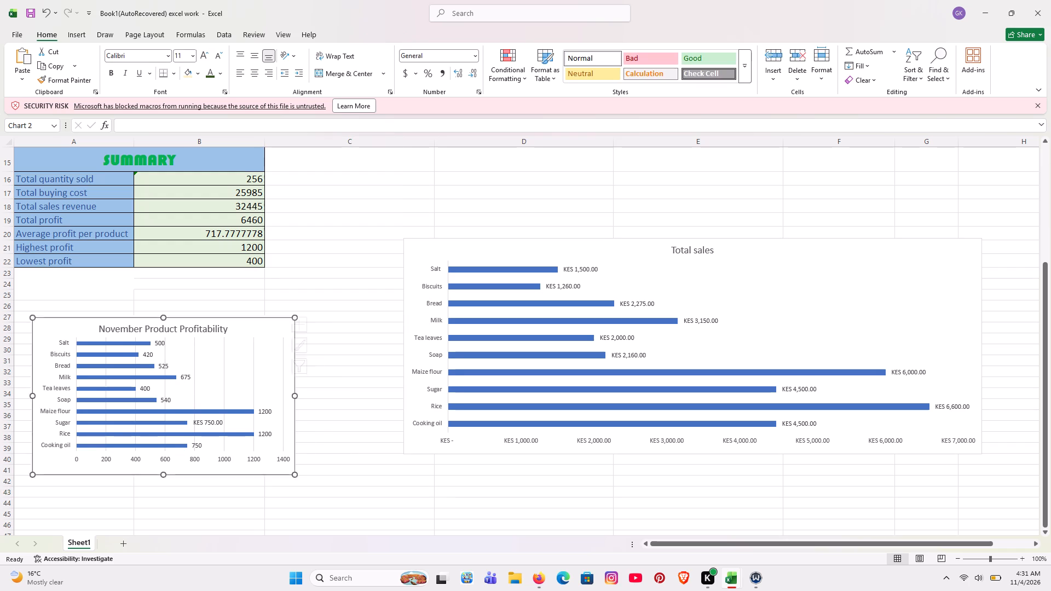
pyautogui.moveTo(298, 372); pyautogui.dragTo(330, 349)
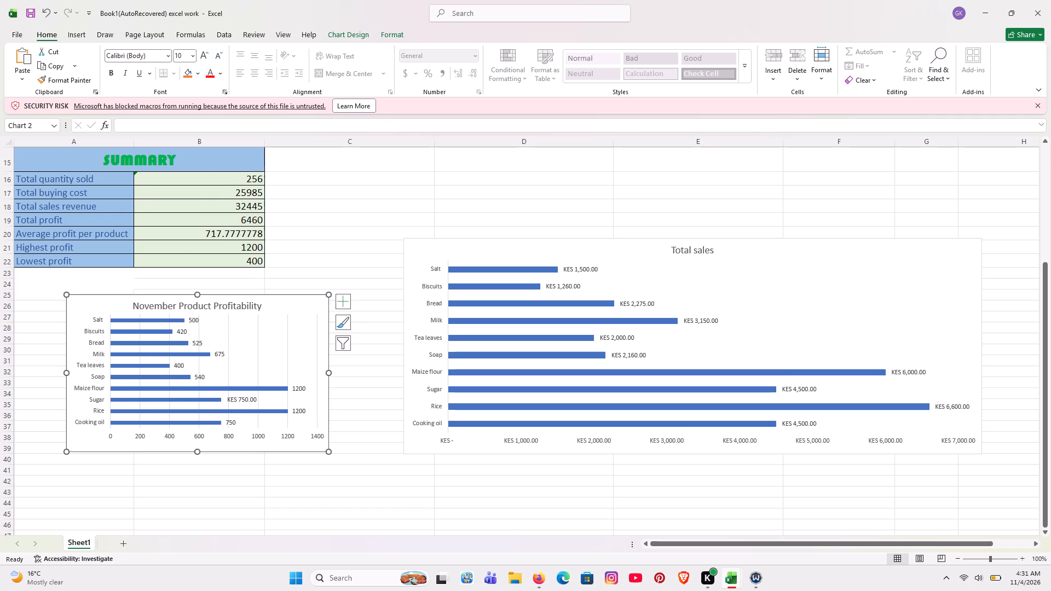
# Save the workbook.
pyautogui.scroll(4, 330, 349)
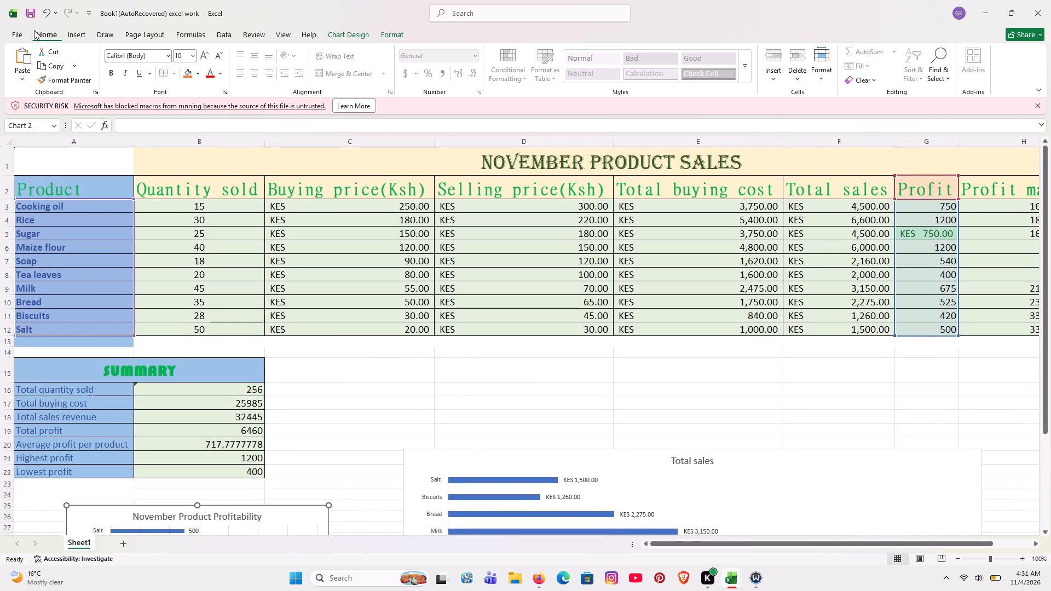
pyautogui.click(18, 31)
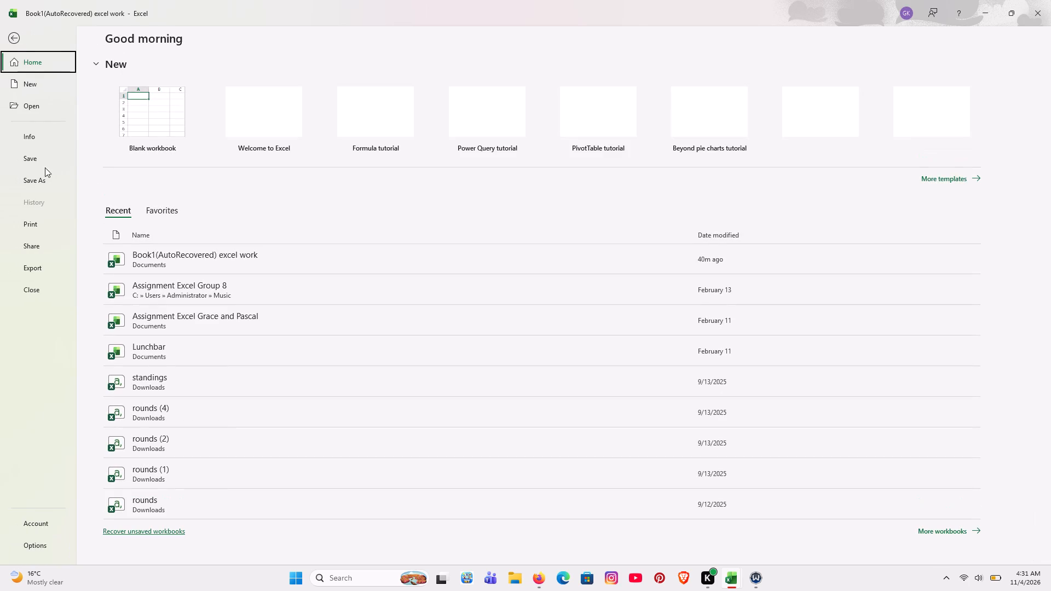
pyautogui.click(43, 150)
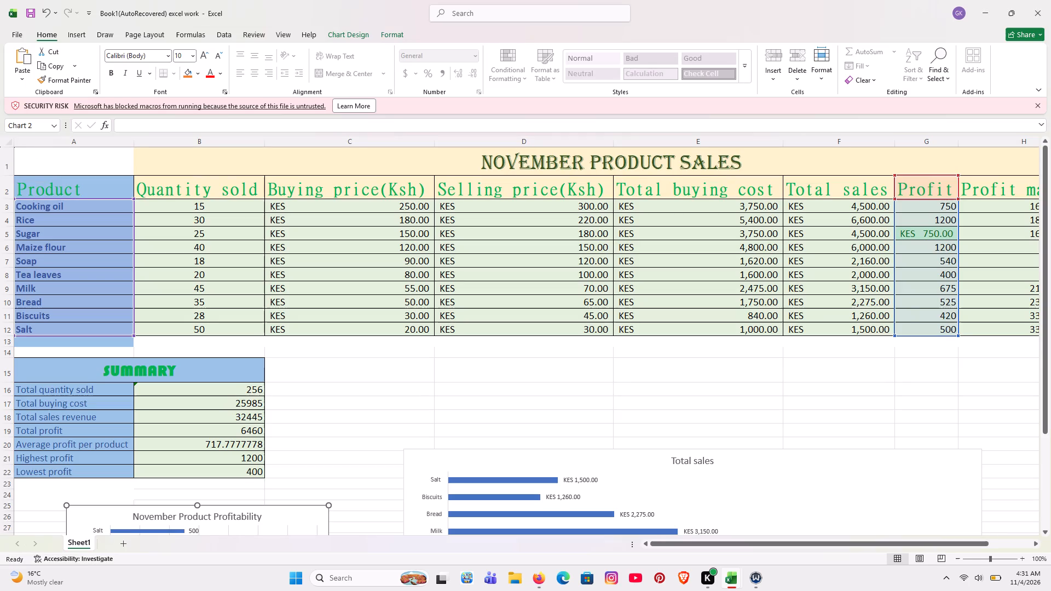
# Nudge the Total sales chart's plot area slightly left and narrow the chart so its left edge sits within column D.
pyautogui.scroll(-4, 177, 370)
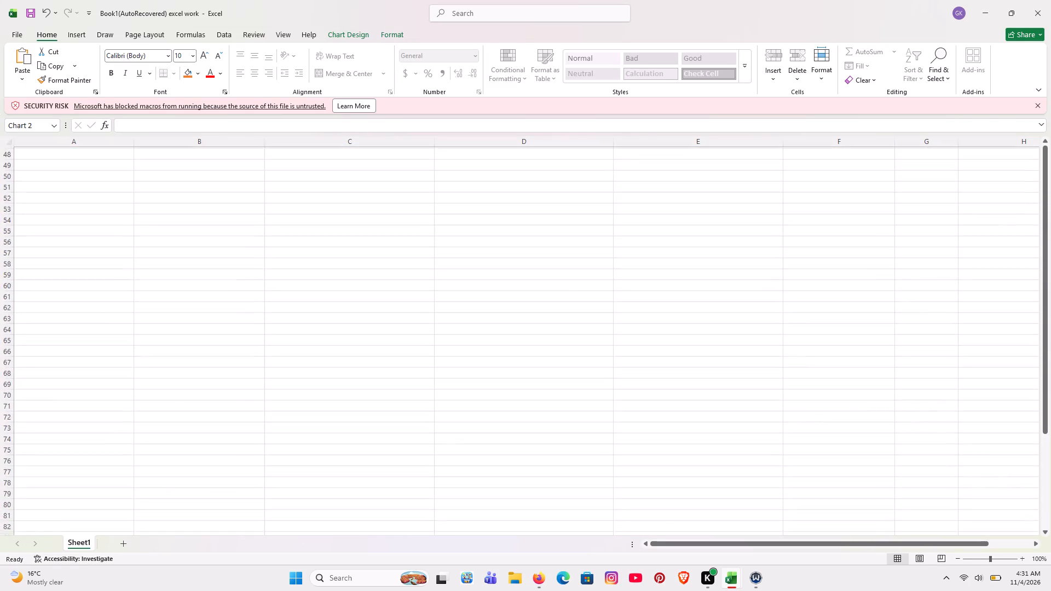
pyautogui.scroll(5, 177, 370)
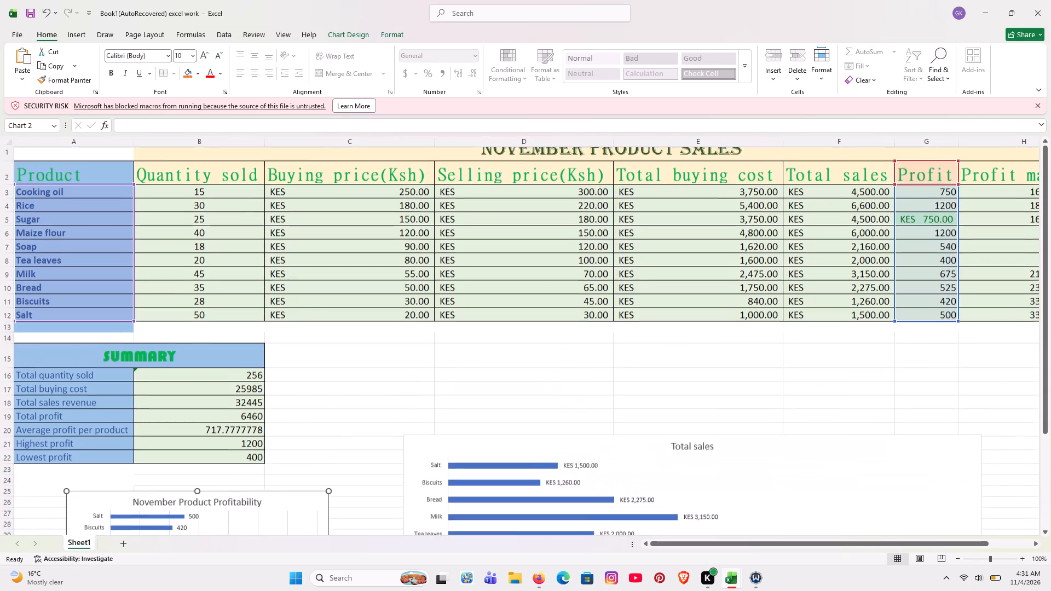
pyautogui.scroll(1, 177, 370)
pyautogui.scroll(-2, 177, 370)
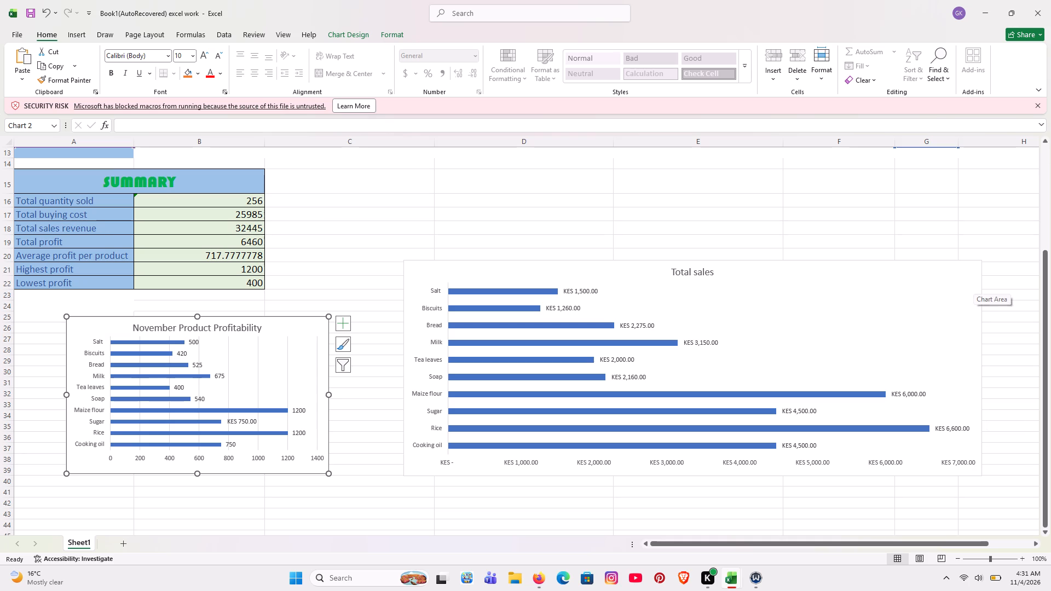
pyautogui.moveTo(949, 284); pyautogui.dragTo(928, 283)
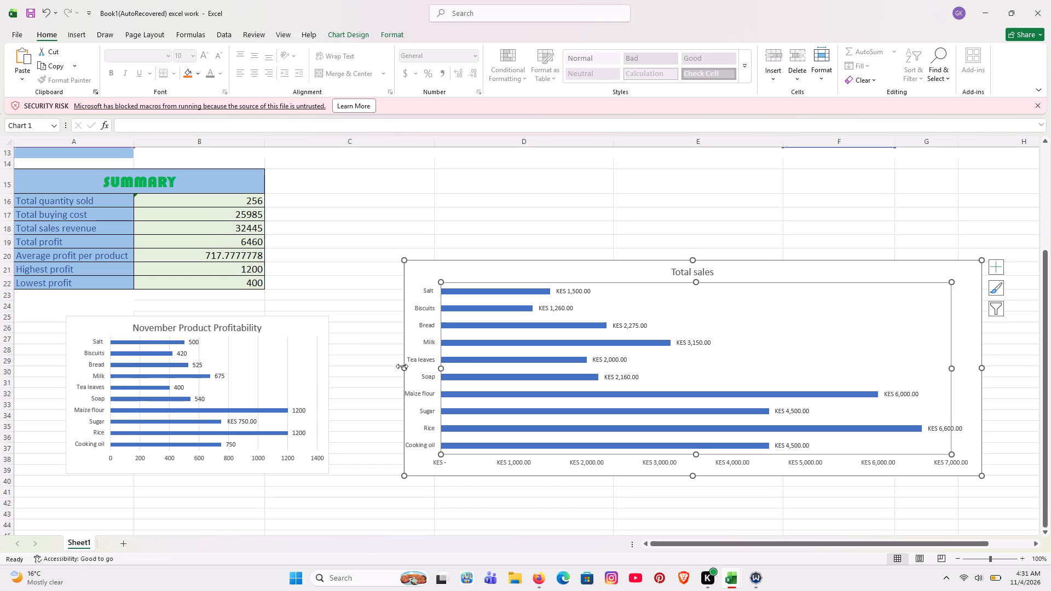
pyautogui.moveTo(402, 368); pyautogui.dragTo(427, 363)
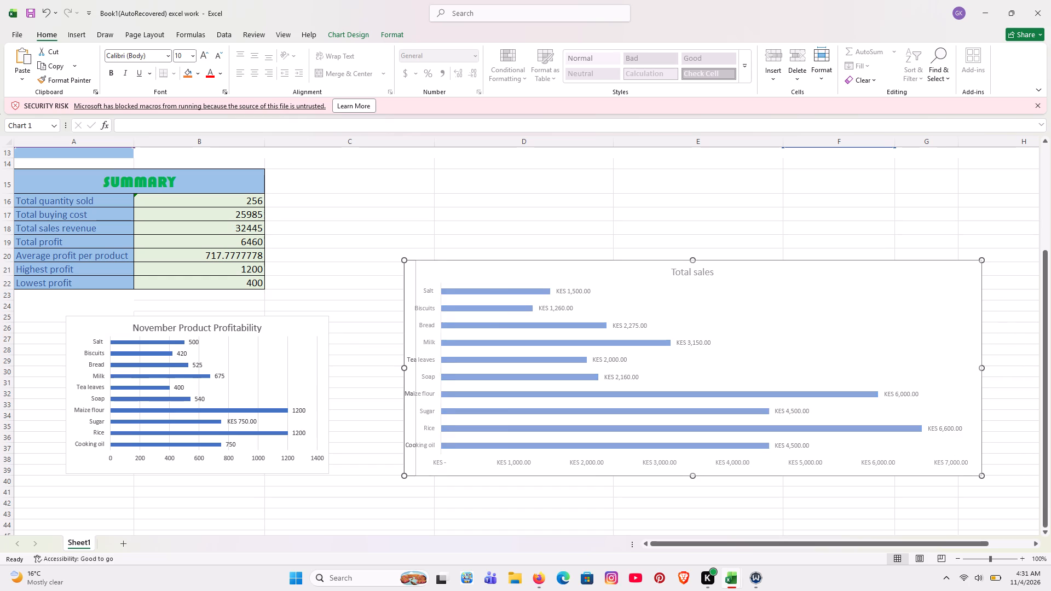
pyautogui.moveTo(427, 363); pyautogui.dragTo(507, 370)
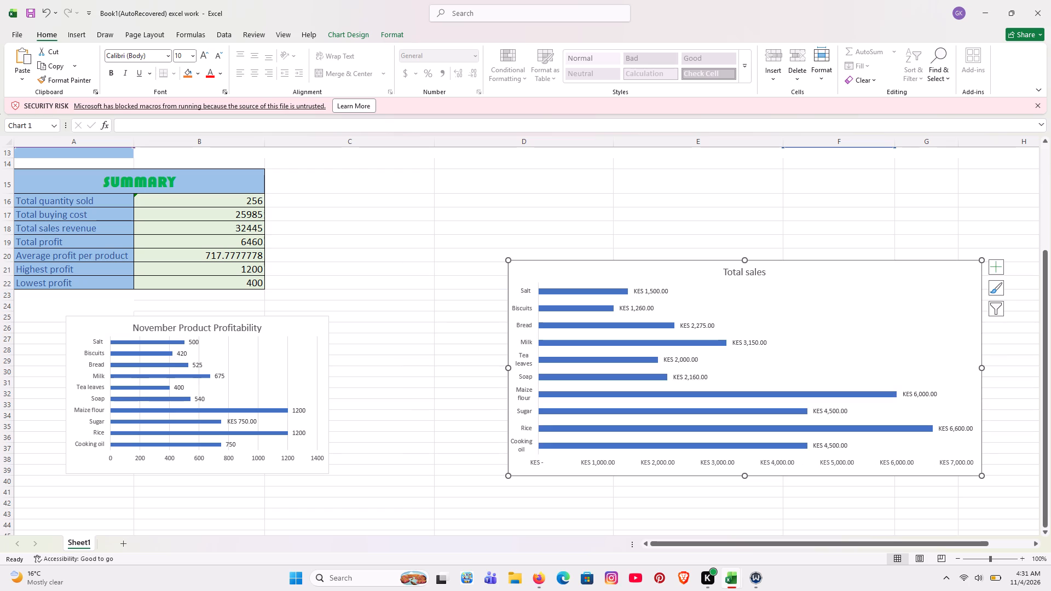
# Enlarge the November Product Profitability chart, extending its right edge into column D and its bottom edge to row 41.
pyautogui.click(324, 386)
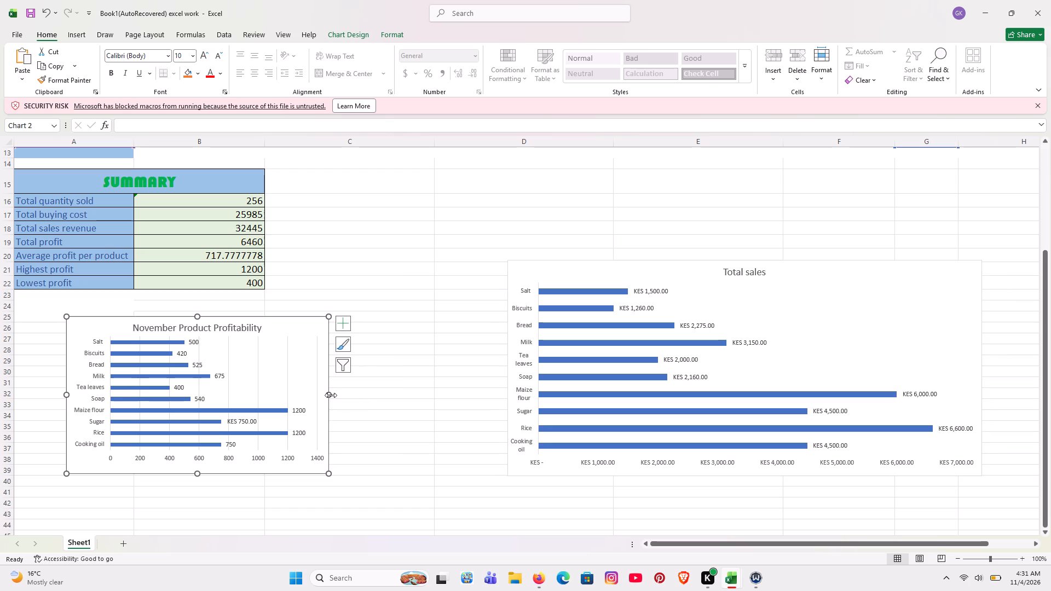
pyautogui.moveTo(331, 395); pyautogui.dragTo(422, 396)
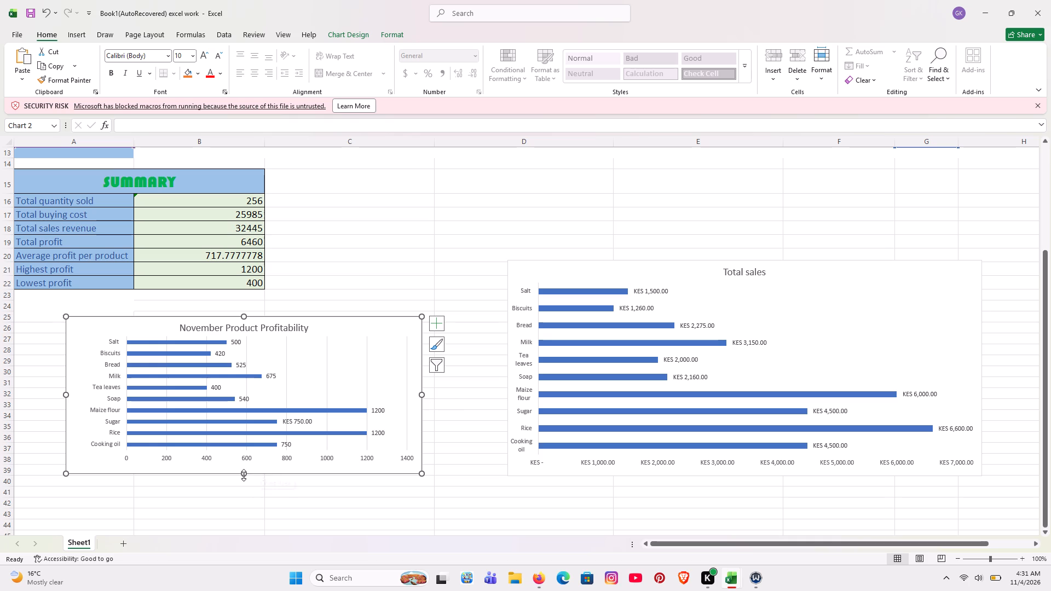
pyautogui.moveTo(244, 475); pyautogui.dragTo(253, 498)
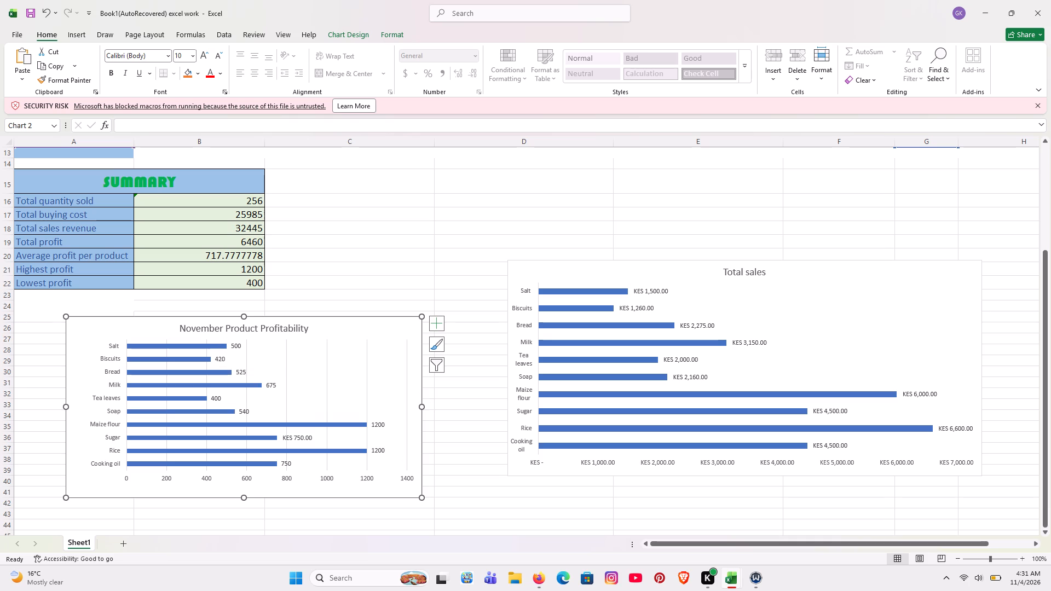
pyautogui.moveTo(421, 406); pyautogui.dragTo(462, 402)
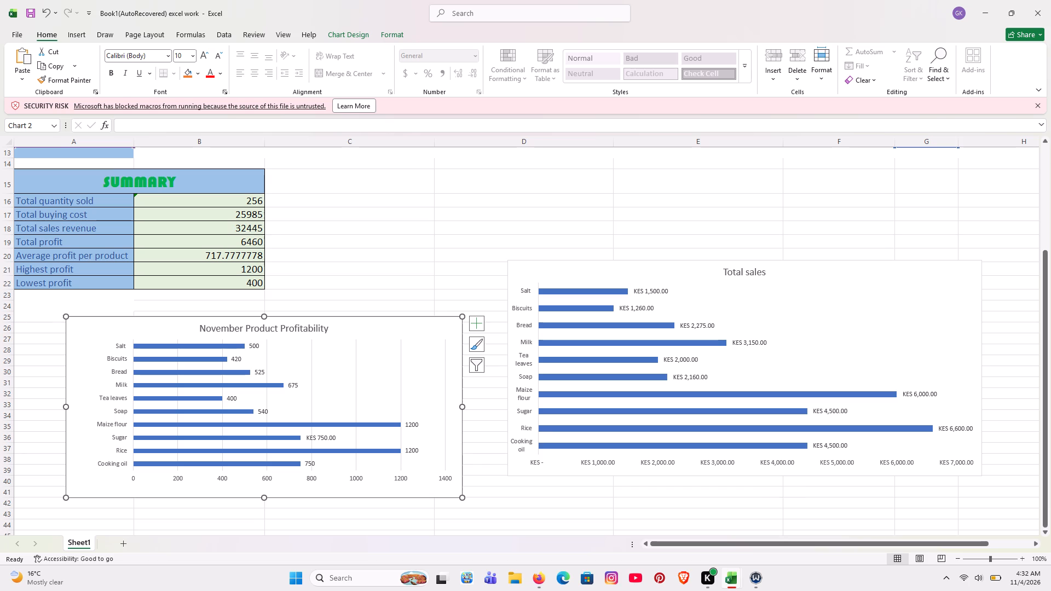
# Resize the Total sales chart vertically to run from row 25 to row 42, roughly level with the November Product Profitability chart.
pyautogui.click(753, 473)
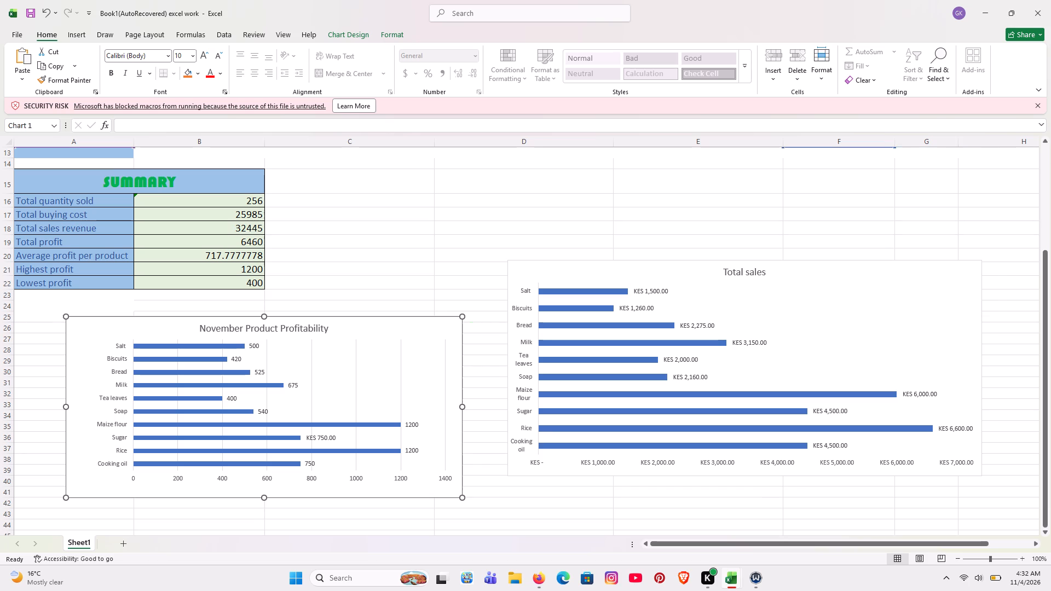
pyautogui.moveTo(746, 477); pyautogui.dragTo(752, 497)
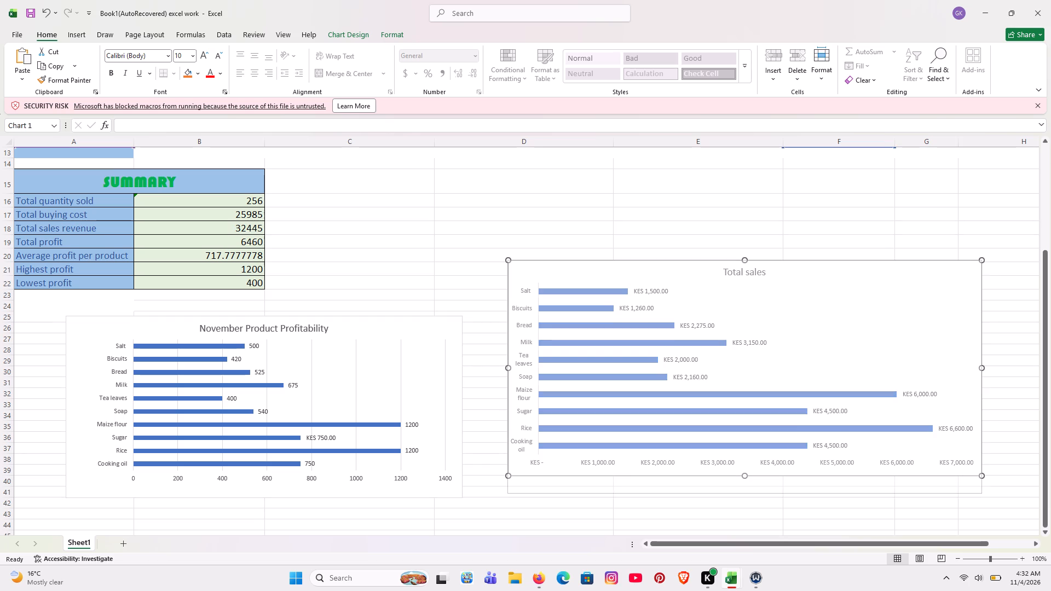
pyautogui.moveTo(752, 497); pyautogui.dragTo(752, 501)
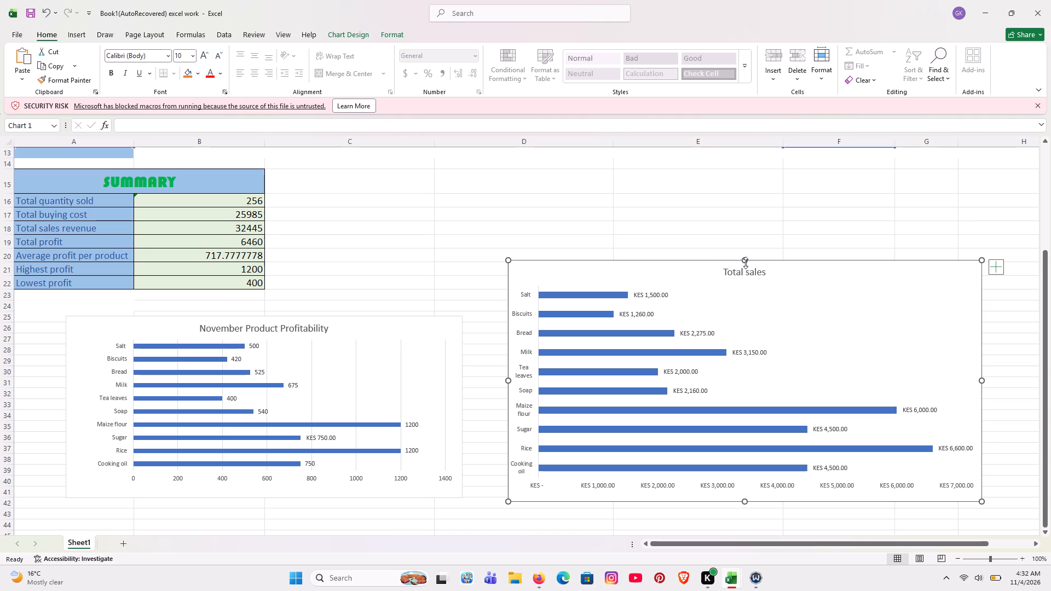
pyautogui.moveTo(744, 259); pyautogui.dragTo(755, 301)
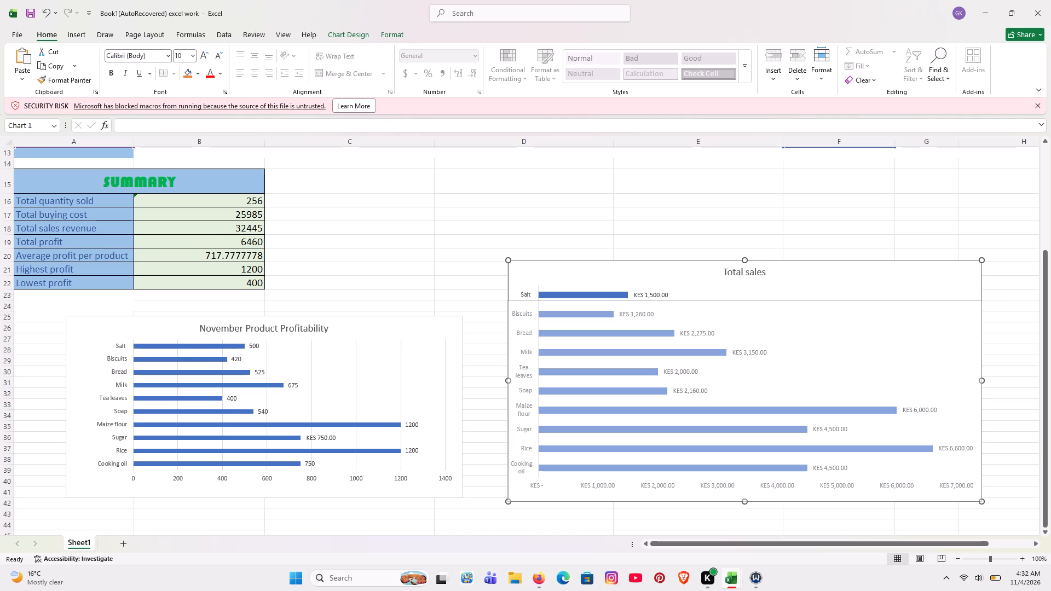
pyautogui.moveTo(755, 301); pyautogui.dragTo(758, 312)
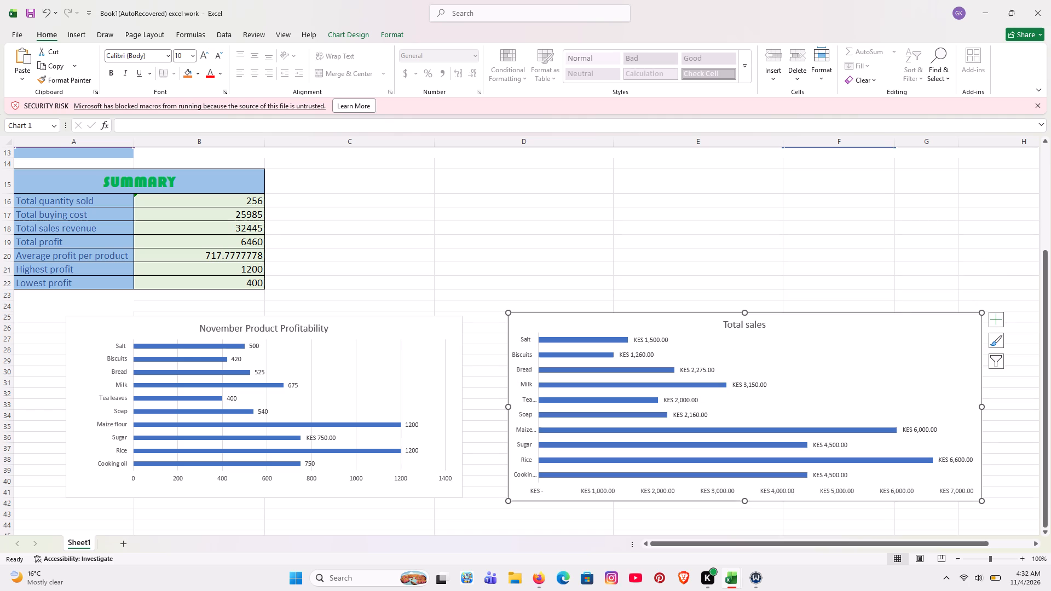
# Raise the November Product Profitability chart's top edge to row 25 and widen it both ways, ending just short of the Total sales chart.
pyautogui.click(428, 337)
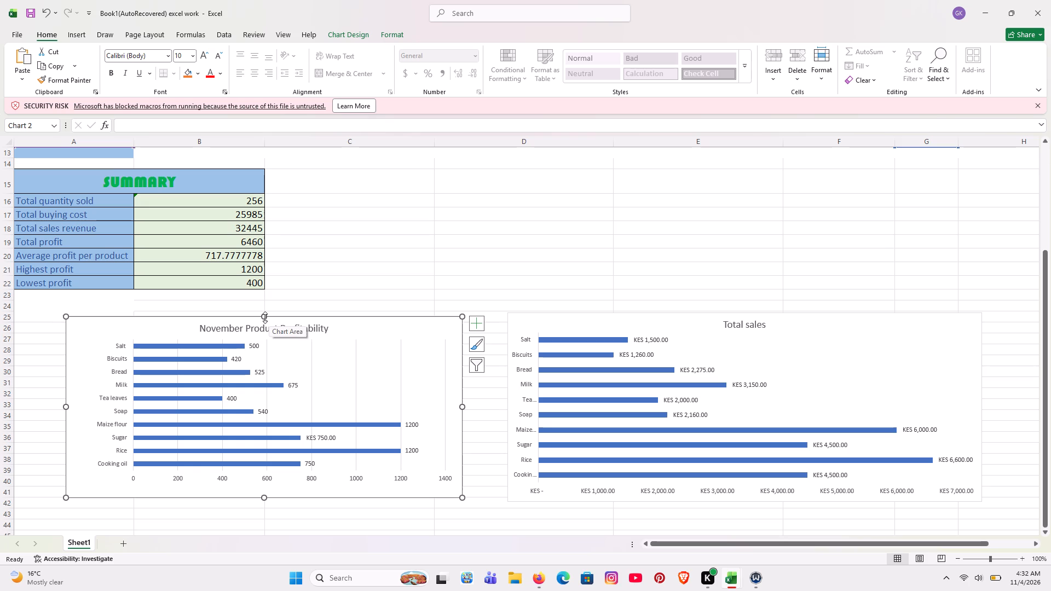
pyautogui.moveTo(265, 317); pyautogui.dragTo(265, 311)
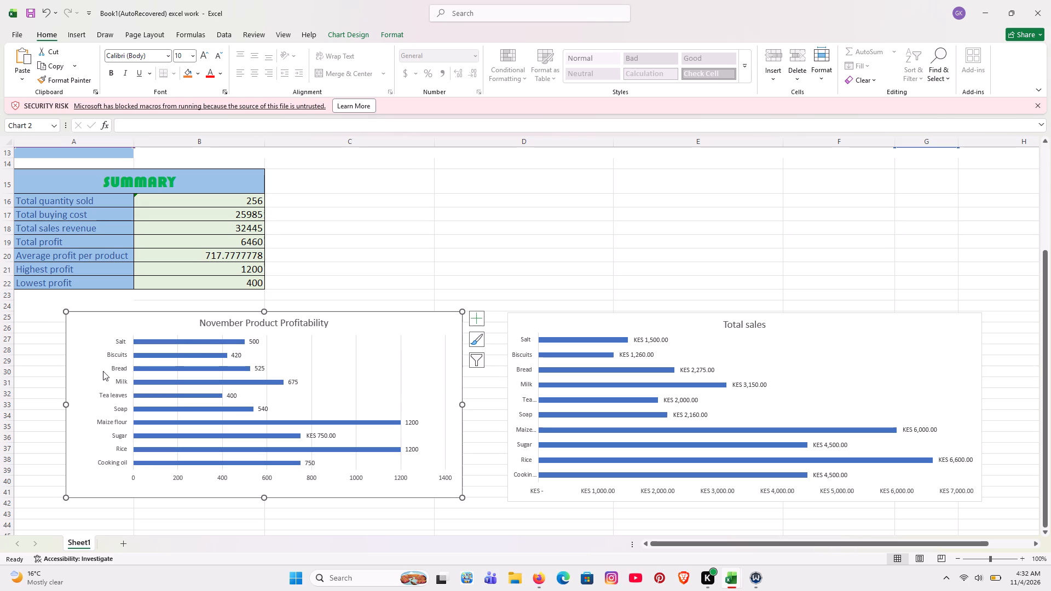
pyautogui.moveTo(65, 406); pyautogui.dragTo(33, 412)
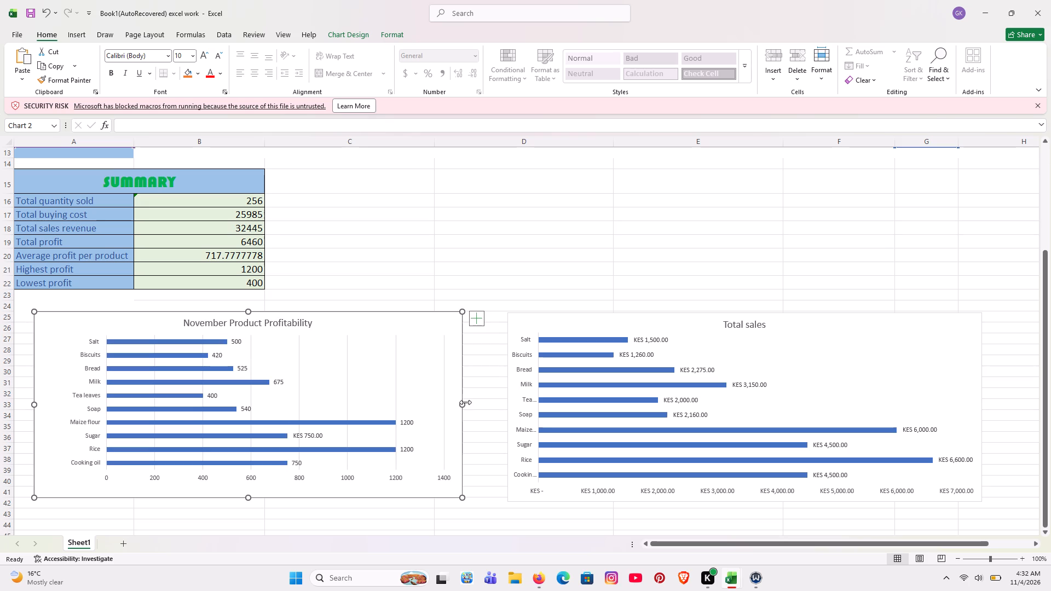
pyautogui.moveTo(465, 402); pyautogui.dragTo(497, 410)
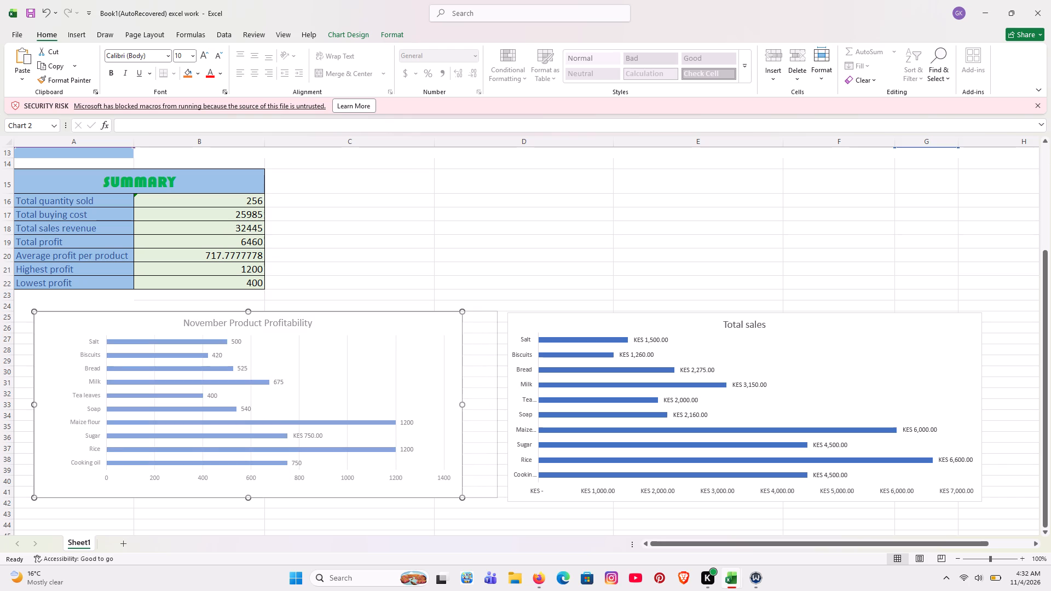
pyautogui.click(888, 199)
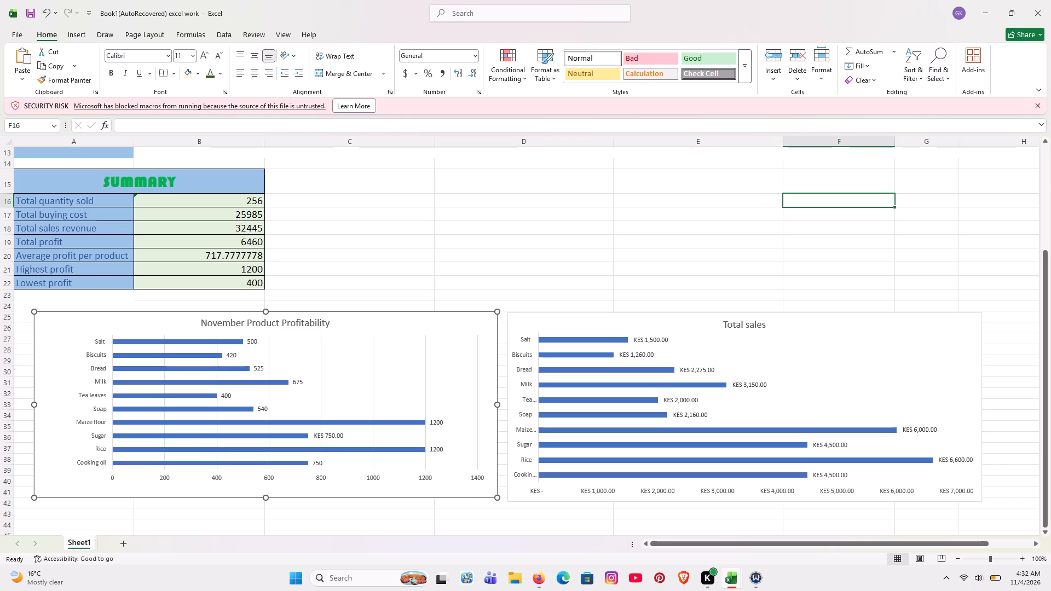
# Review the whole sheet, checking the sales table through the Profit margin column, the summary and both charts.
pyautogui.scroll(1, 867, 239)
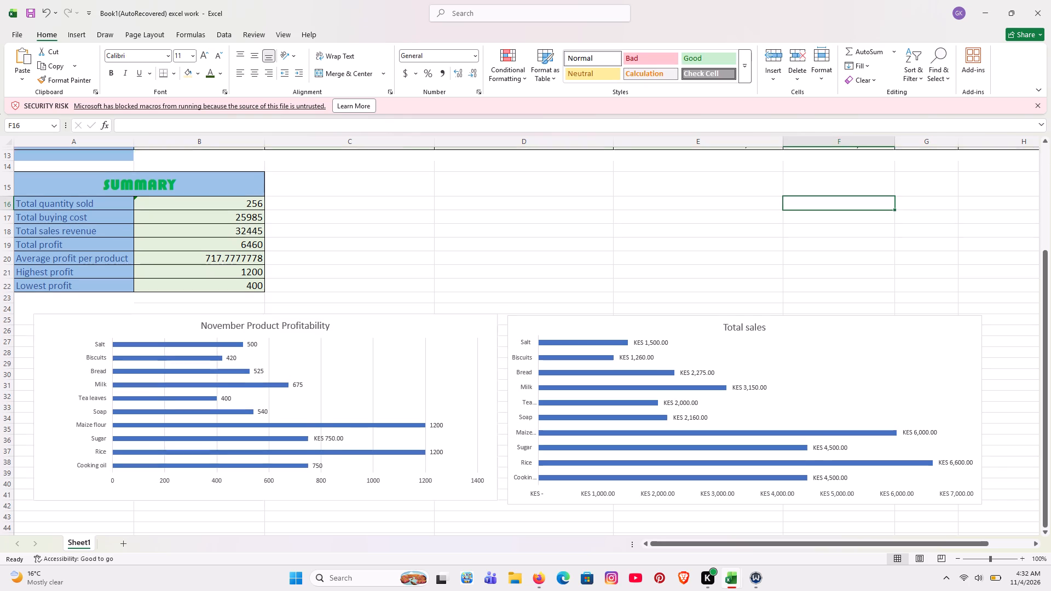
pyautogui.scroll(2, 867, 239)
pyautogui.scroll(-2, 867, 239)
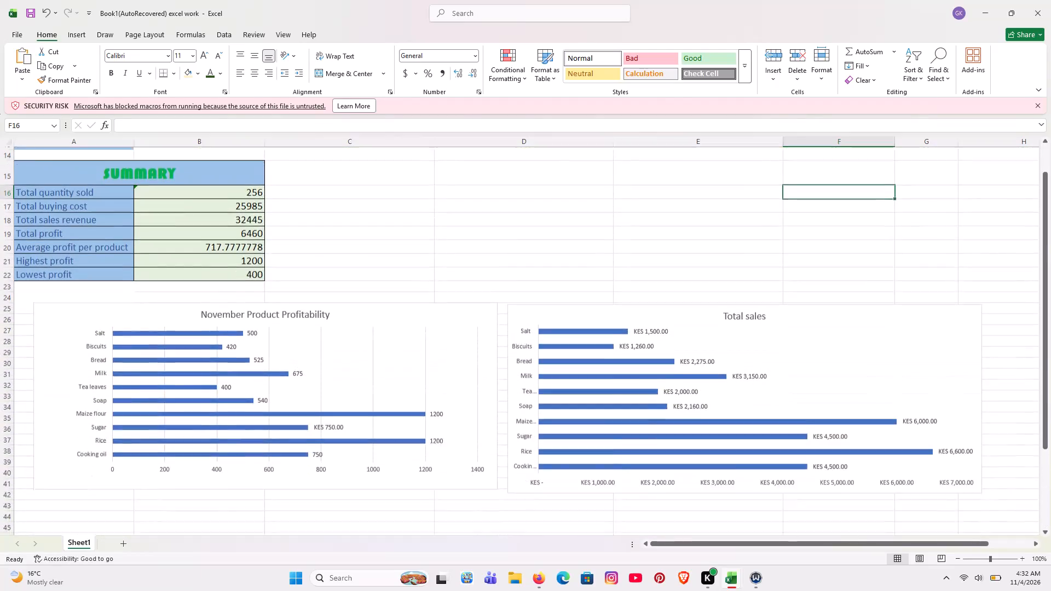
pyautogui.scroll(-3, 867, 239)
pyautogui.scroll(4, 867, 239)
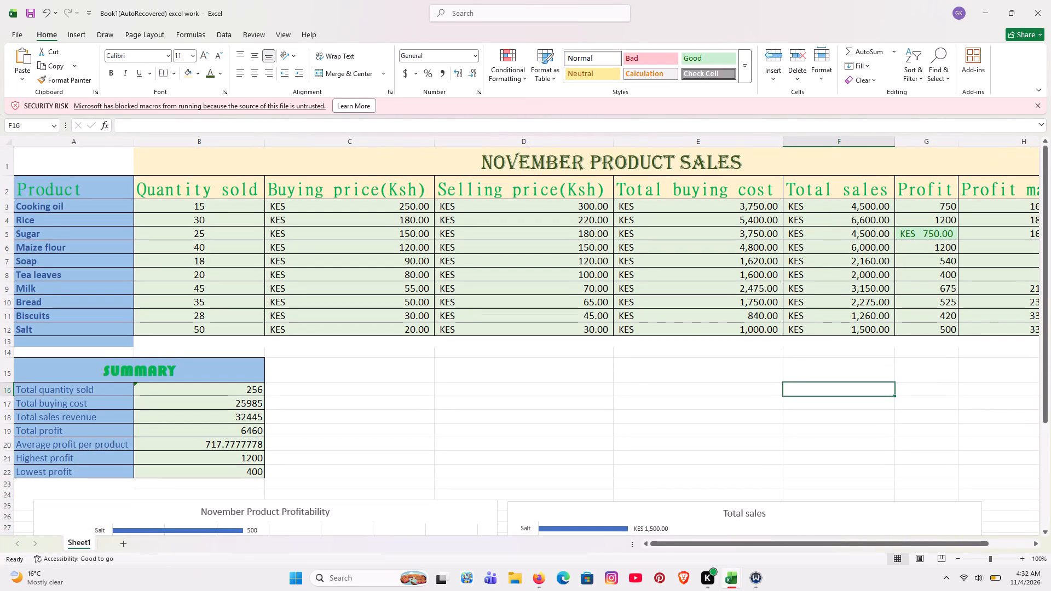
pyautogui.scroll(-5, 770, 196)
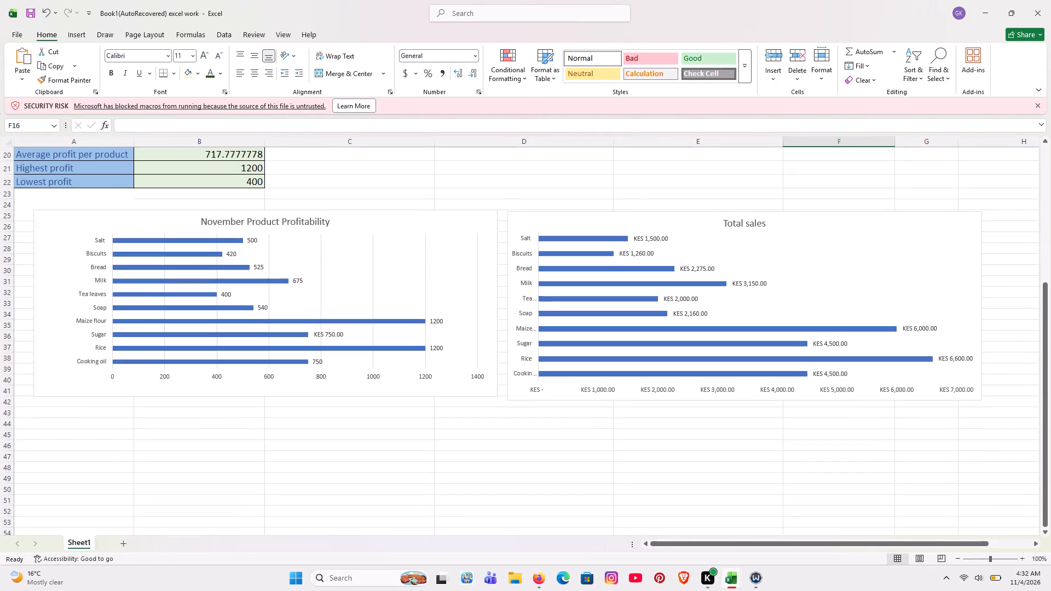
pyautogui.scroll(2, 770, 196)
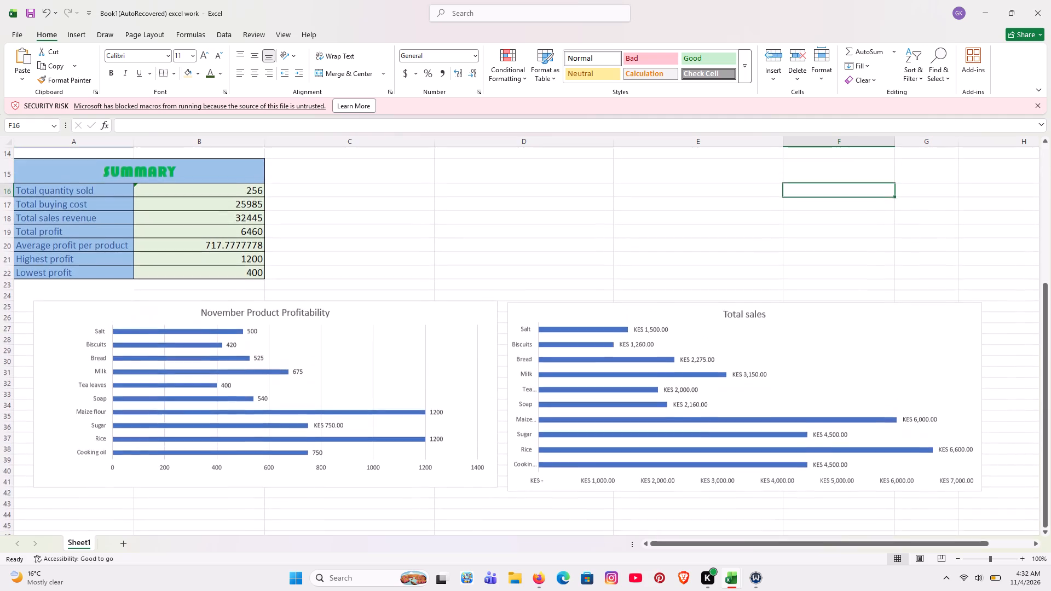
pyautogui.scroll(2, 770, 196)
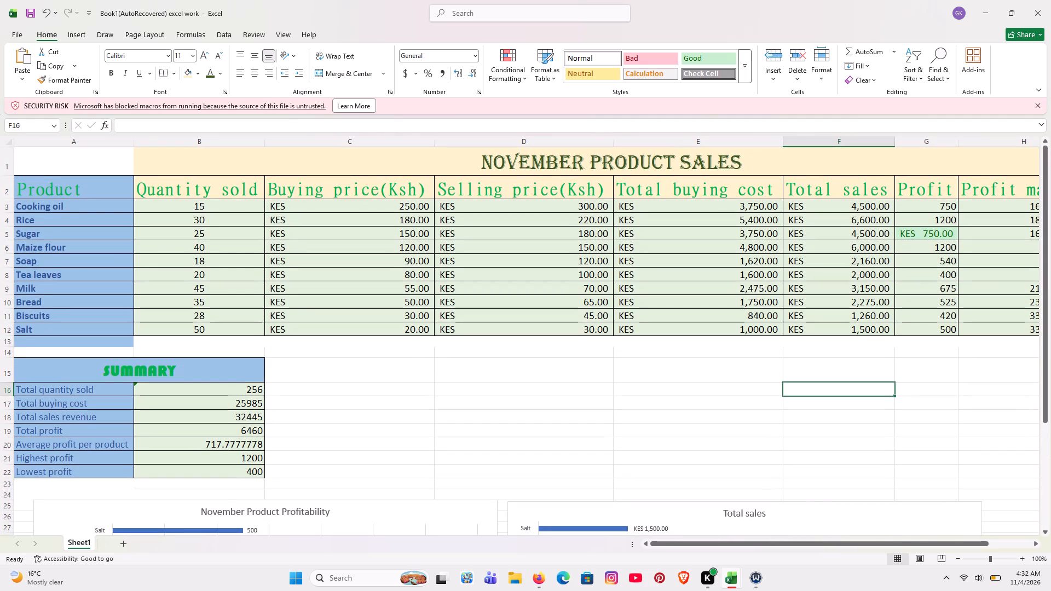
pyautogui.hscroll(-2, 833, 210)
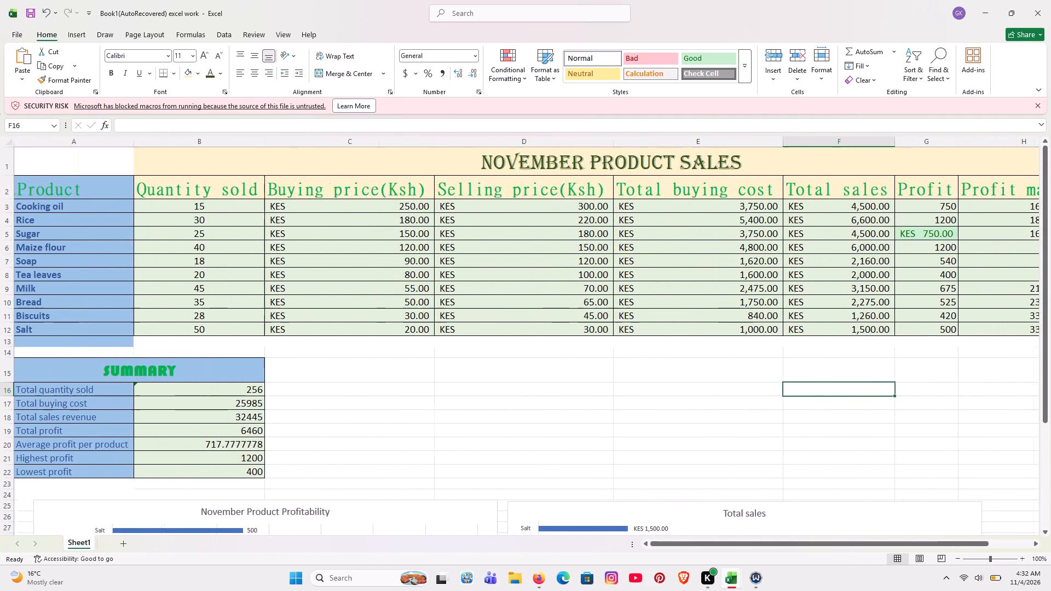
pyautogui.hscroll(-2, 833, 210)
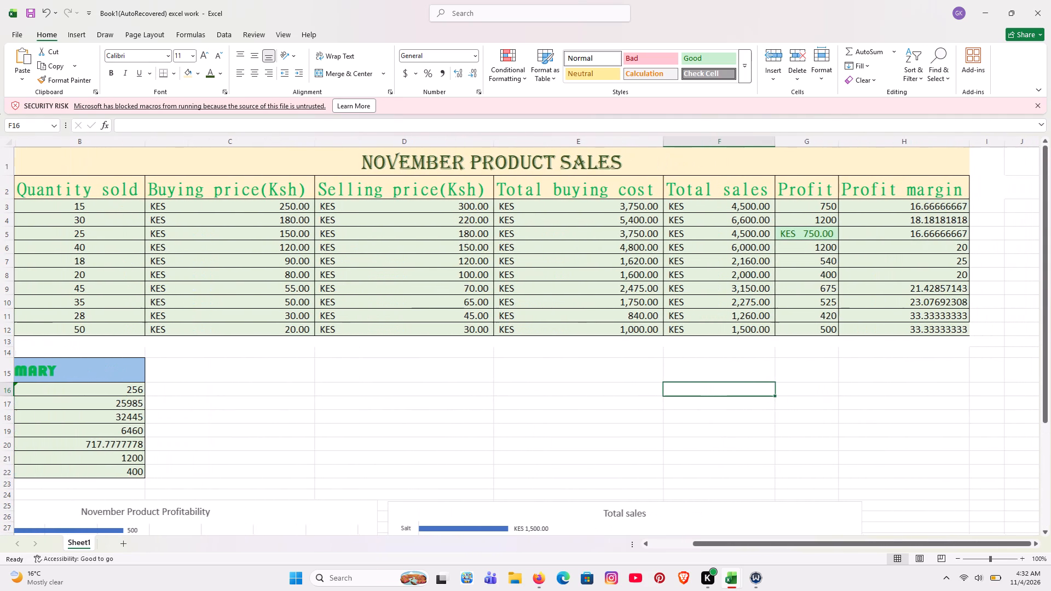
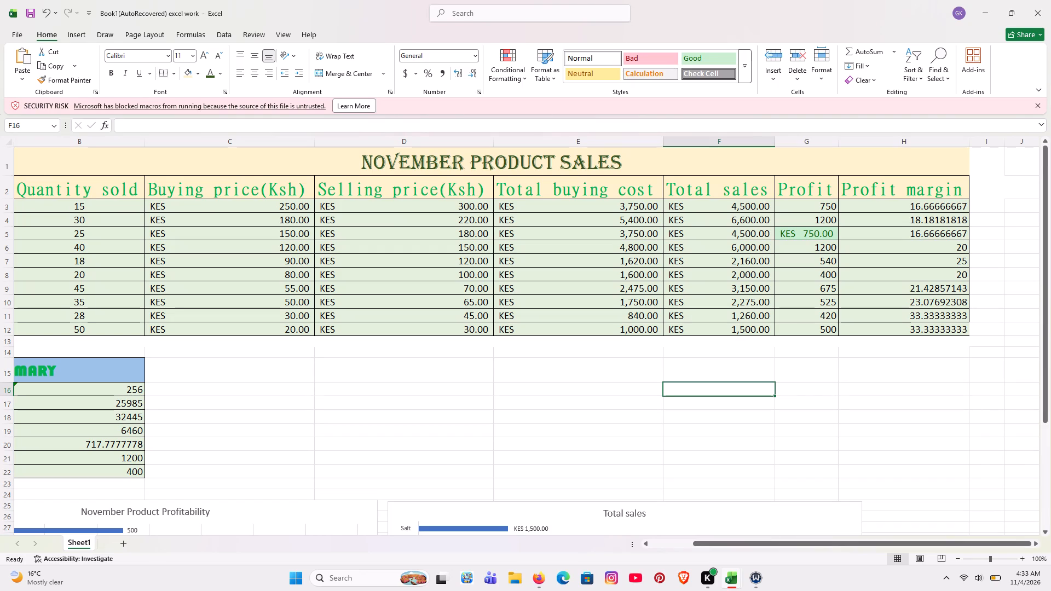
# Reduce the Profit margin values in H3:H12 to two decimal places.
pyautogui.moveTo(931, 205); pyautogui.dragTo(932, 229)
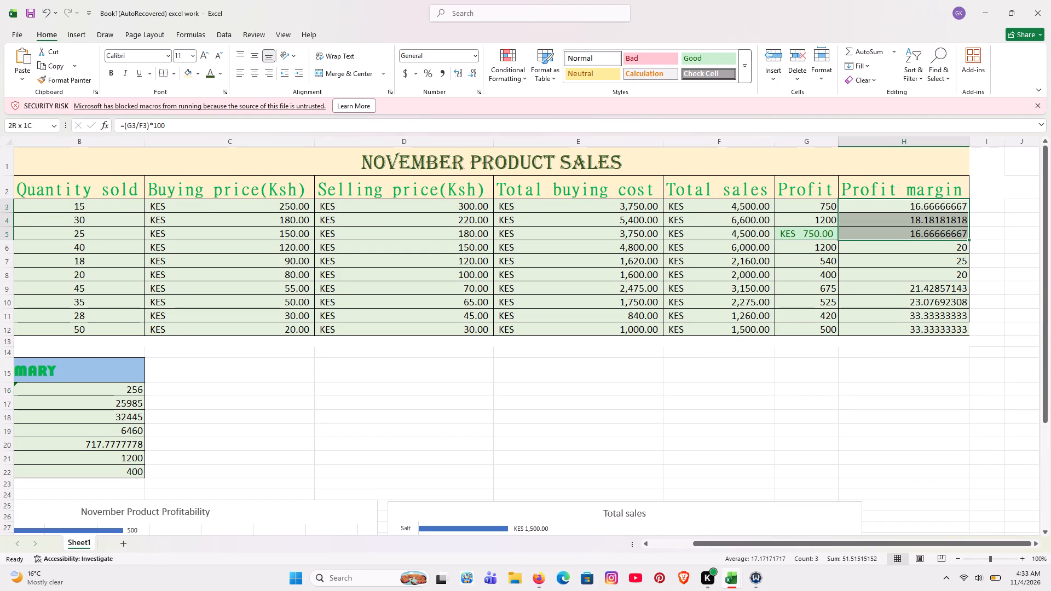
pyautogui.moveTo(932, 229); pyautogui.dragTo(930, 328)
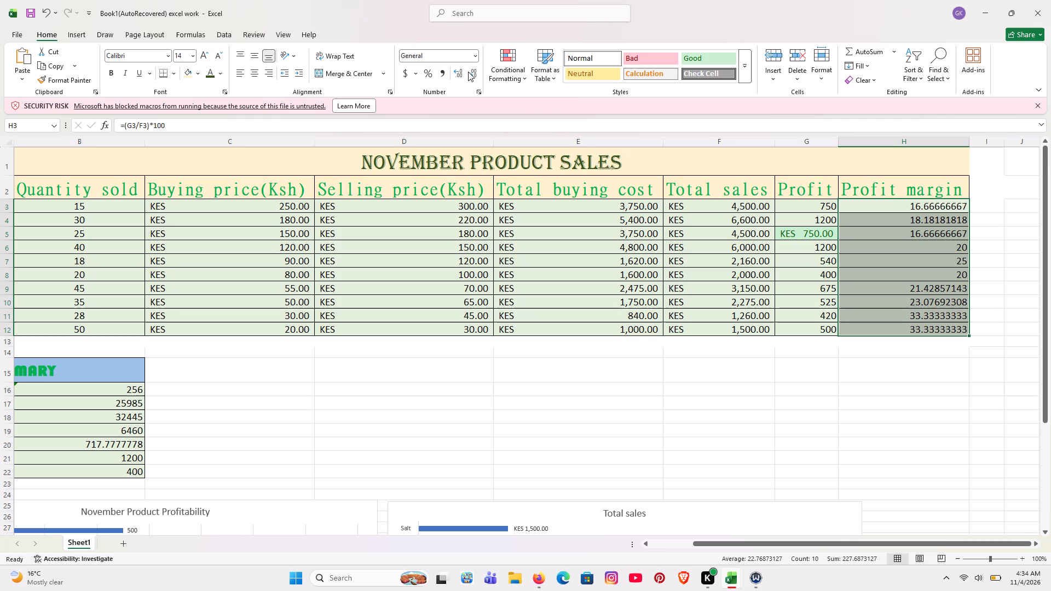
pyautogui.click(468, 72)
pyautogui.click(468, 72)
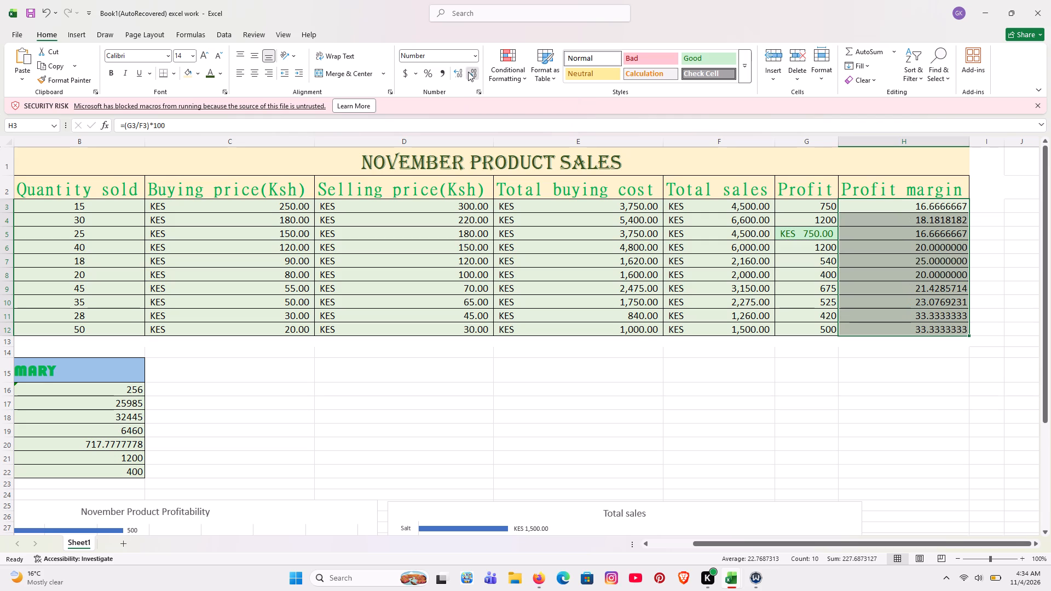
pyautogui.click(468, 72)
pyautogui.click(468, 72)
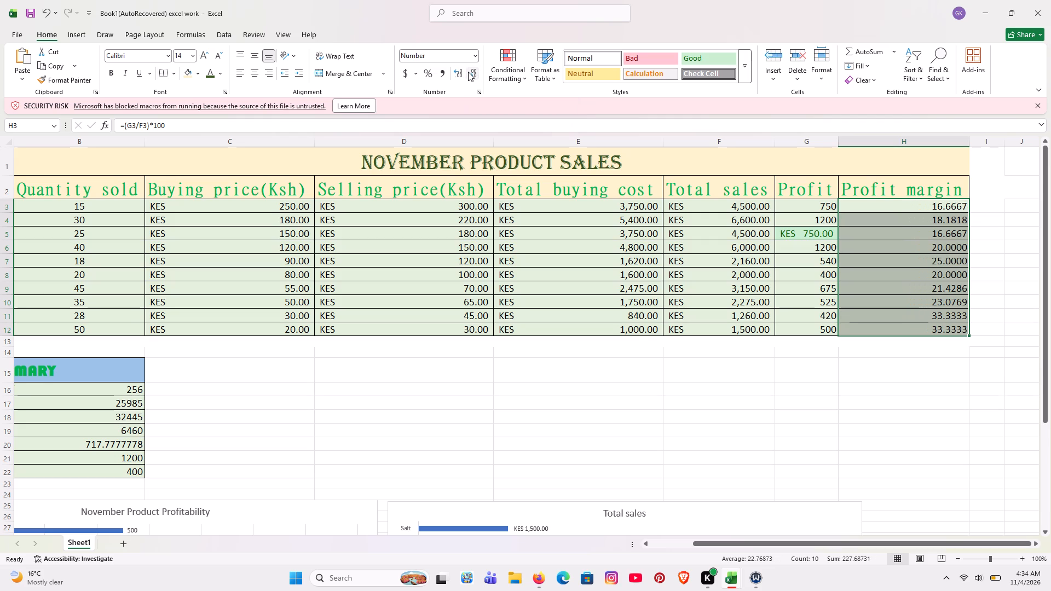
pyautogui.click(468, 72)
pyautogui.click(468, 72)
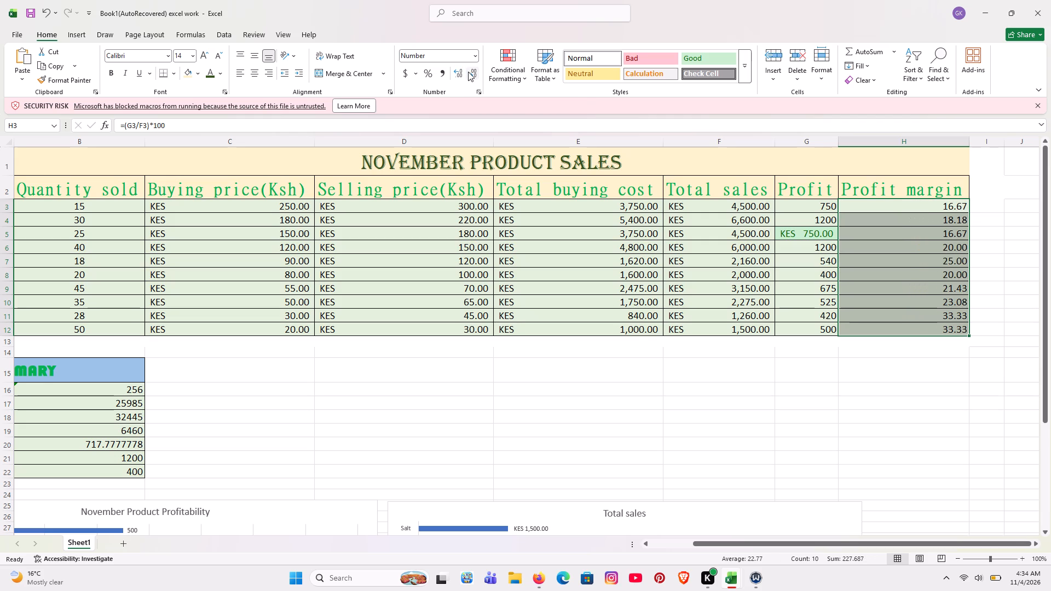
pyautogui.click(609, 358)
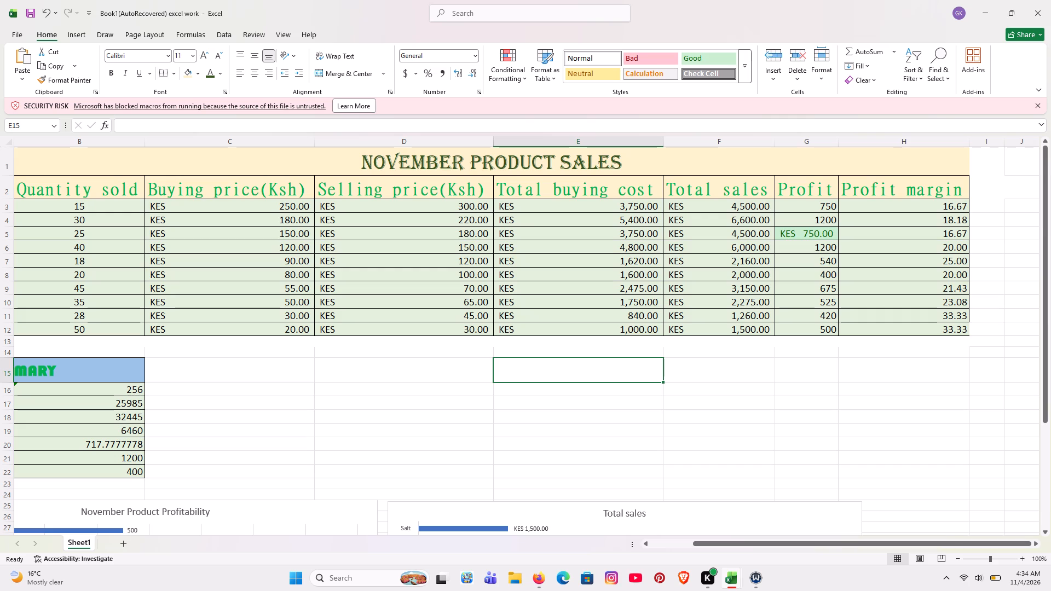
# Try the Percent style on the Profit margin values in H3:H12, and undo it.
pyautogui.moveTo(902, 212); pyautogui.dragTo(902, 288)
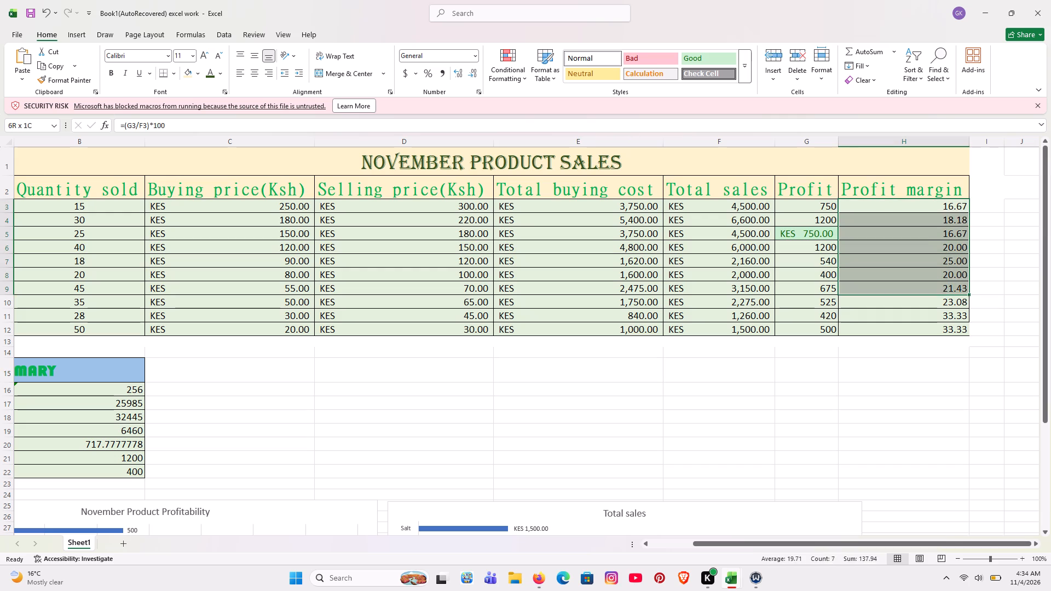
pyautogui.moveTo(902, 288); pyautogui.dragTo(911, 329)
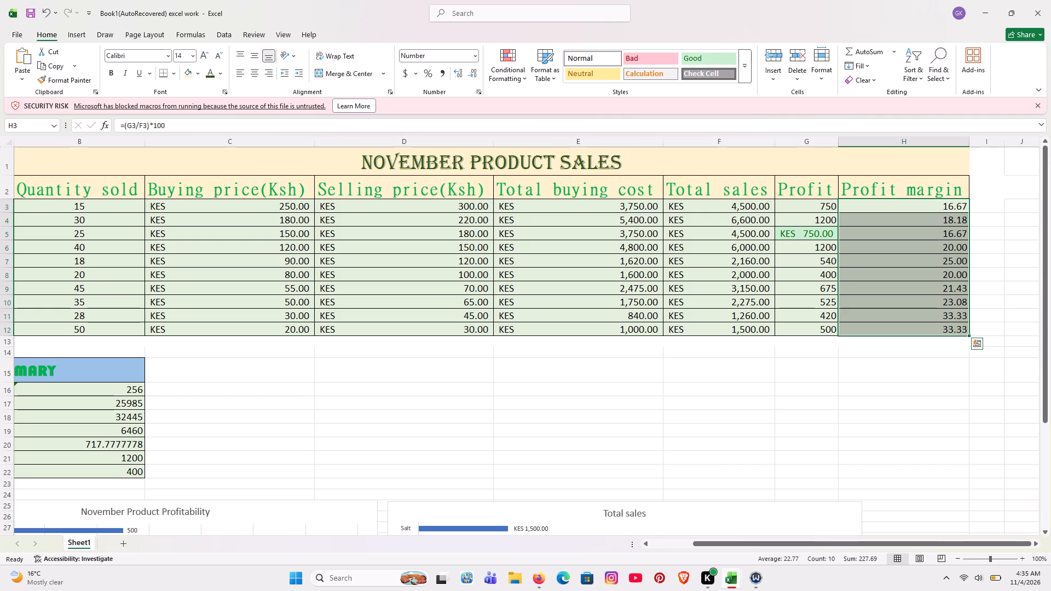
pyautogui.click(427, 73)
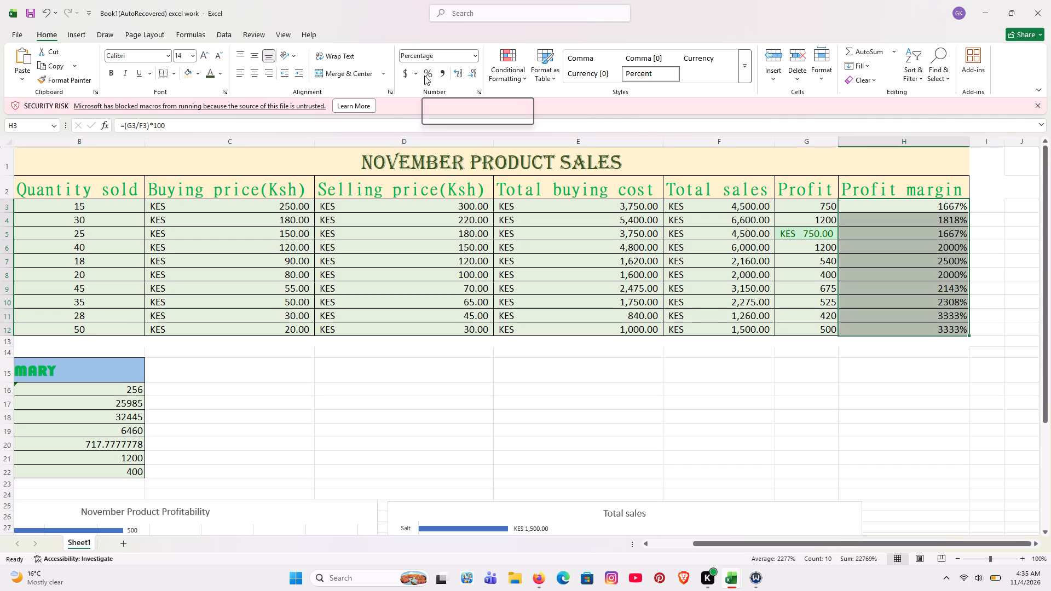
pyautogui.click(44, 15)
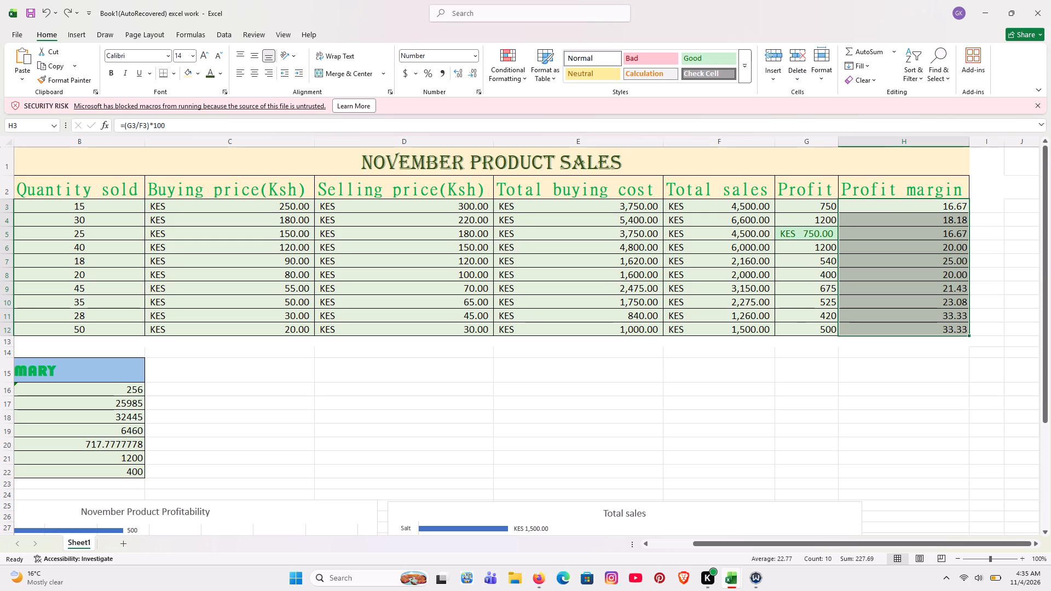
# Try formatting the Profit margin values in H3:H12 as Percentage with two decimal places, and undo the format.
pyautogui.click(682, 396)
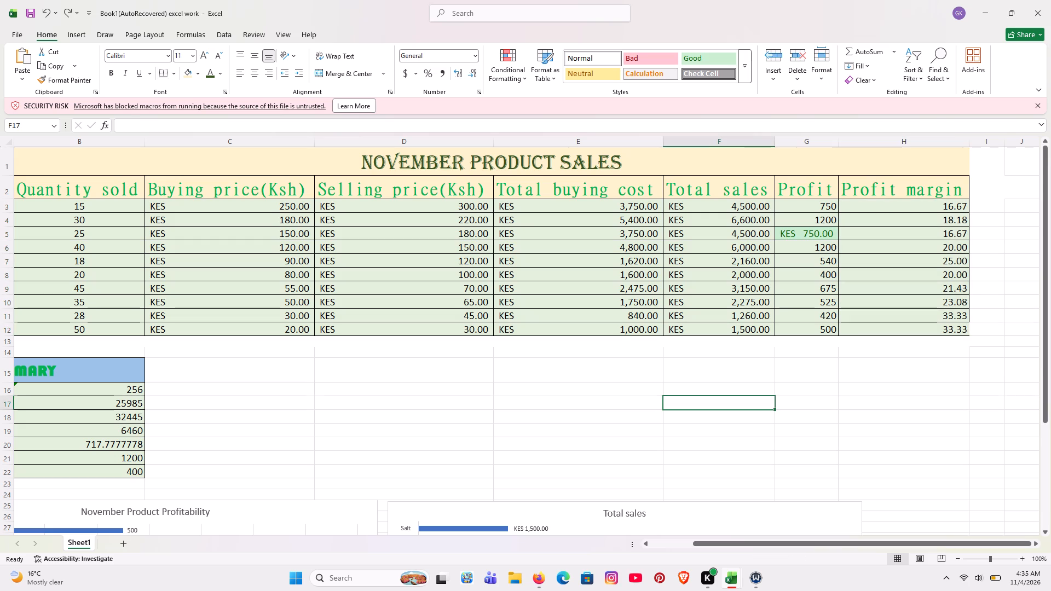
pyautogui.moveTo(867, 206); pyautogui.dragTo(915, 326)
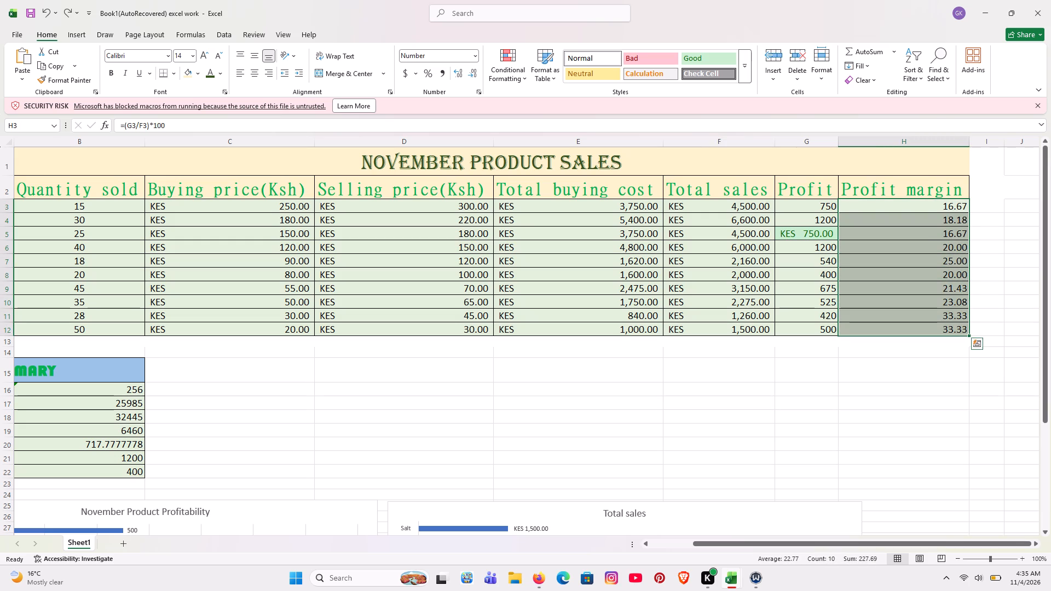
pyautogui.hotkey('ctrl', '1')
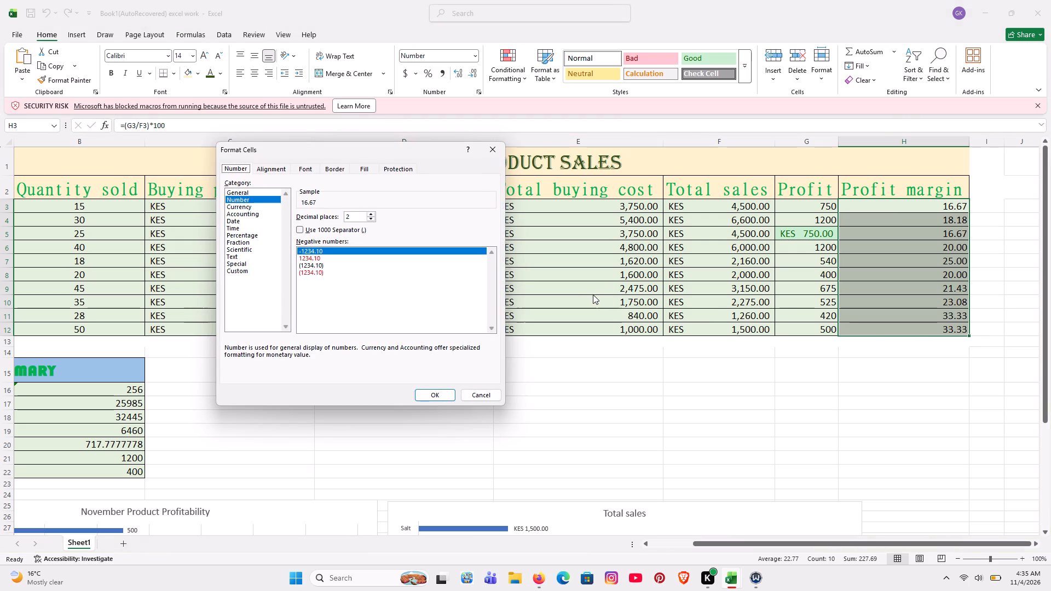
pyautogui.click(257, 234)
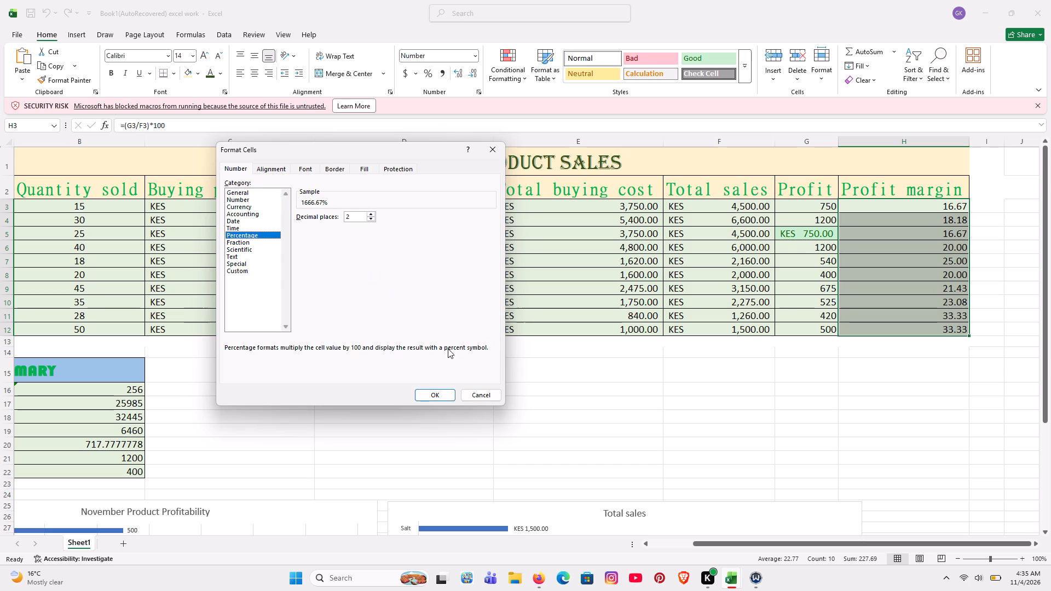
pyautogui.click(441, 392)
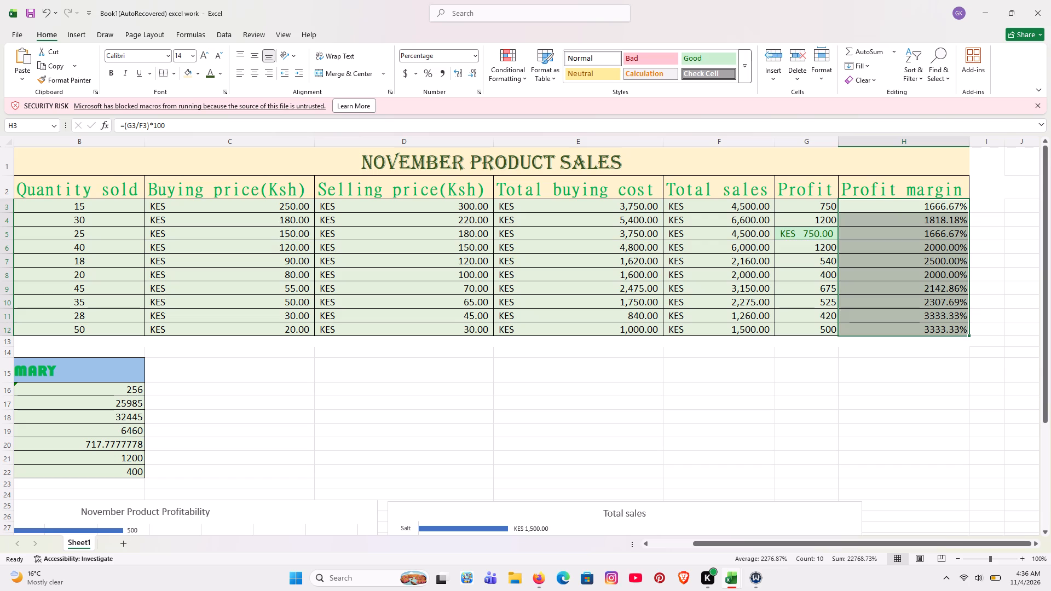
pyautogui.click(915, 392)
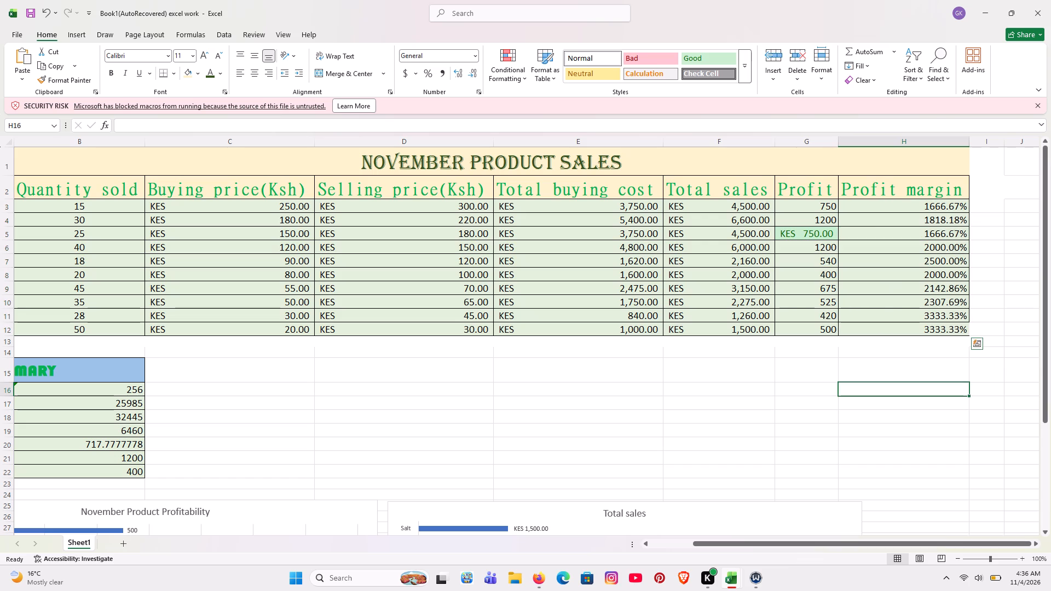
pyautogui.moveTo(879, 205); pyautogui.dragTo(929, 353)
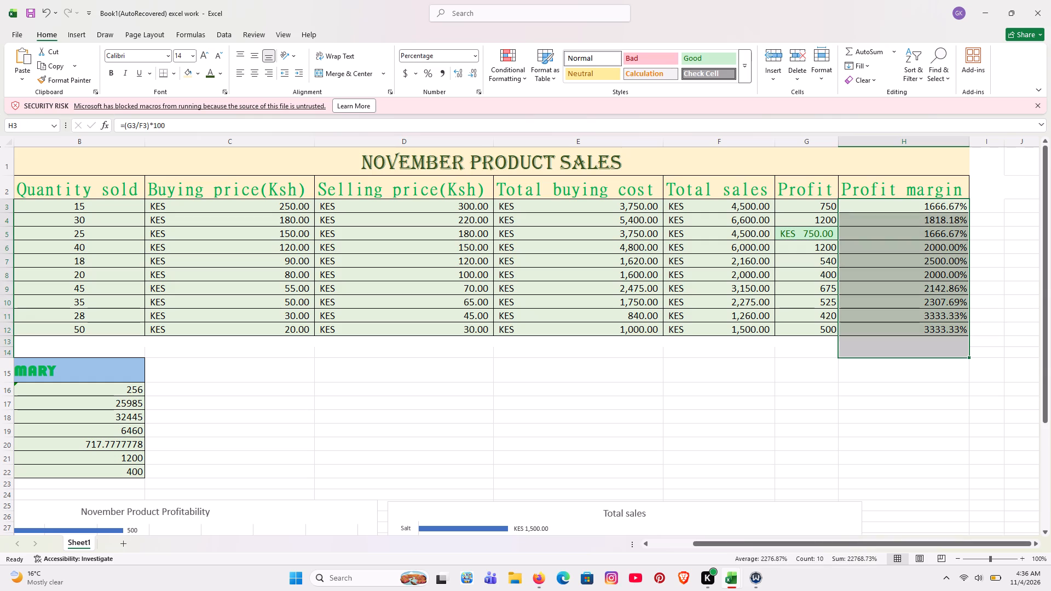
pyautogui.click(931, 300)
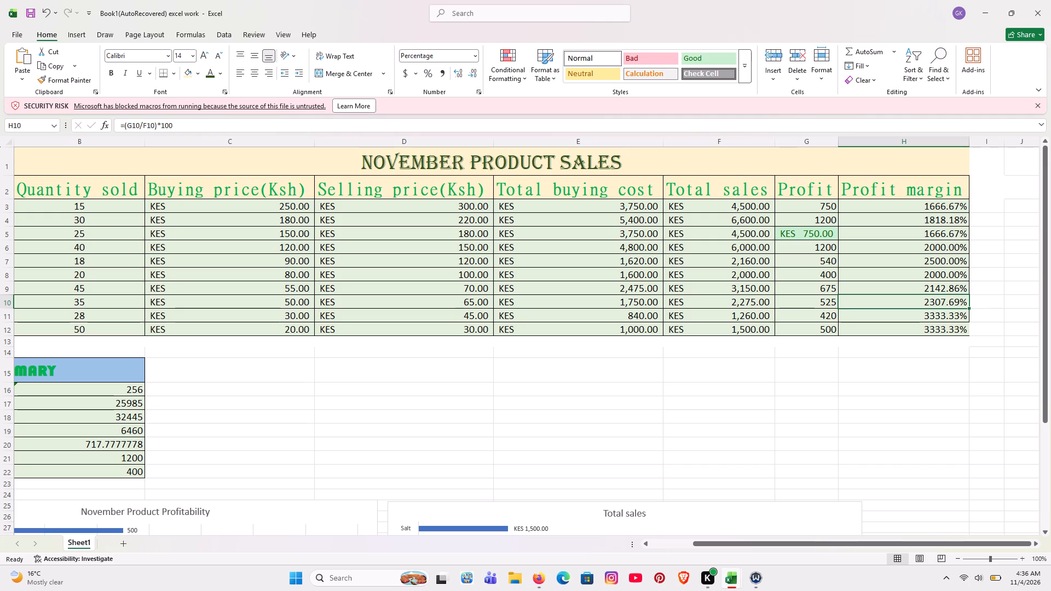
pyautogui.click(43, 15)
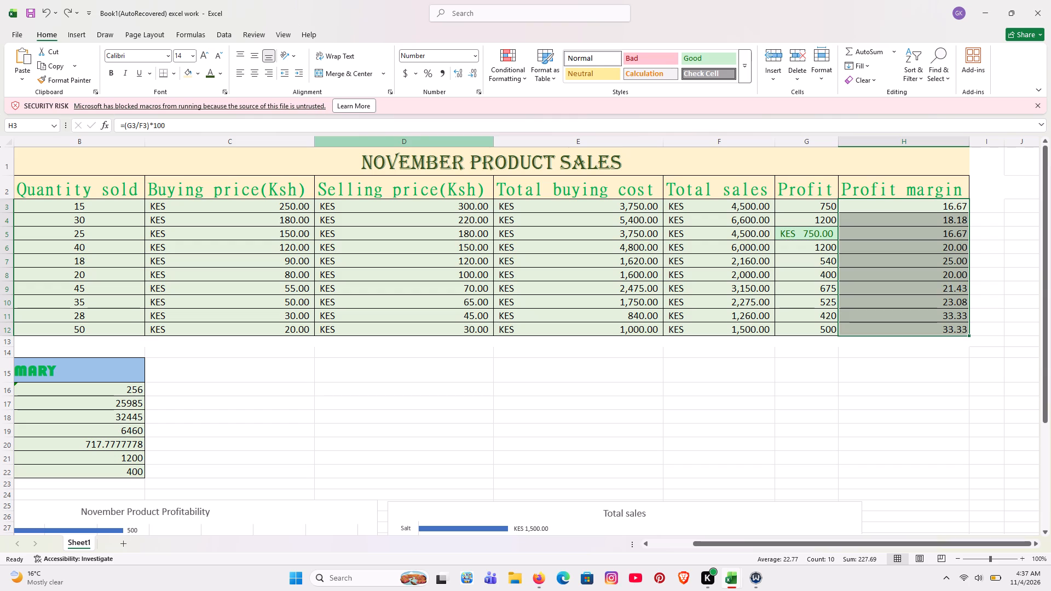
# Remove the multiplication by 100 from the first Profit margin formula in H3, leaving =(G3/F3).
pyautogui.click(877, 208)
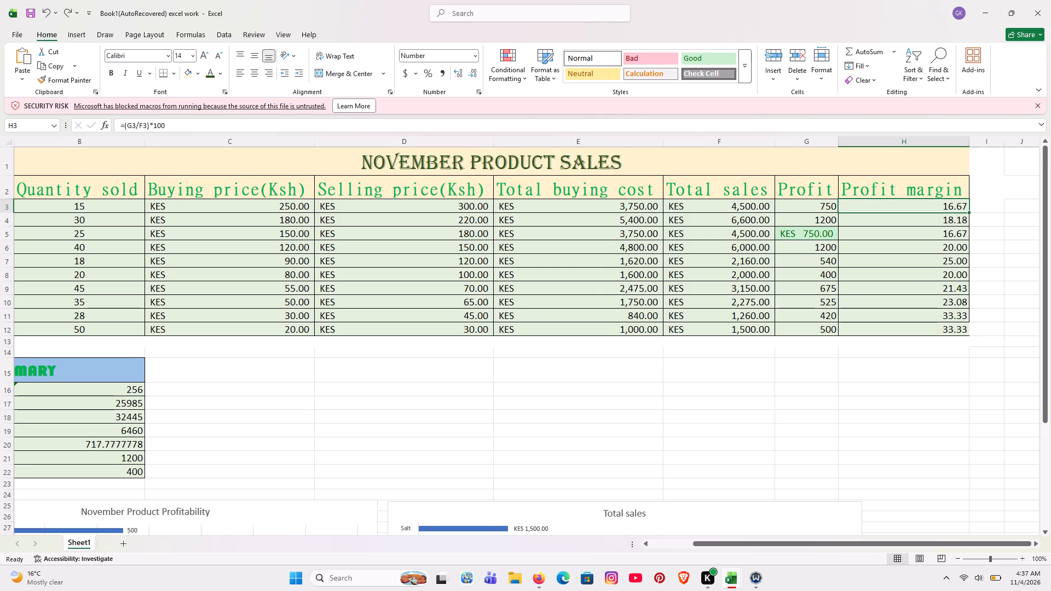
pyautogui.click(169, 129)
pyautogui.press('BackSpace')
pyautogui.press('BackSpace')
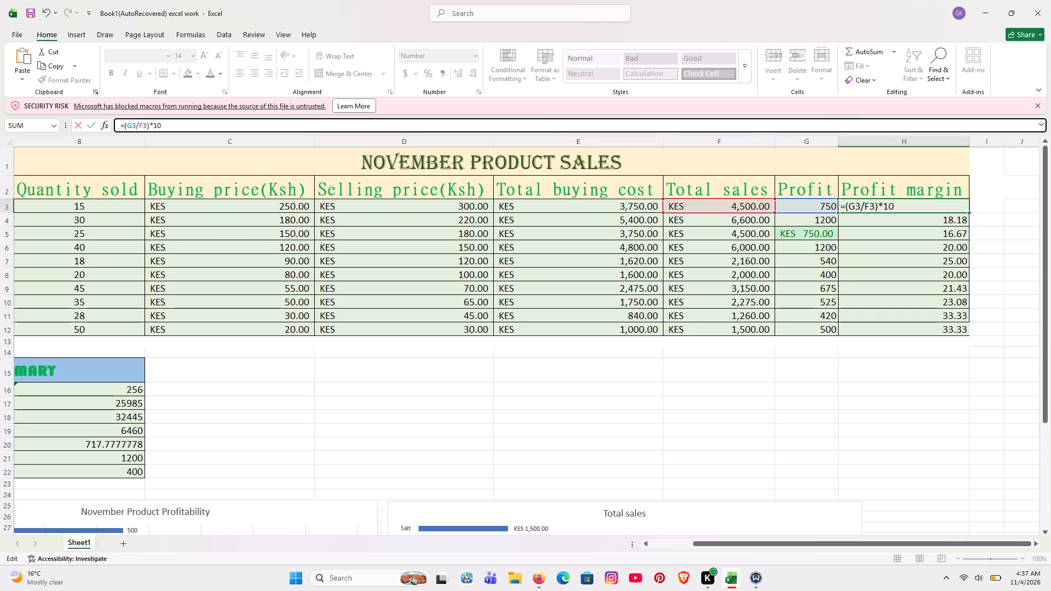
pyautogui.press('BackSpace')
pyautogui.press('BackSpace')
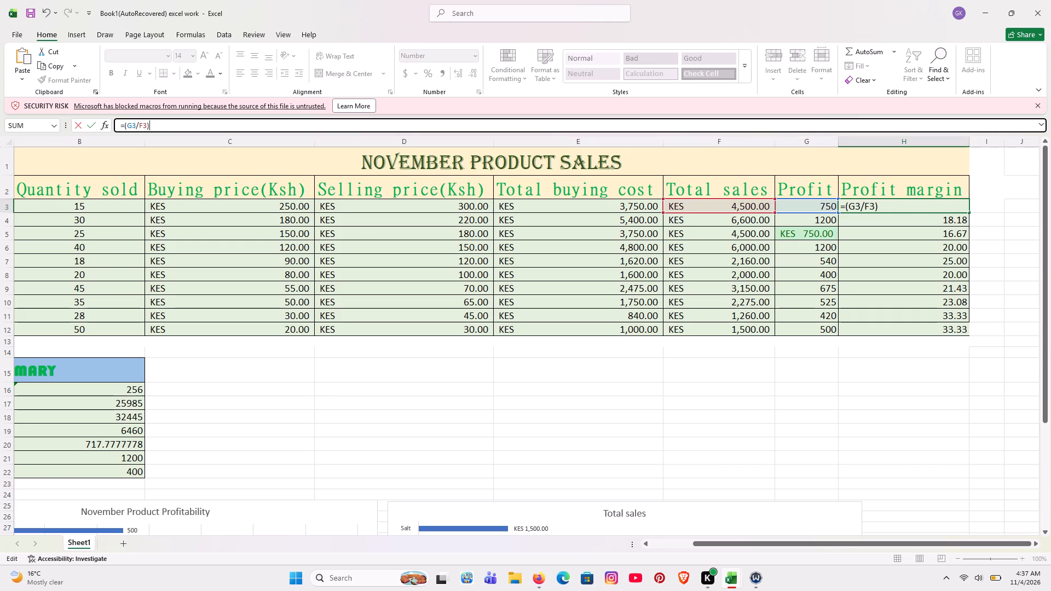
pyautogui.press('Return')
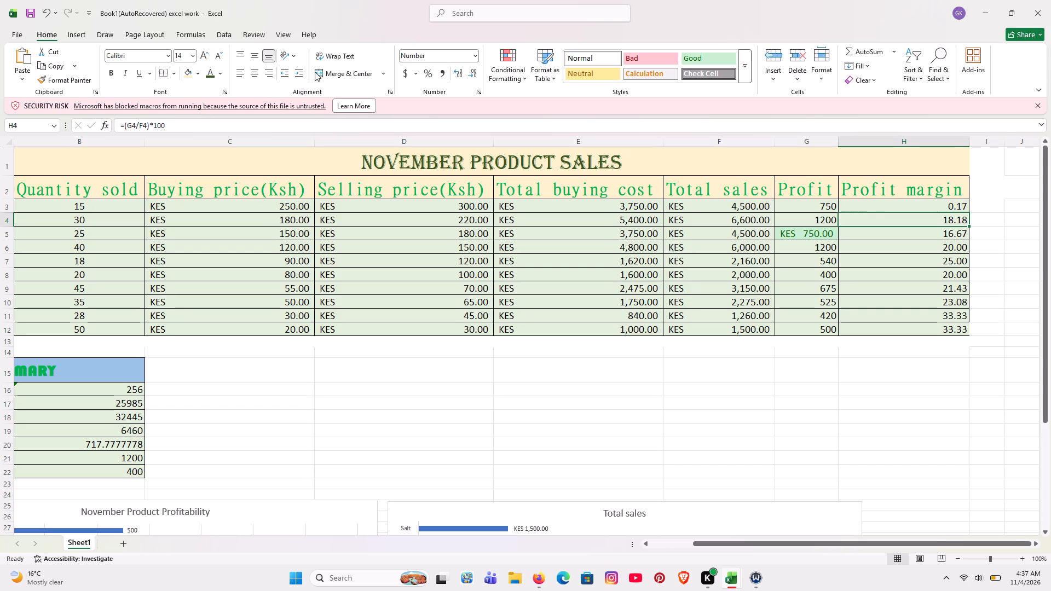
# Fill the corrected Profit margin formula from H3 down through H12.
pyautogui.click(870, 205)
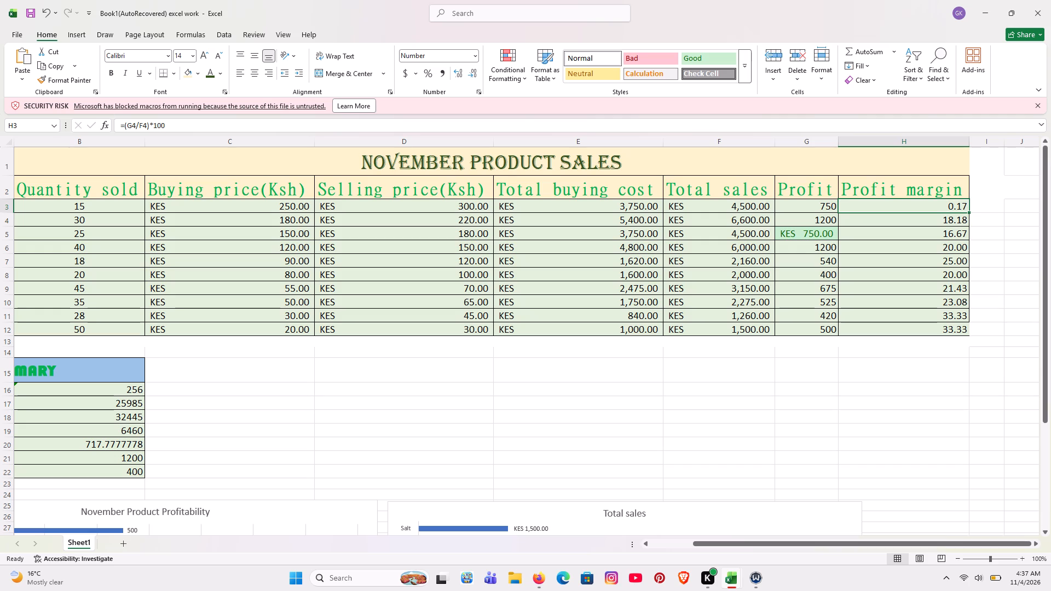
pyautogui.moveTo(967, 212); pyautogui.dragTo(963, 325)
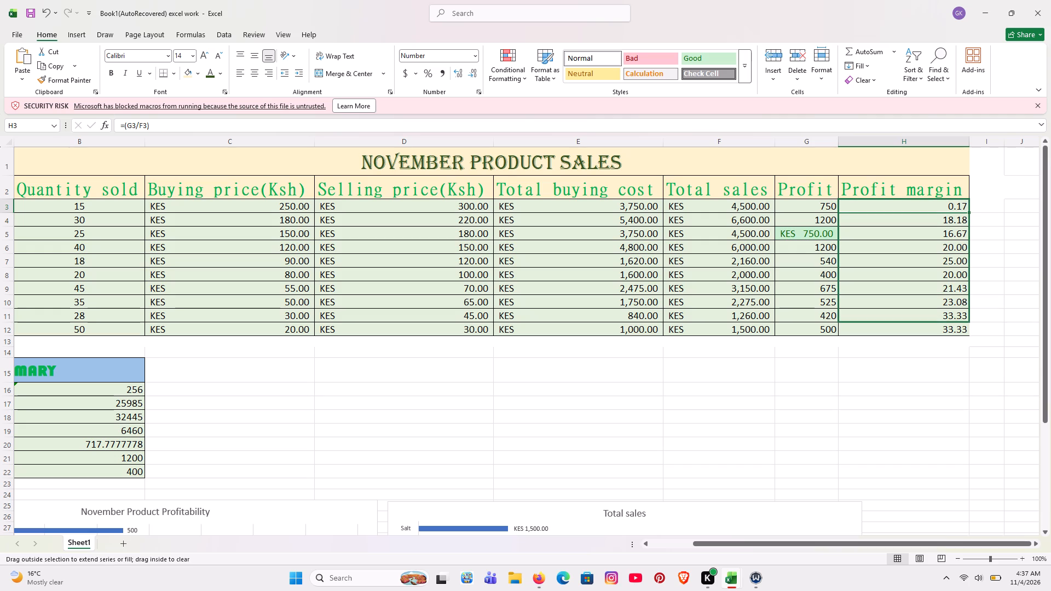
pyautogui.moveTo(963, 325); pyautogui.dragTo(962, 331)
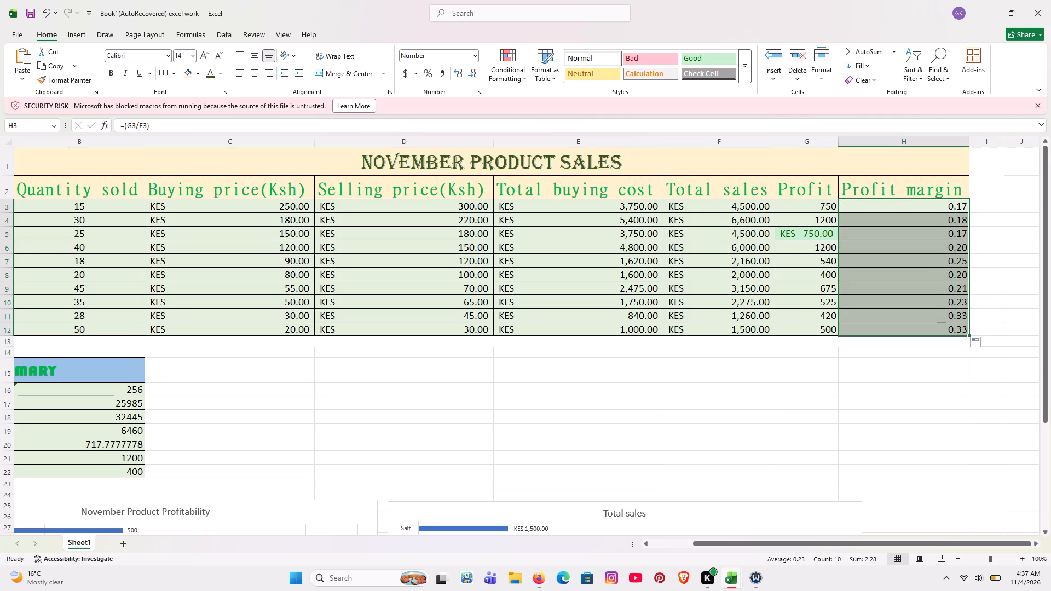
pyautogui.click(973, 367)
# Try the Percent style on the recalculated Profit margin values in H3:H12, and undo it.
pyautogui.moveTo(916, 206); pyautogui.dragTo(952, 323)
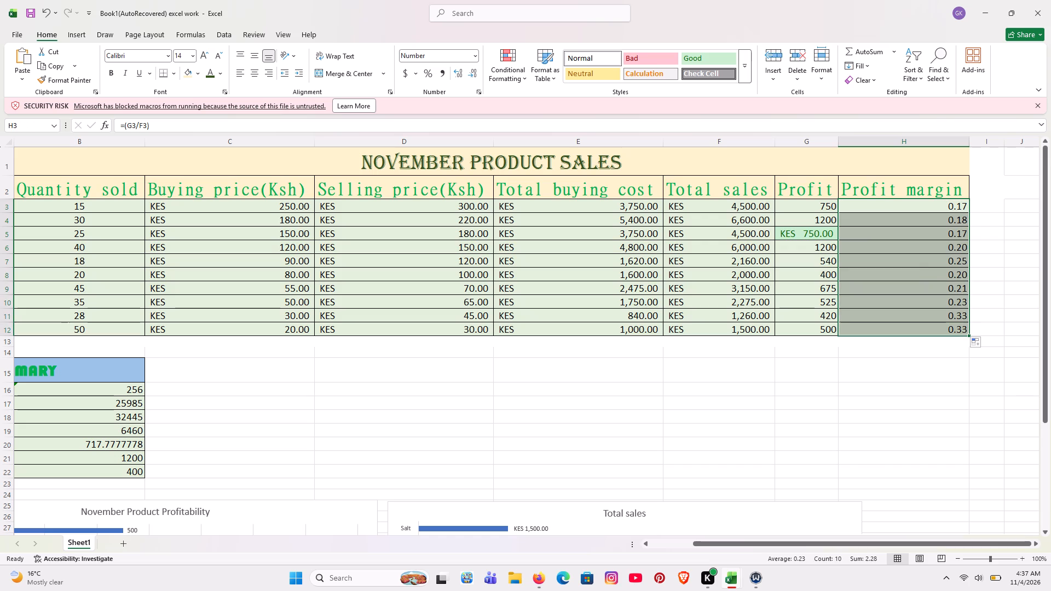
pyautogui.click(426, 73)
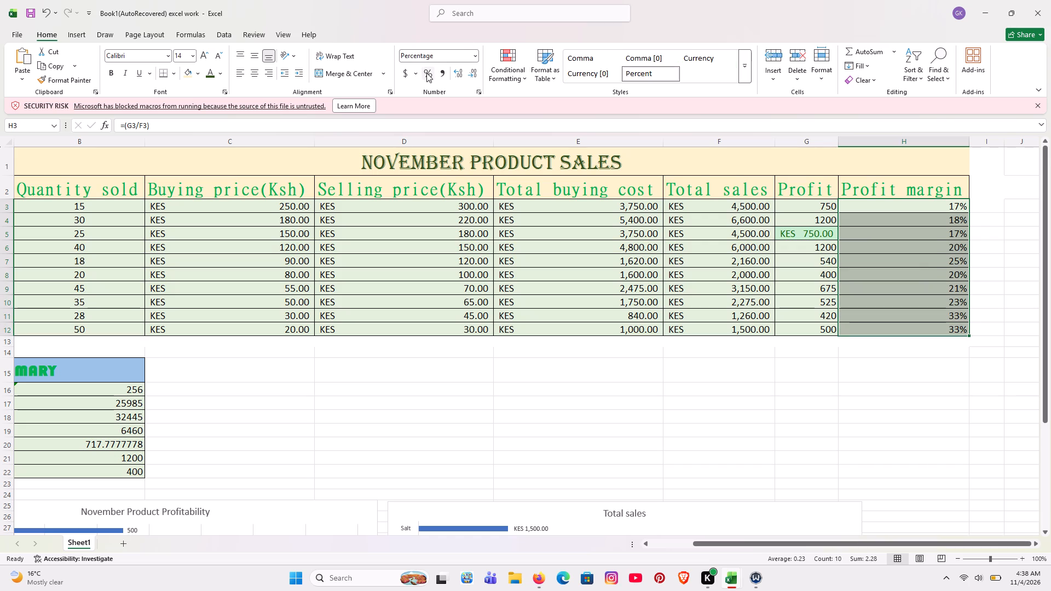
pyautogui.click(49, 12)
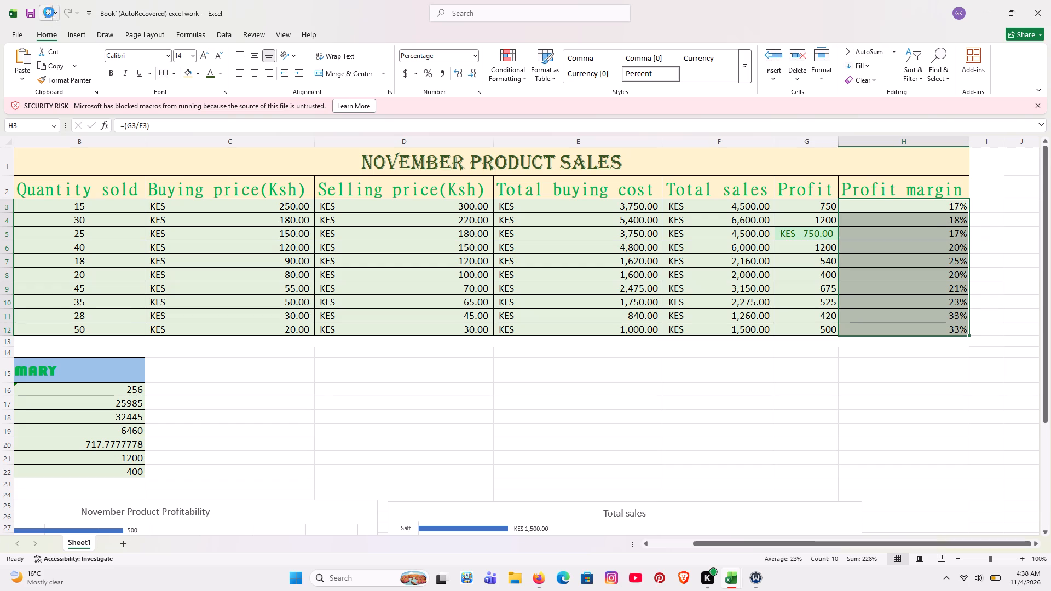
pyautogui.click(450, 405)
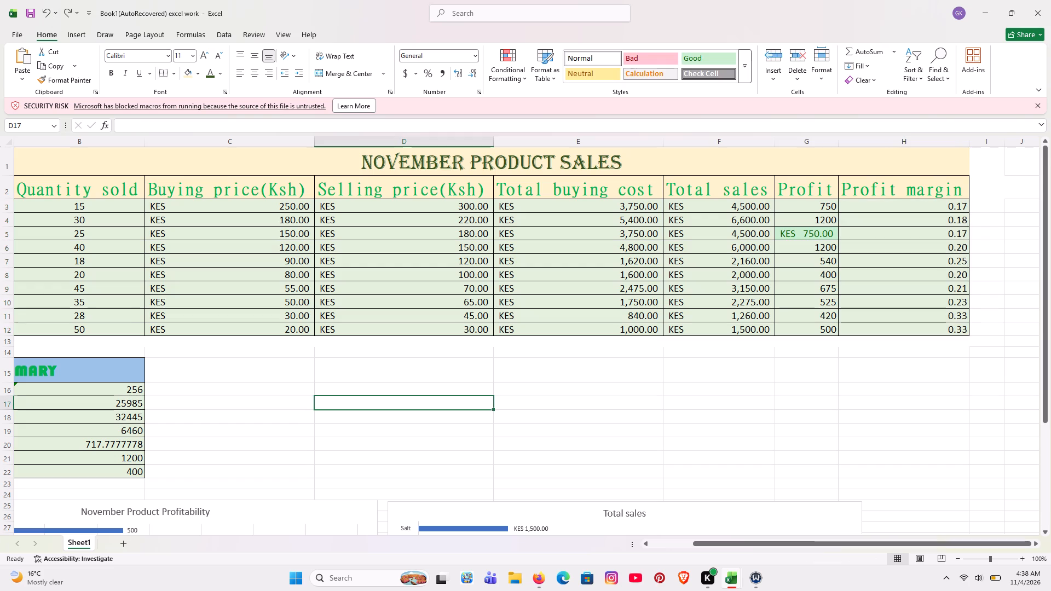
# Format the Profit margin values in H3:H12 as Percentage with two decimal places.
pyautogui.moveTo(883, 210); pyautogui.dragTo(904, 327)
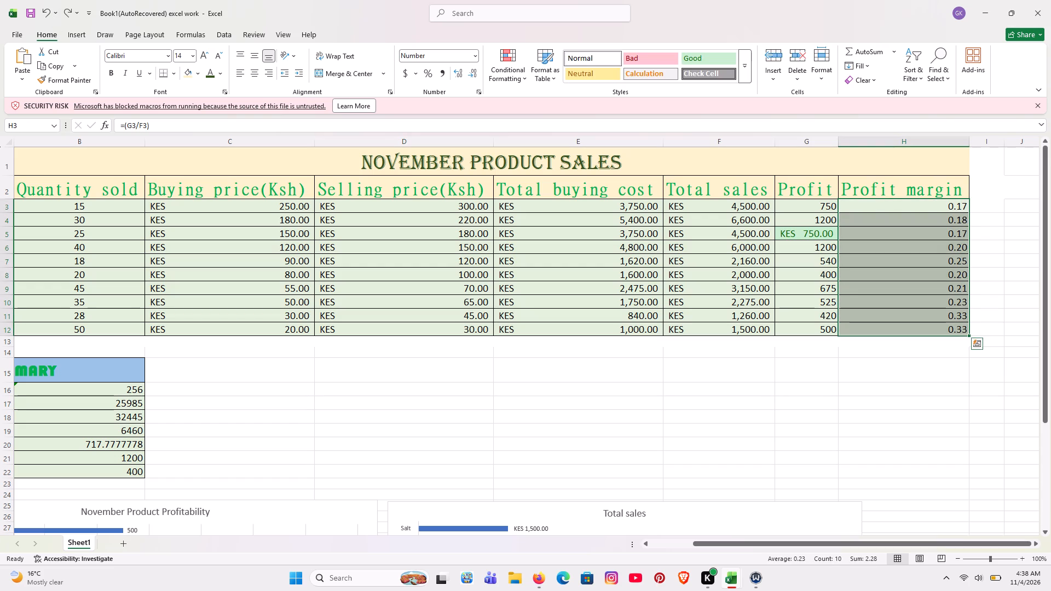
pyautogui.hotkey('ctrl', '1')
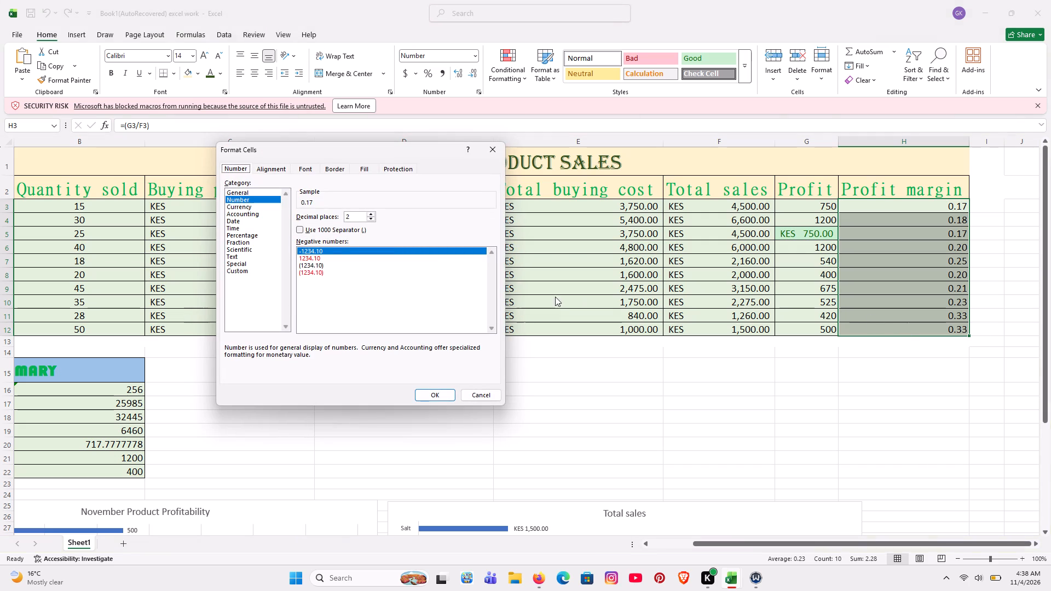
pyautogui.click(255, 234)
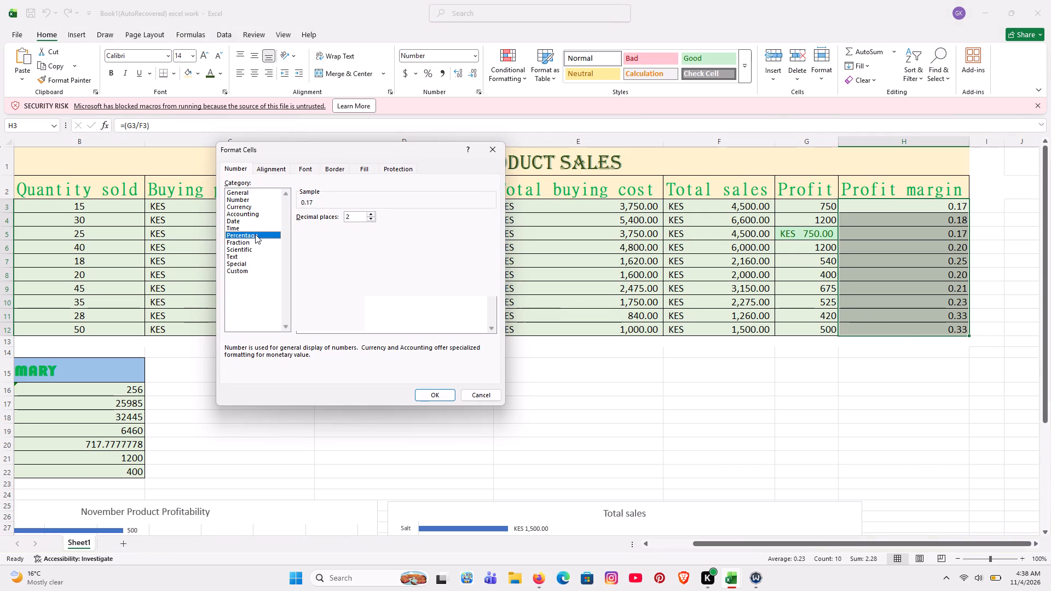
pyautogui.click(431, 399)
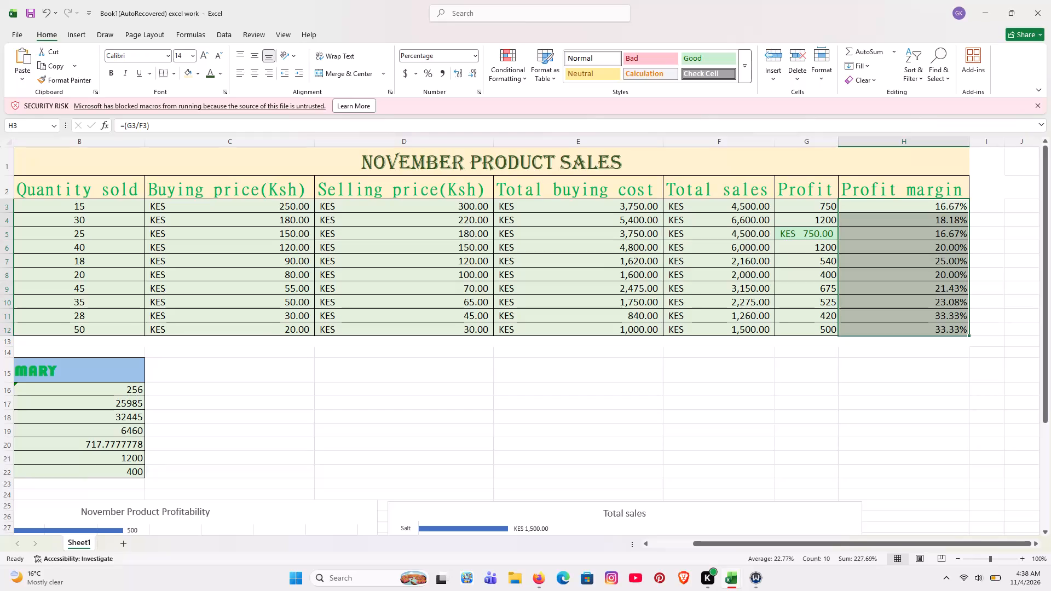
# Review the summary and the two bar charts below the sales table.
pyautogui.hscroll(4, 431, 399)
pyautogui.scroll(-2, 431, 399)
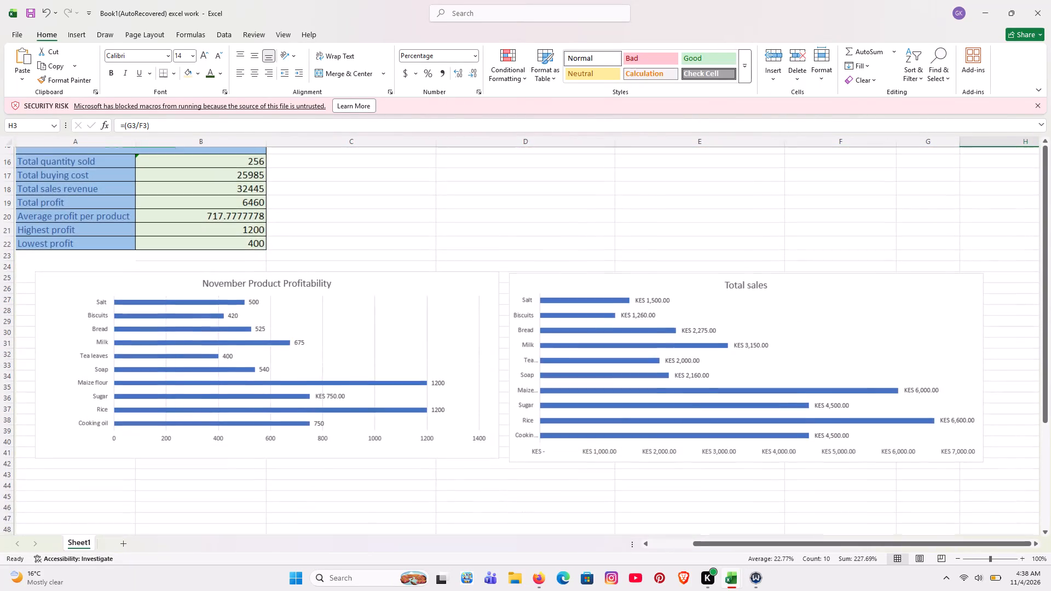
pyautogui.scroll(-1, 431, 399)
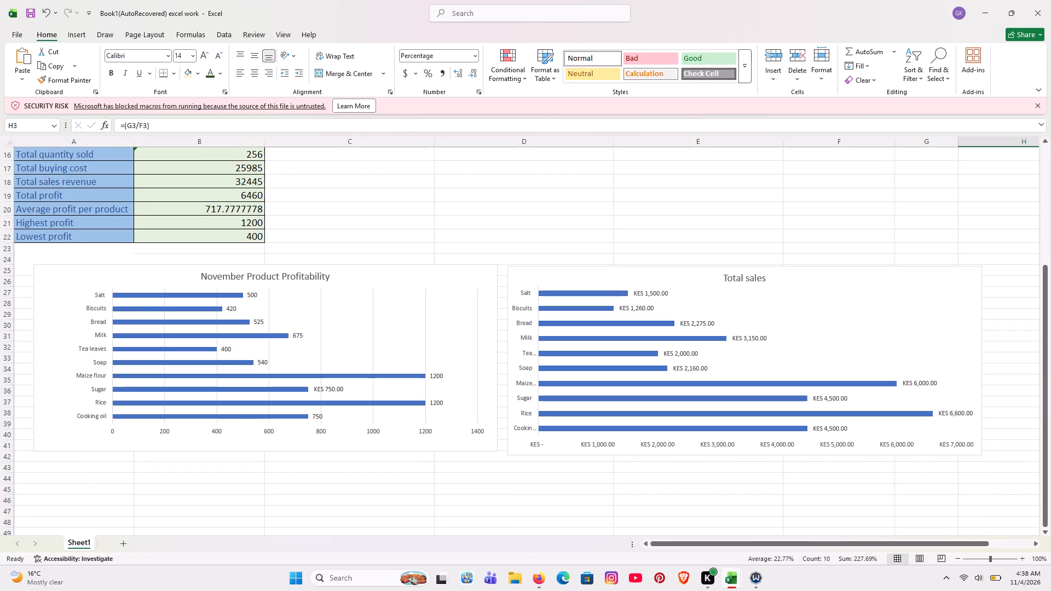
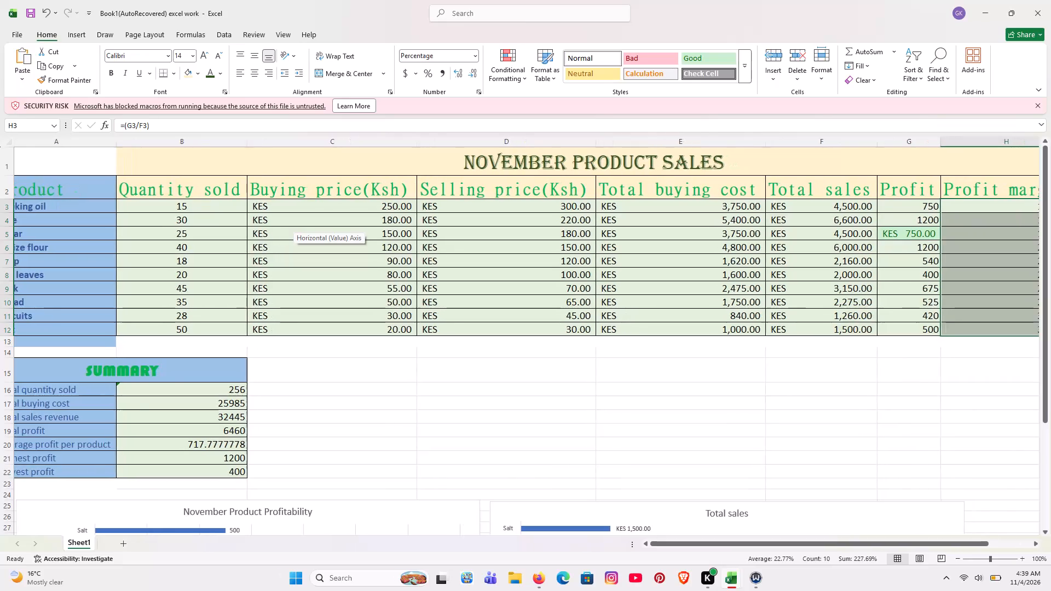
# Save the workbook under its existing name.
pyautogui.hscroll(-3, 234, 208)
pyautogui.hscroll(4, 234, 208)
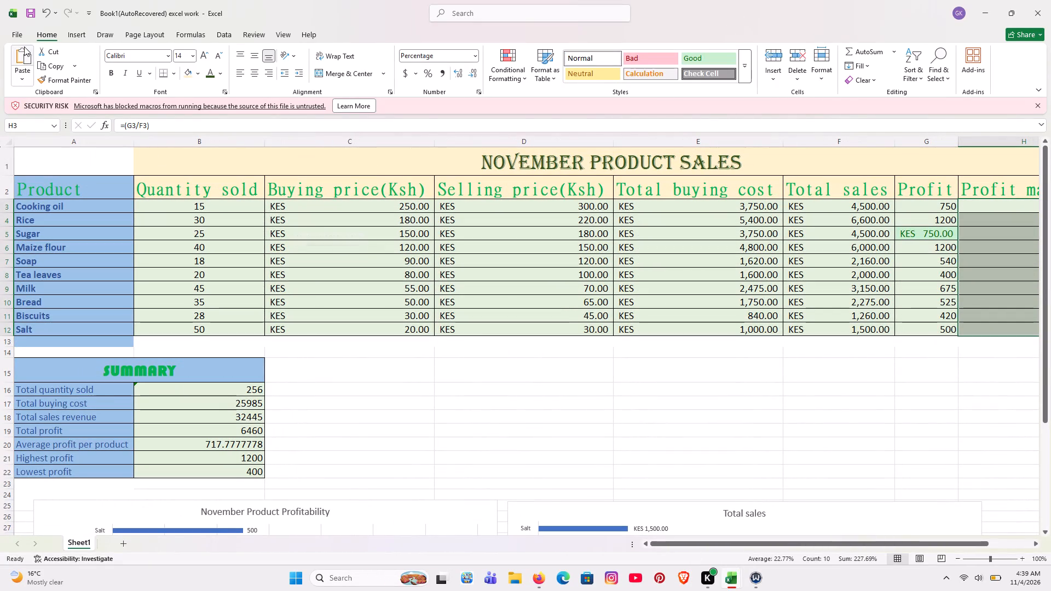
pyautogui.click(20, 34)
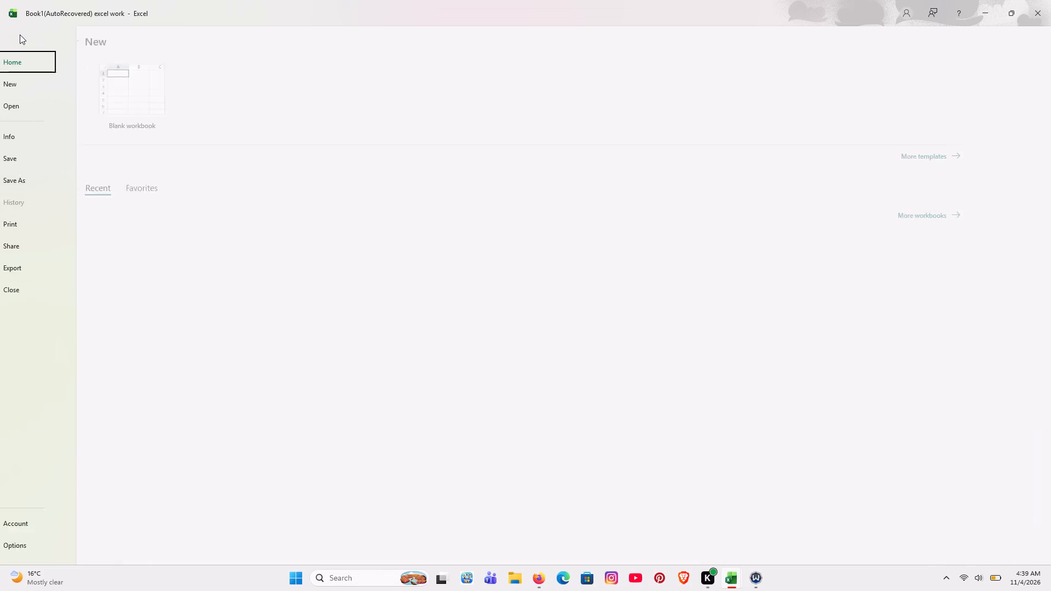
pyautogui.click(34, 161)
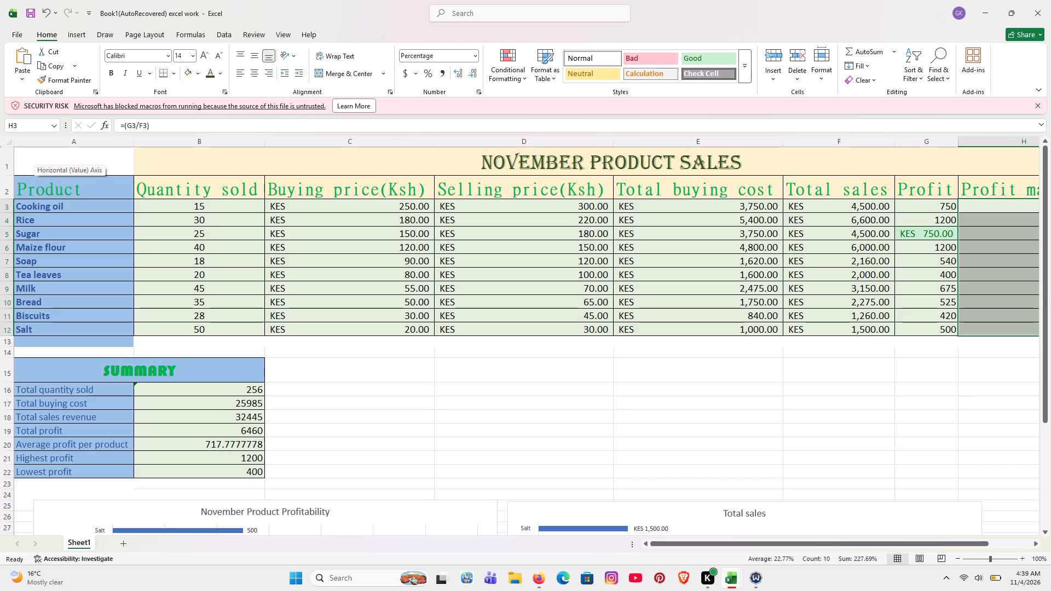
# Change the font of the SUMMARY heading in A15 to Arial Rounded MT Bold.
pyautogui.scroll(-1, 116, 268)
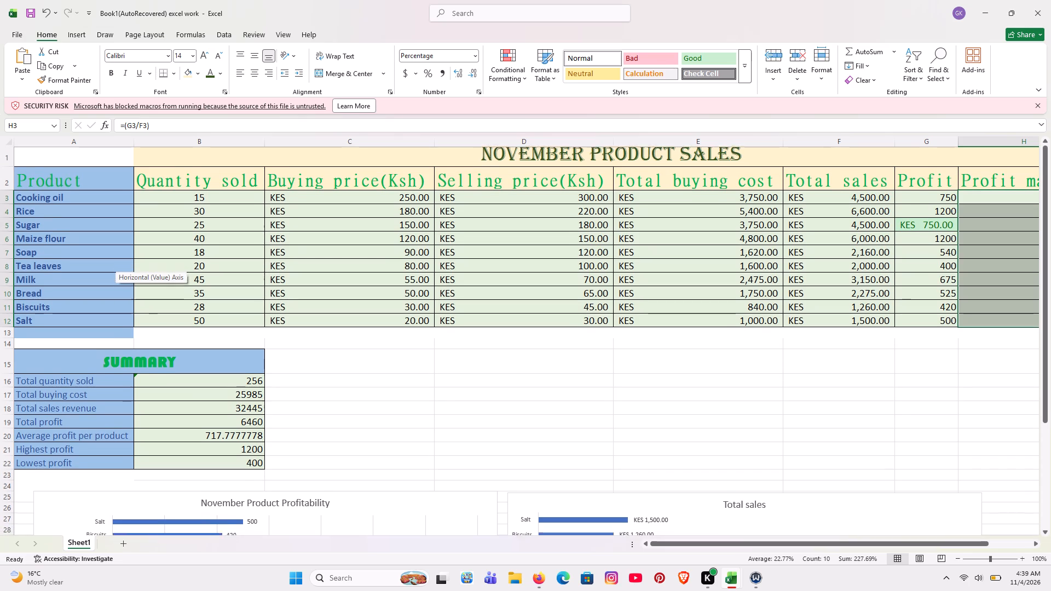
pyautogui.scroll(-2, 116, 268)
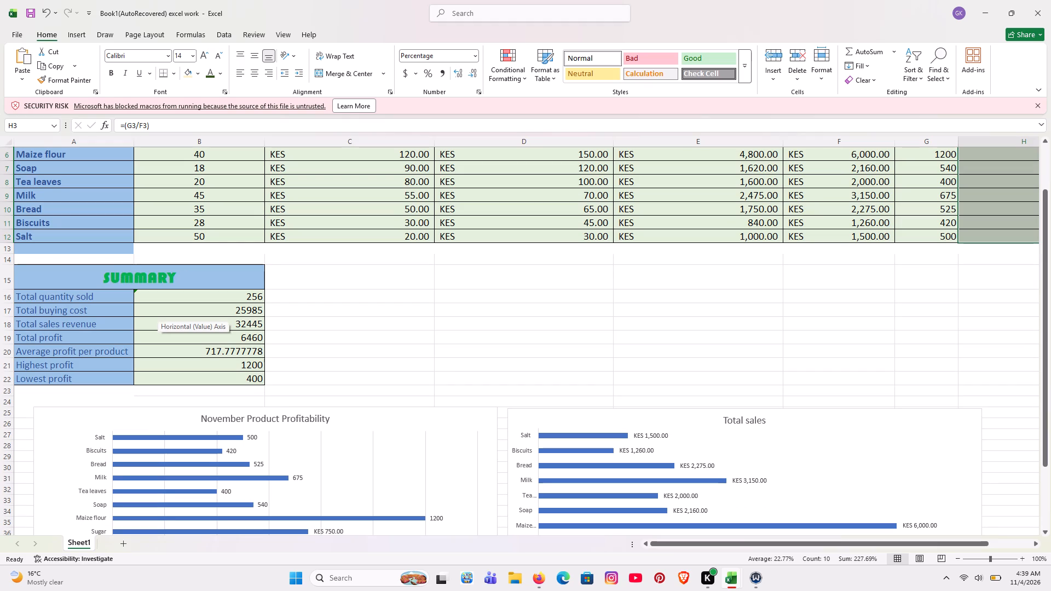
pyautogui.moveTo(209, 271); pyautogui.dragTo(181, 275)
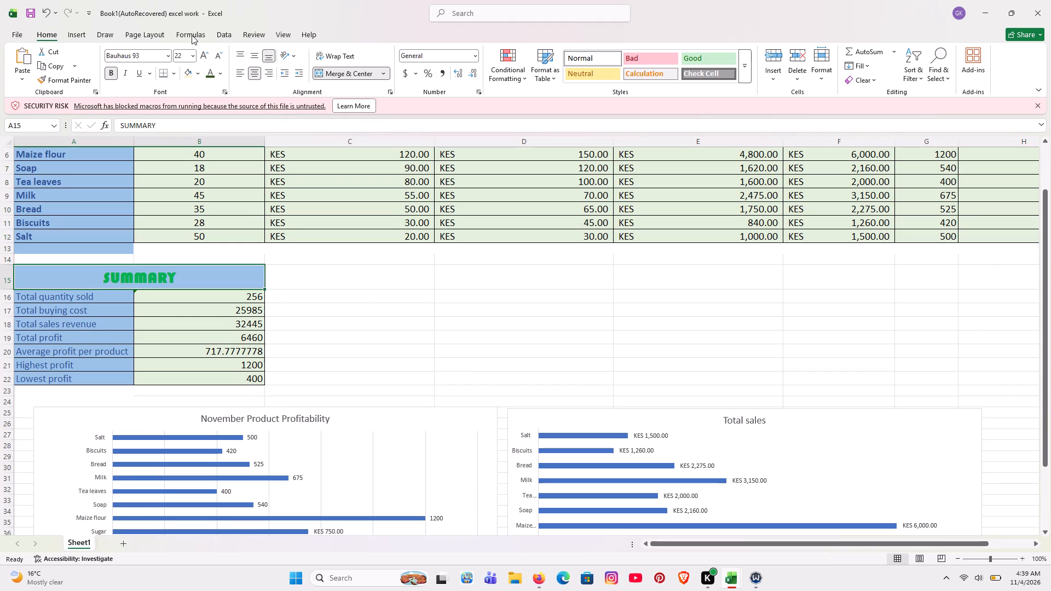
pyautogui.click(167, 55)
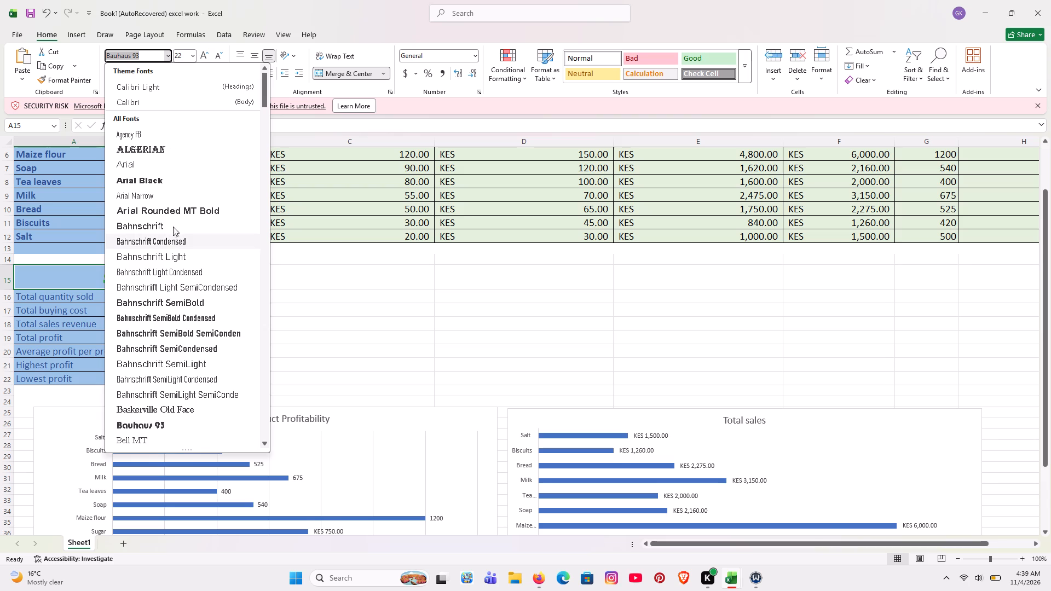
pyautogui.click(171, 204)
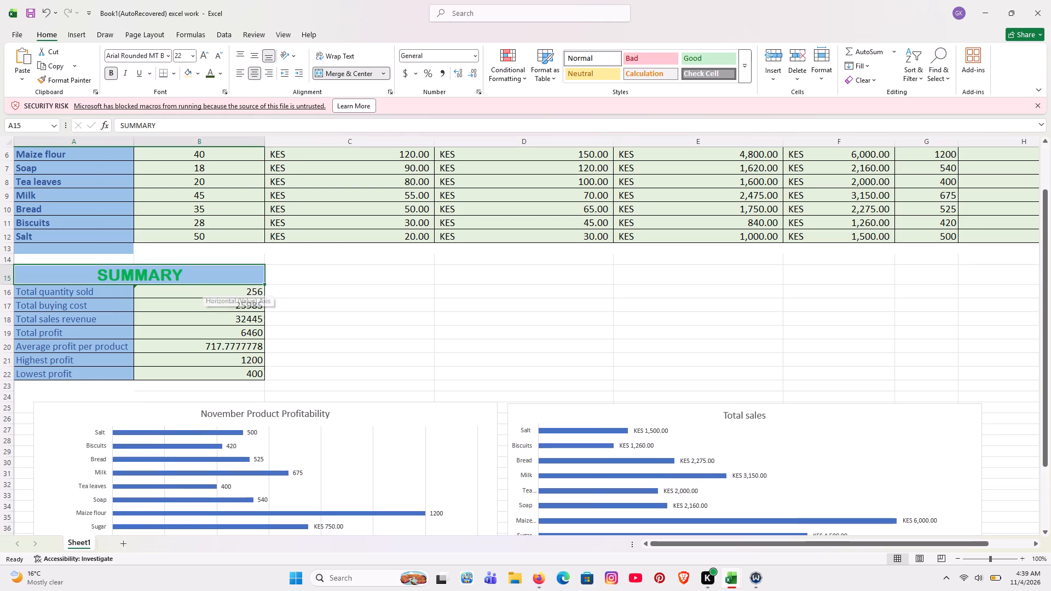
pyautogui.click(299, 326)
# Fill the SUMMARY heading in A15 with the same light cream colour as the sales table's title row.
pyautogui.scroll(2, 299, 326)
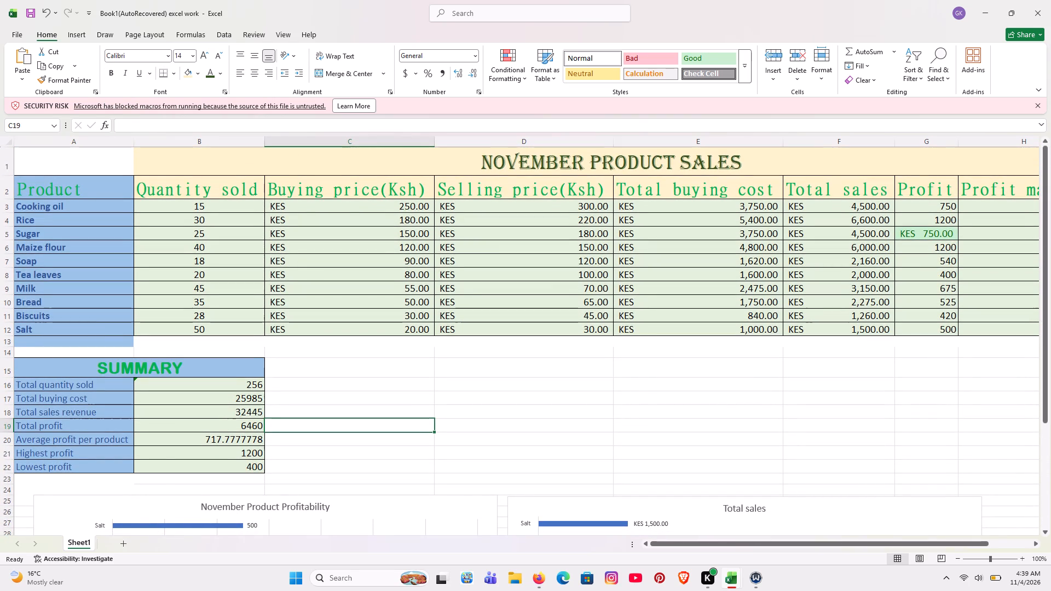
pyautogui.click(176, 368)
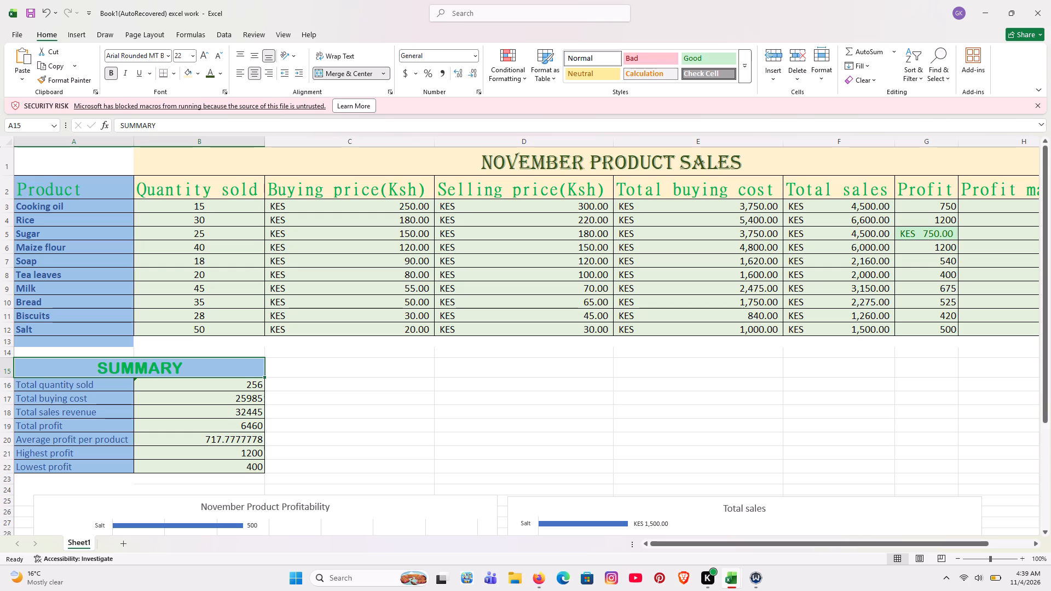
pyautogui.click(191, 73)
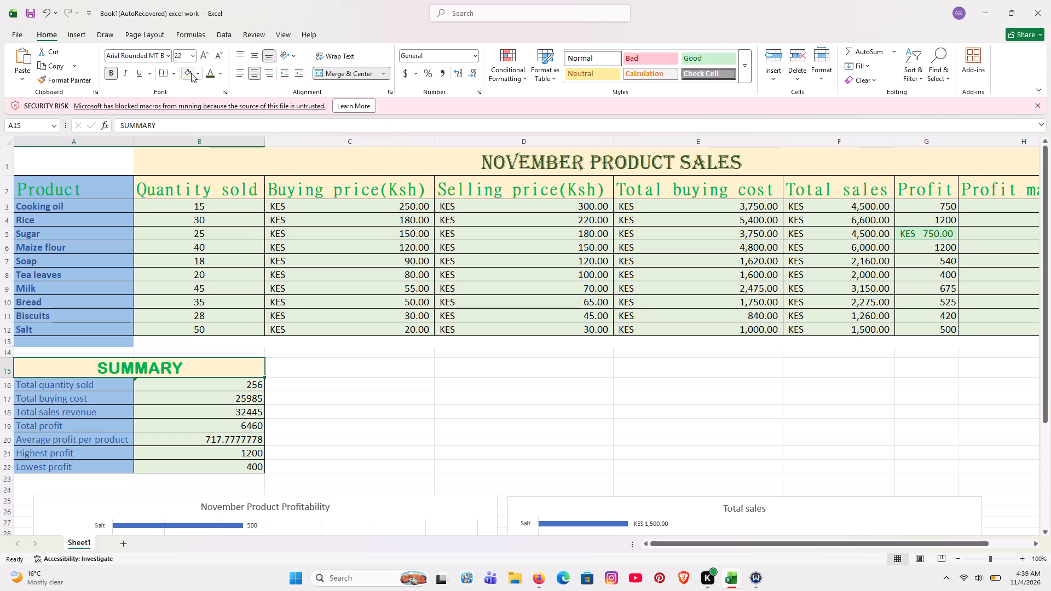
# Review the whole sheet: the sales table with its profit margins, the summary block and both bar charts.
pyautogui.scroll(-1, 465, 367)
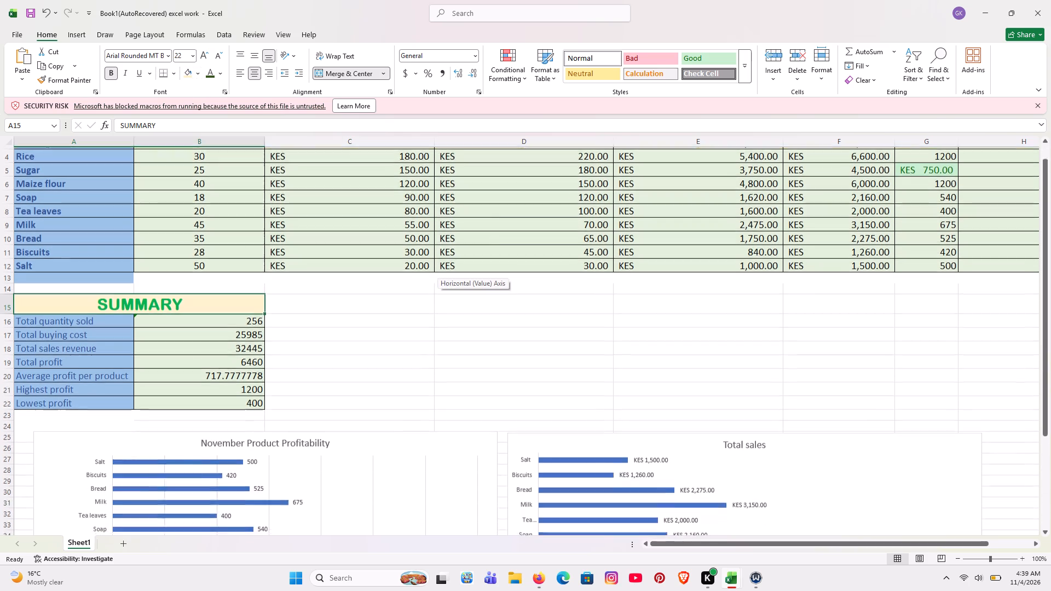
pyautogui.scroll(2, 465, 367)
pyautogui.scroll(-4, 465, 367)
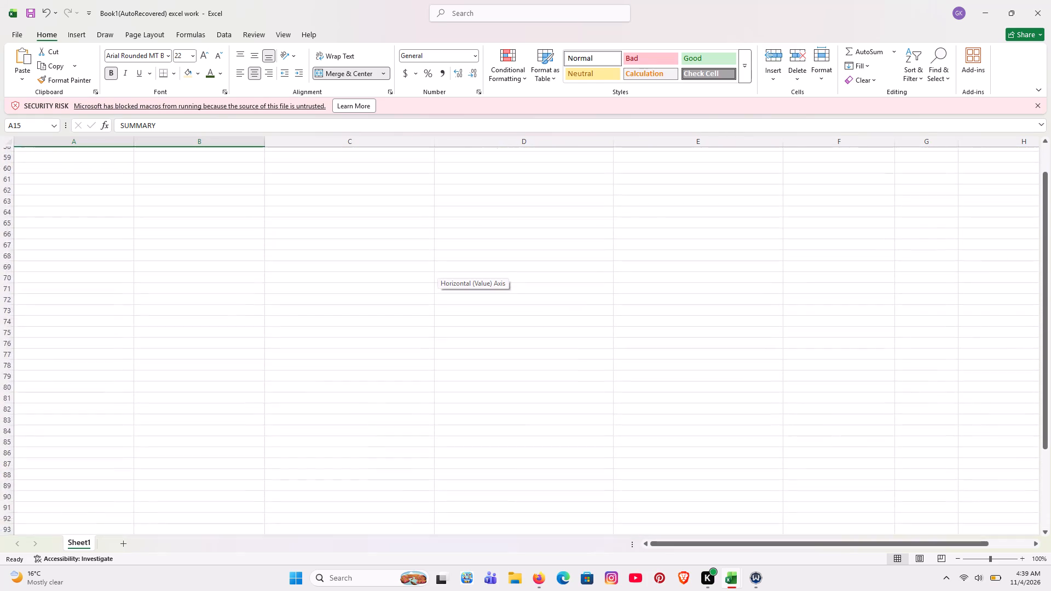
pyautogui.scroll(-1, 465, 367)
pyautogui.scroll(5, 465, 367)
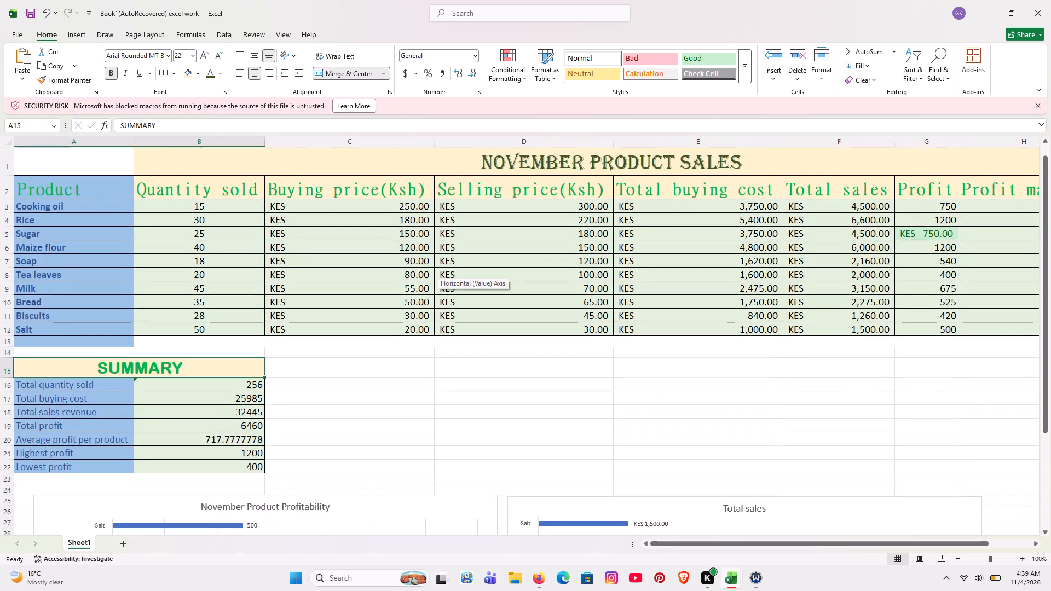
pyautogui.hscroll(1, 465, 367)
pyautogui.hscroll(-2, 465, 367)
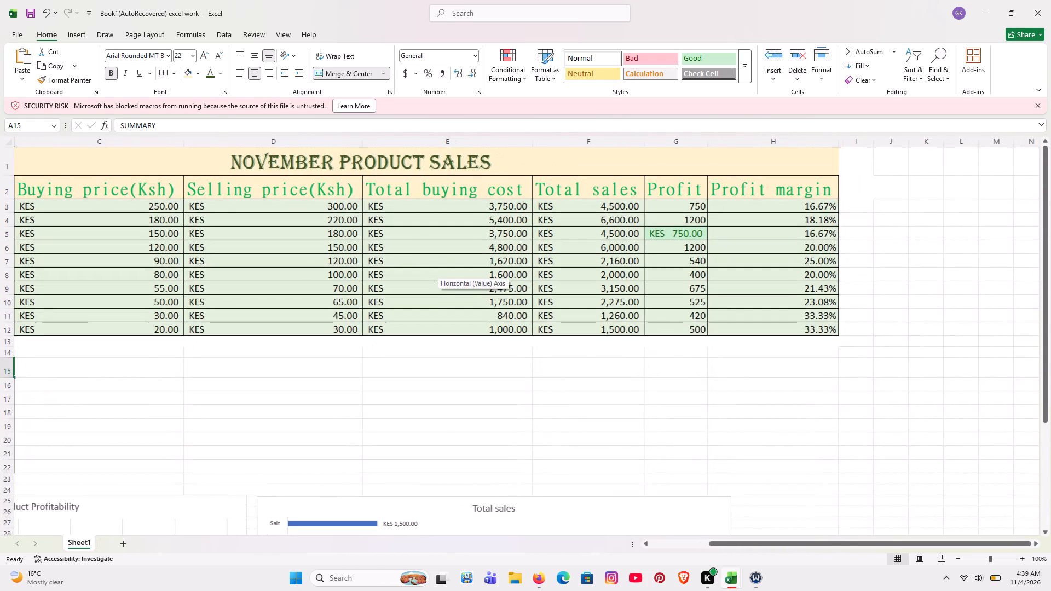
pyautogui.hscroll(5, 465, 367)
pyautogui.scroll(-2, 465, 367)
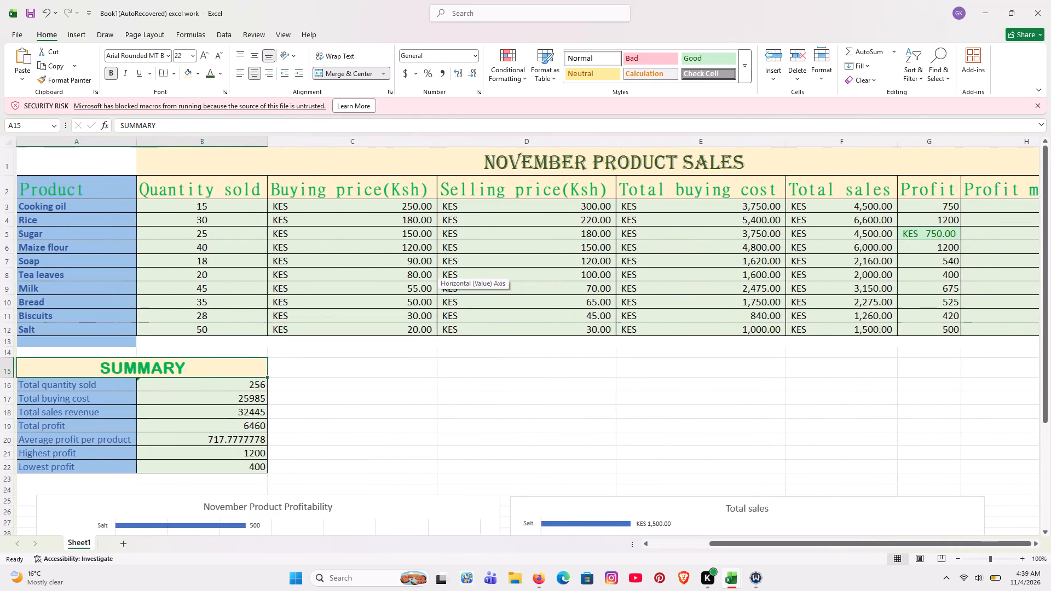
pyautogui.scroll(-3, 465, 367)
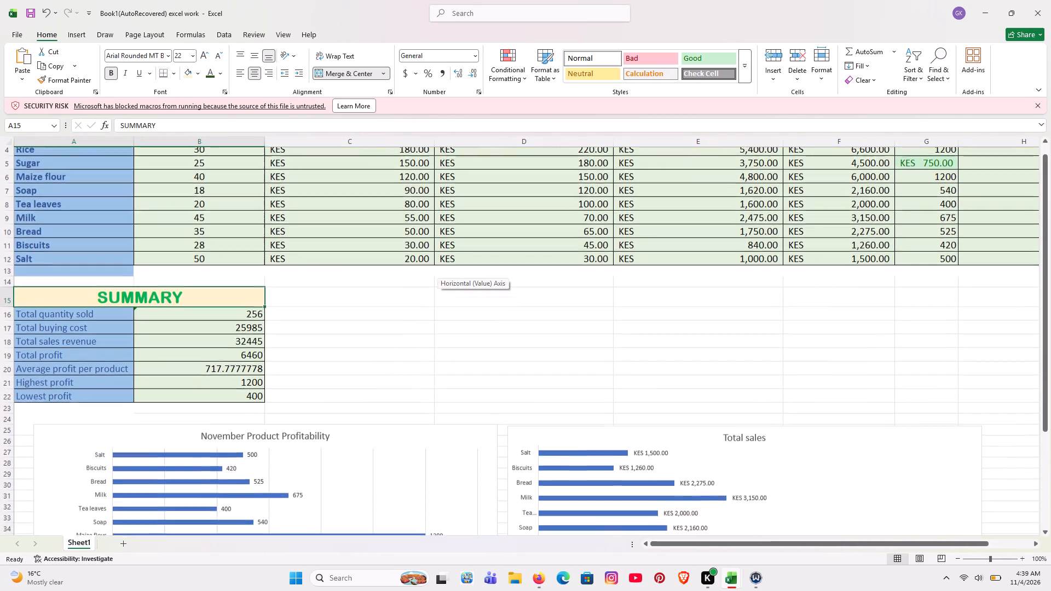
pyautogui.scroll(-3, 465, 367)
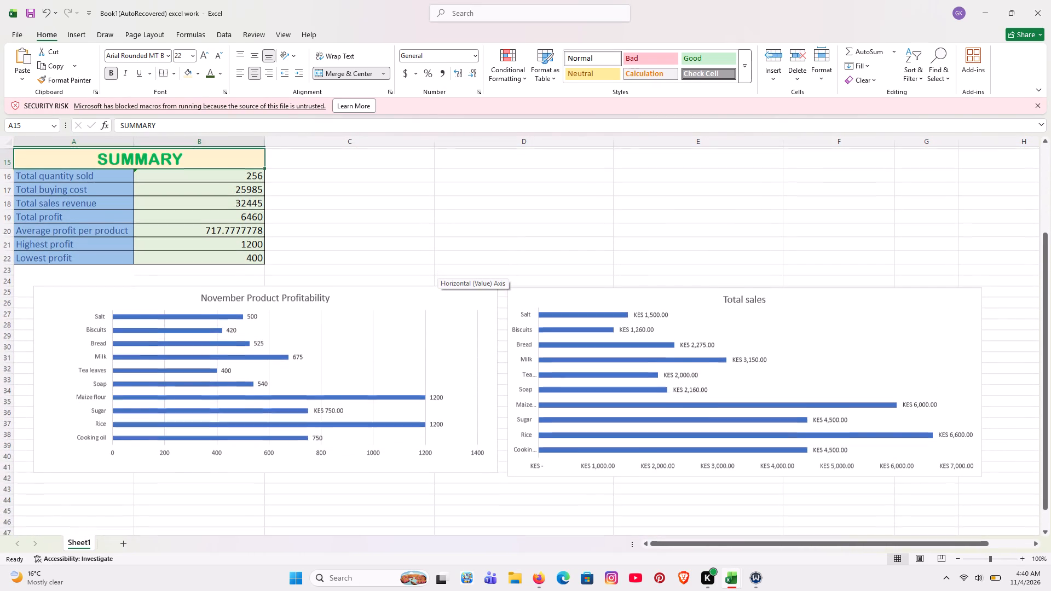
pyautogui.scroll(-1, 465, 367)
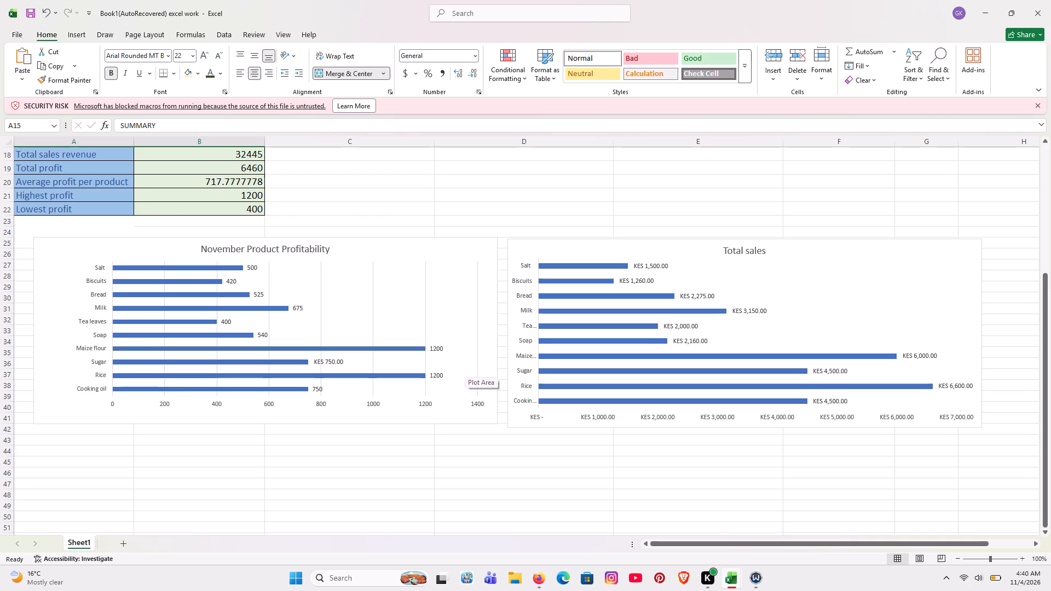
pyautogui.scroll(6, 492, 360)
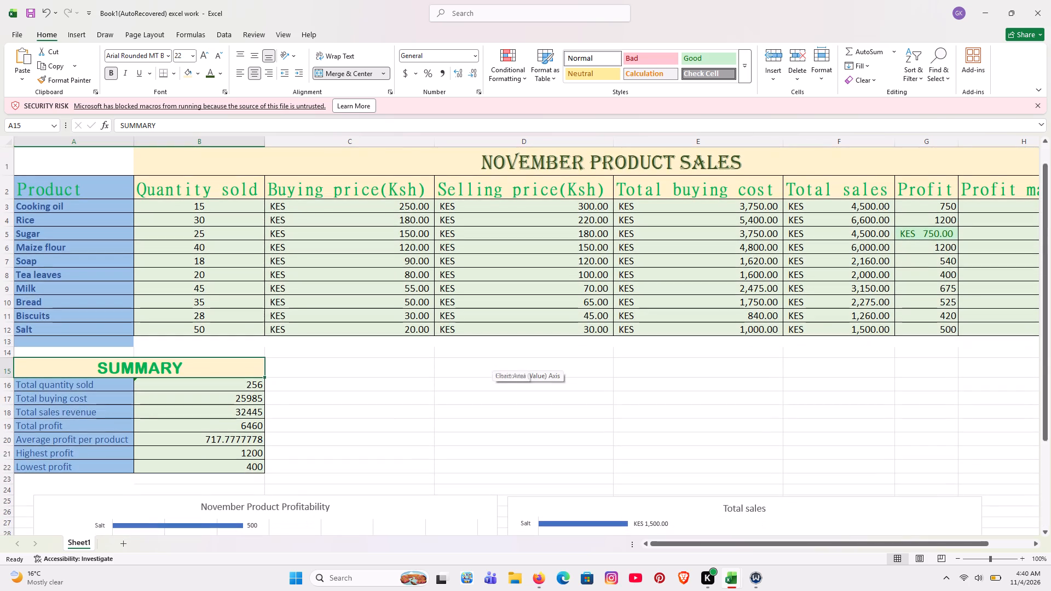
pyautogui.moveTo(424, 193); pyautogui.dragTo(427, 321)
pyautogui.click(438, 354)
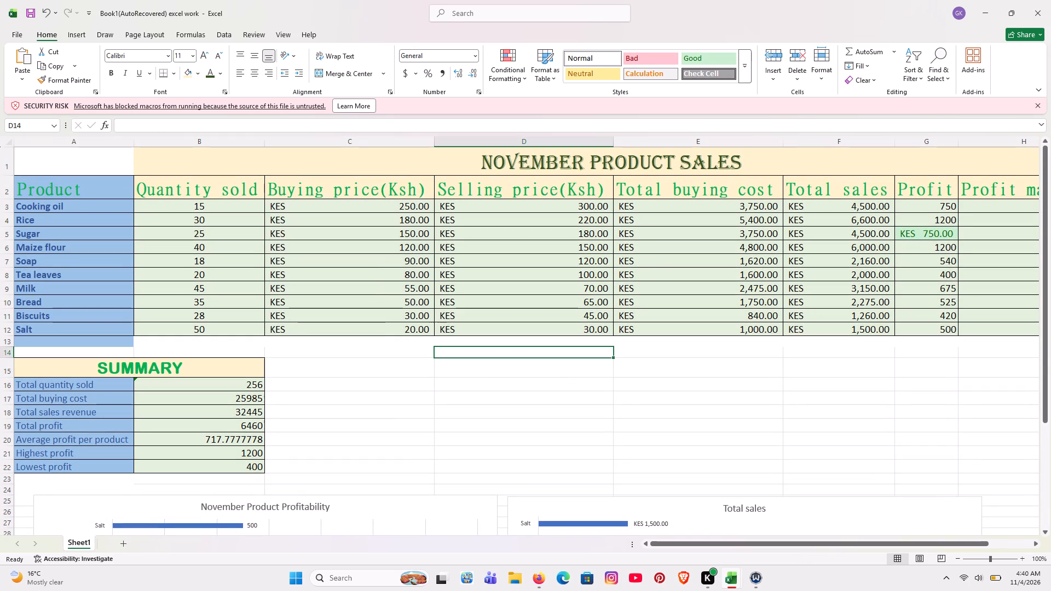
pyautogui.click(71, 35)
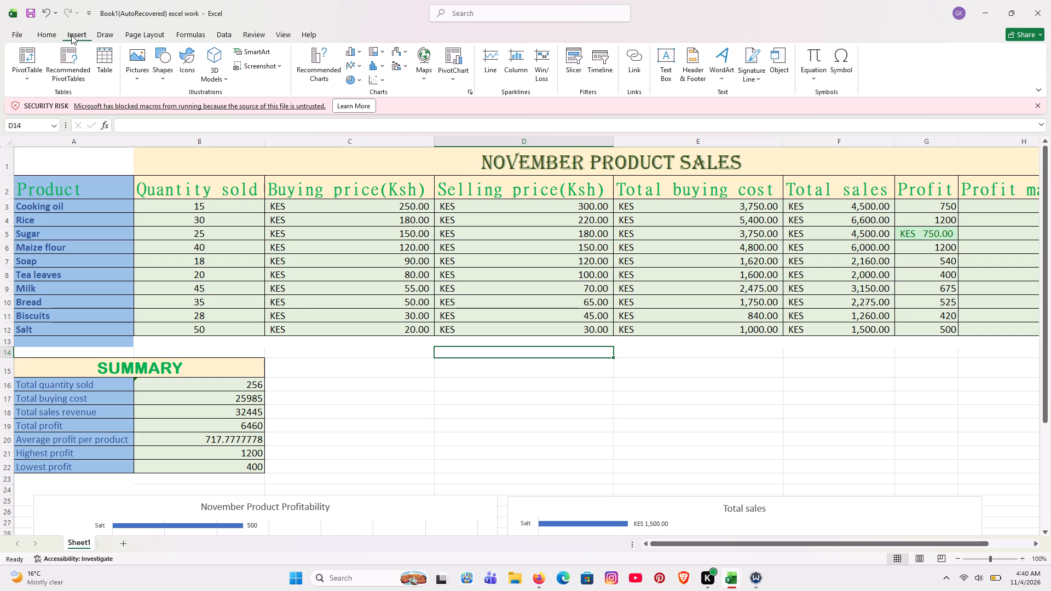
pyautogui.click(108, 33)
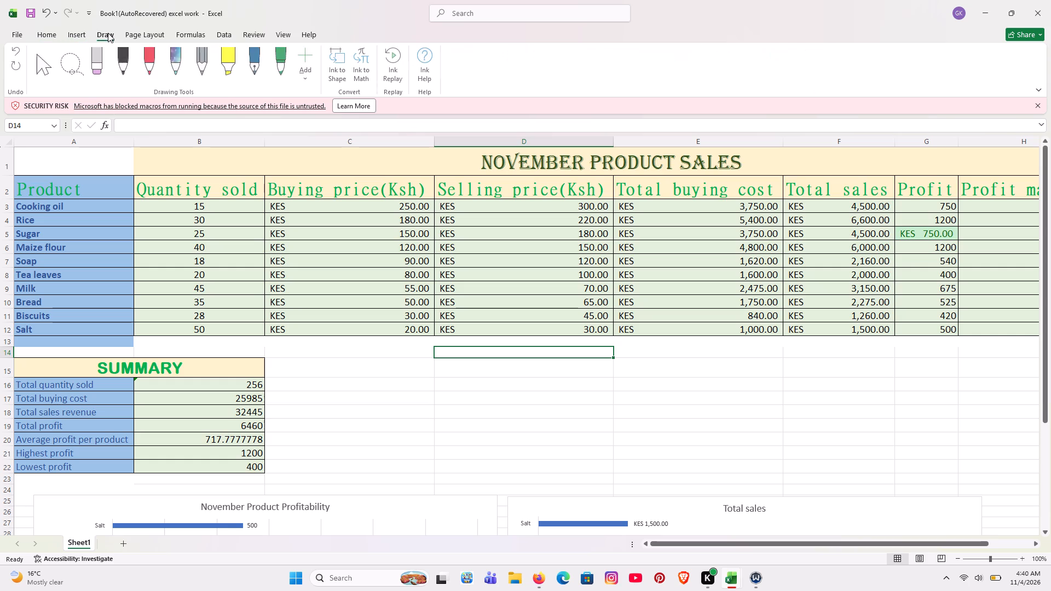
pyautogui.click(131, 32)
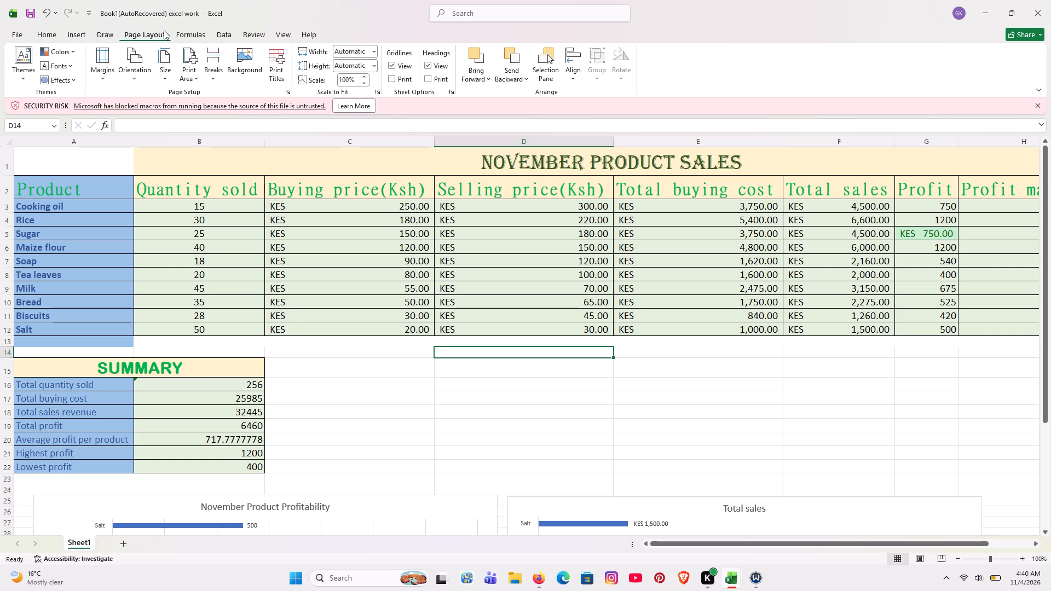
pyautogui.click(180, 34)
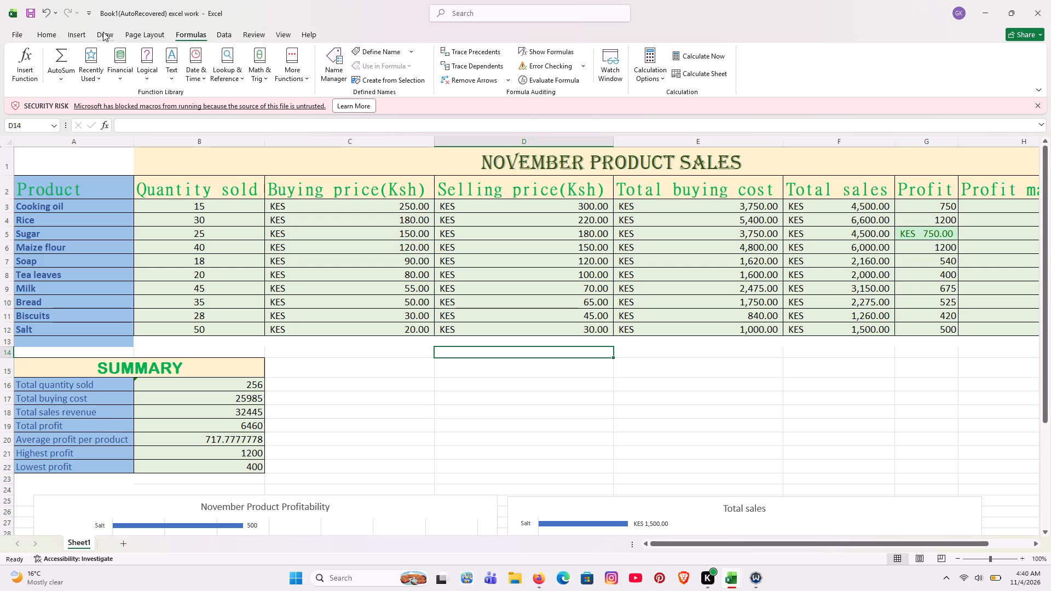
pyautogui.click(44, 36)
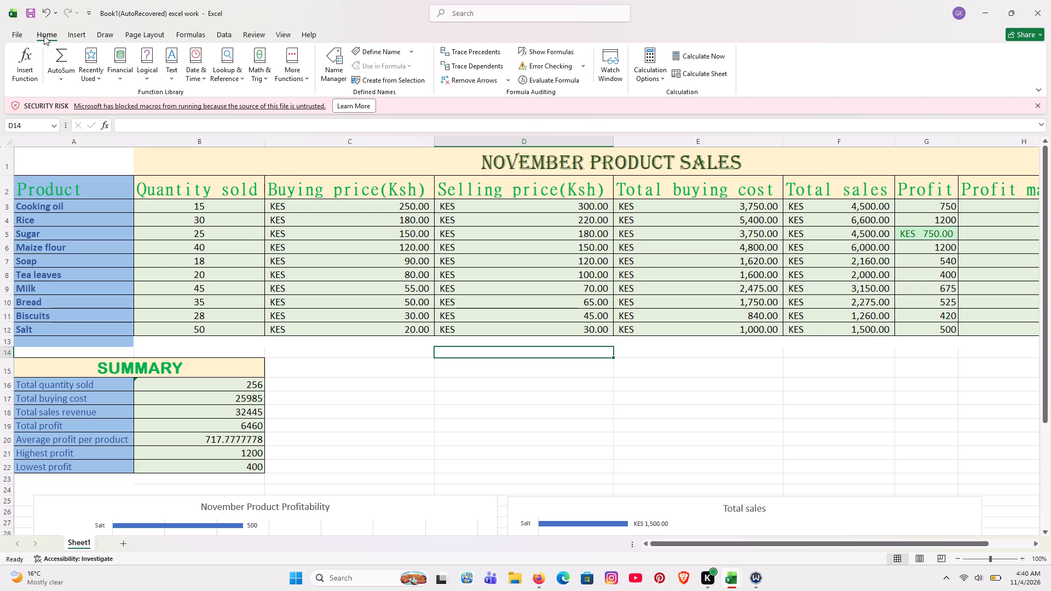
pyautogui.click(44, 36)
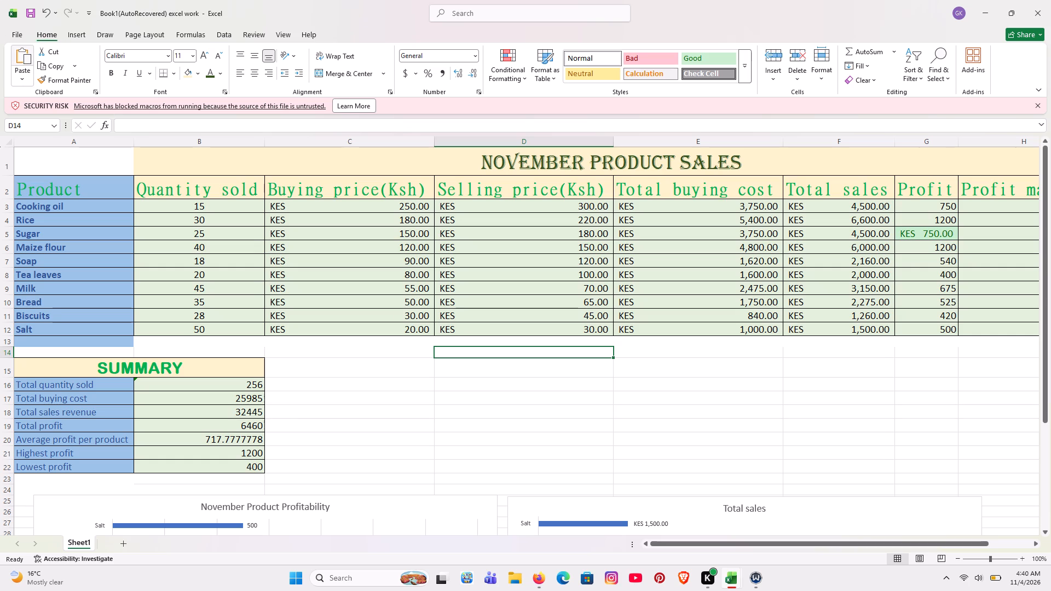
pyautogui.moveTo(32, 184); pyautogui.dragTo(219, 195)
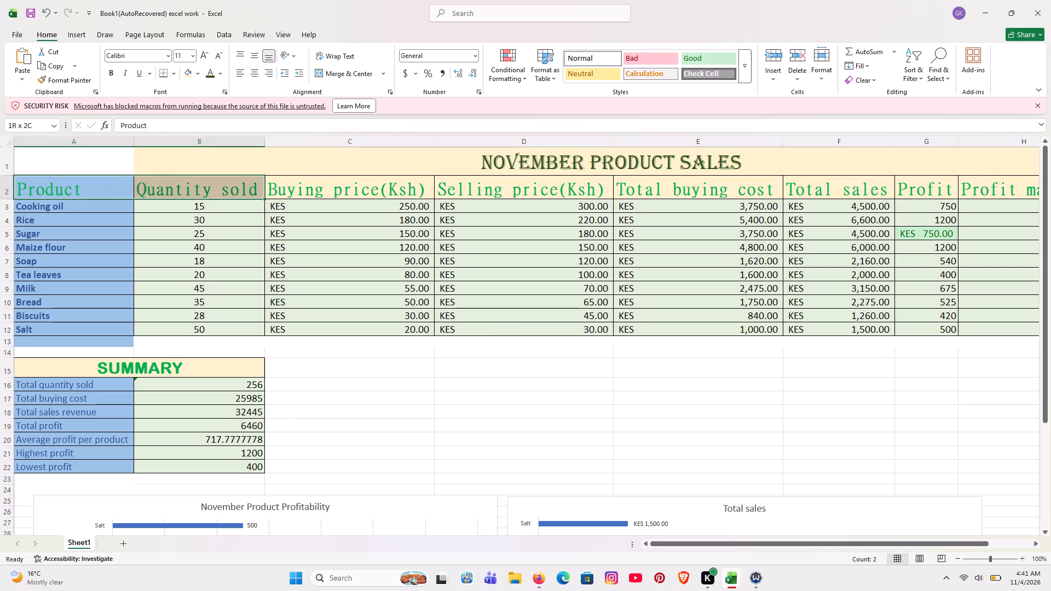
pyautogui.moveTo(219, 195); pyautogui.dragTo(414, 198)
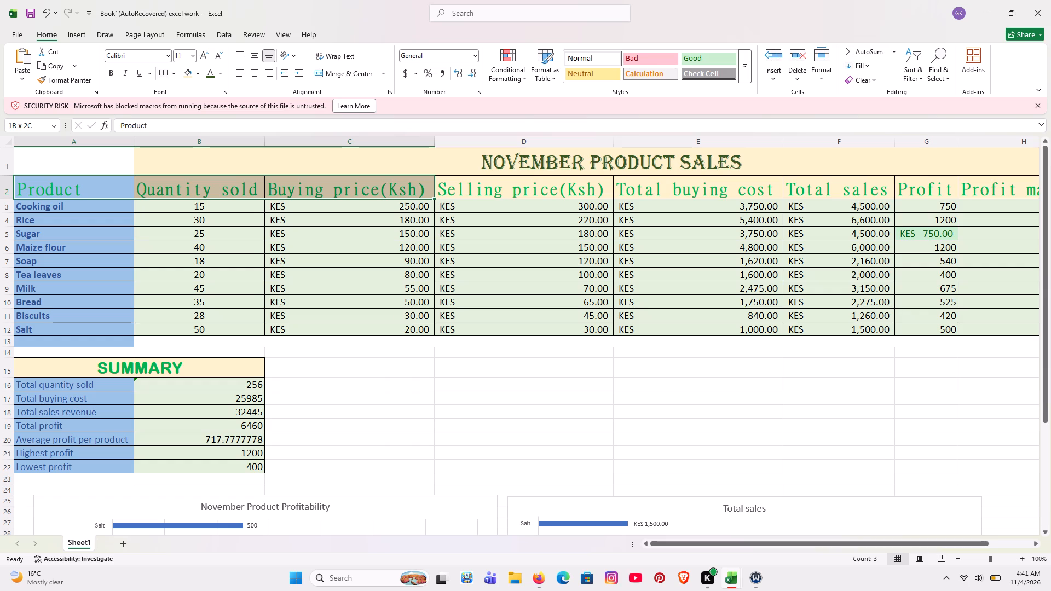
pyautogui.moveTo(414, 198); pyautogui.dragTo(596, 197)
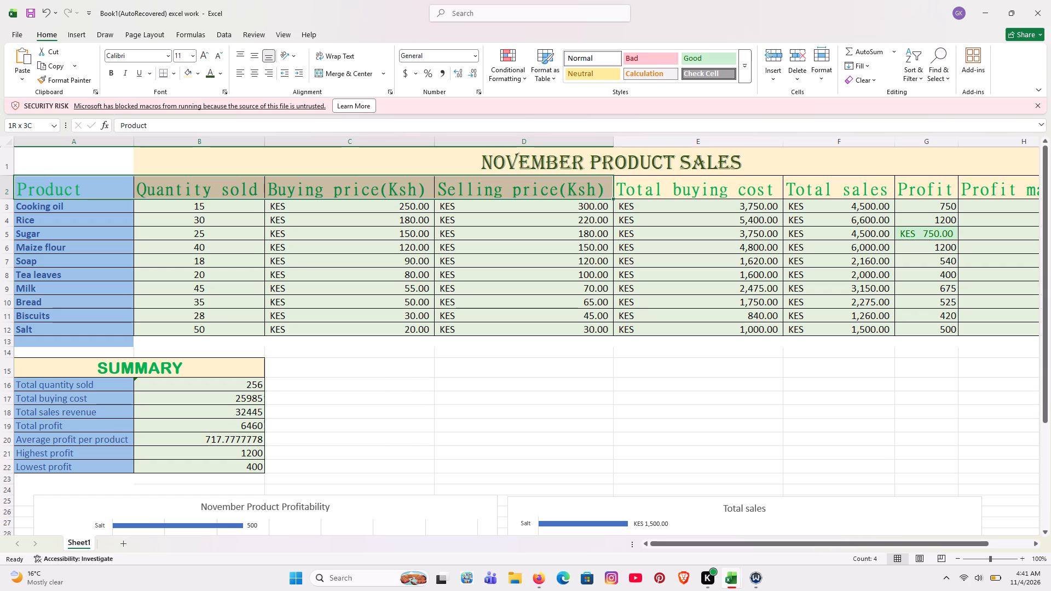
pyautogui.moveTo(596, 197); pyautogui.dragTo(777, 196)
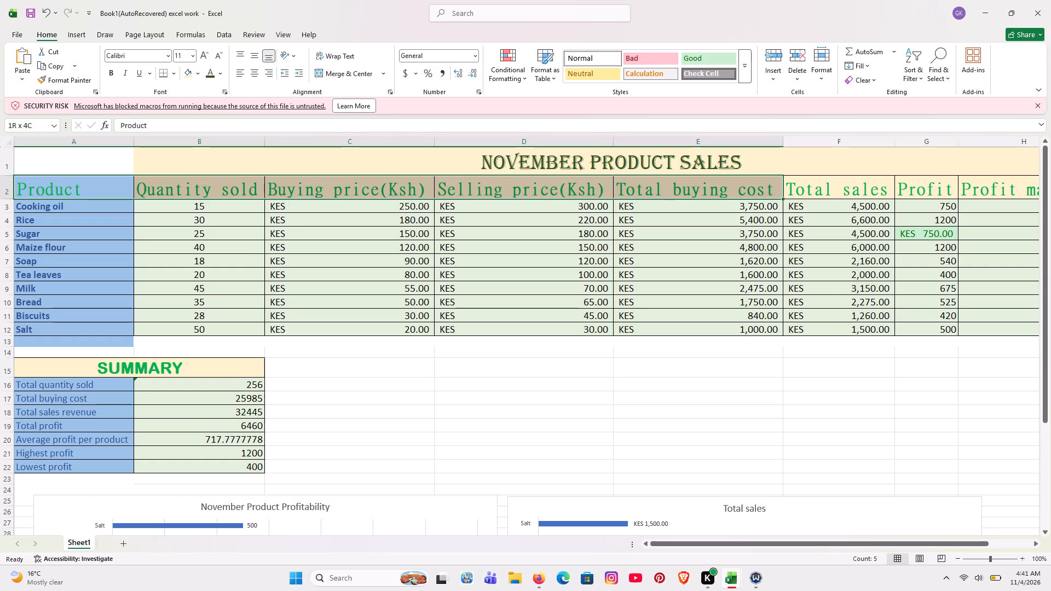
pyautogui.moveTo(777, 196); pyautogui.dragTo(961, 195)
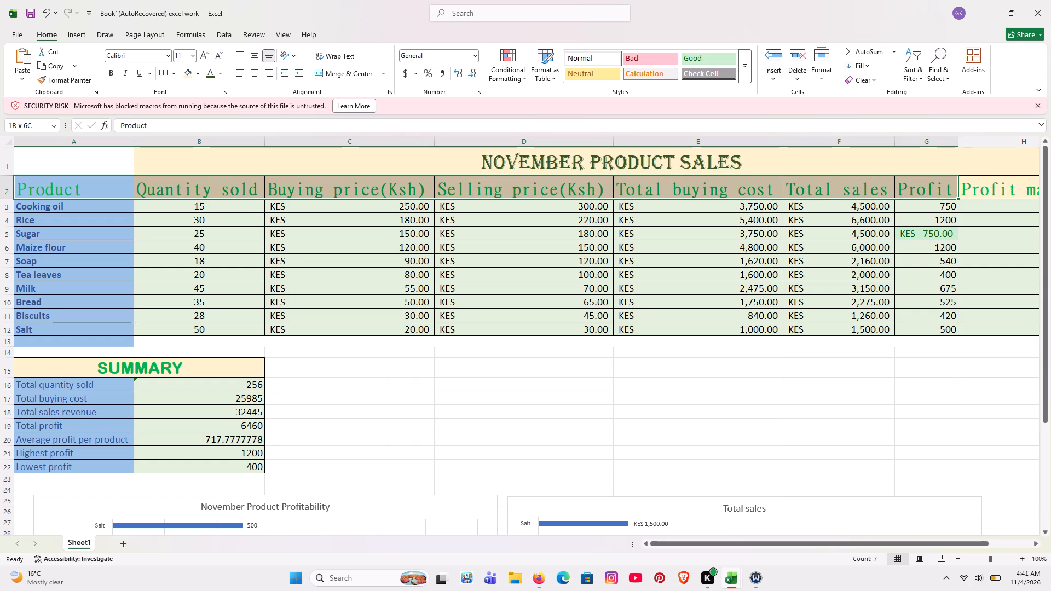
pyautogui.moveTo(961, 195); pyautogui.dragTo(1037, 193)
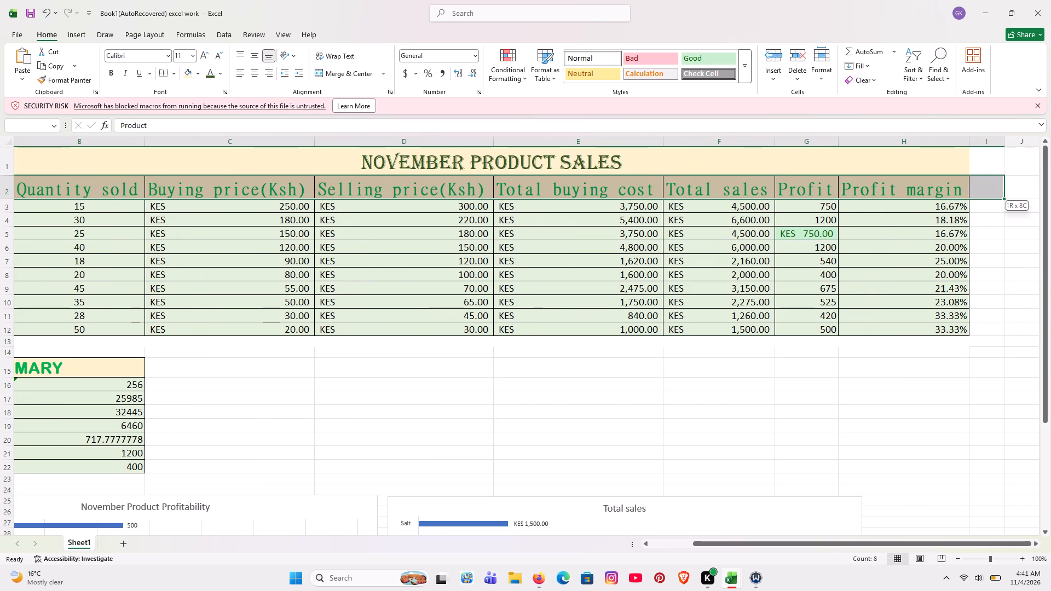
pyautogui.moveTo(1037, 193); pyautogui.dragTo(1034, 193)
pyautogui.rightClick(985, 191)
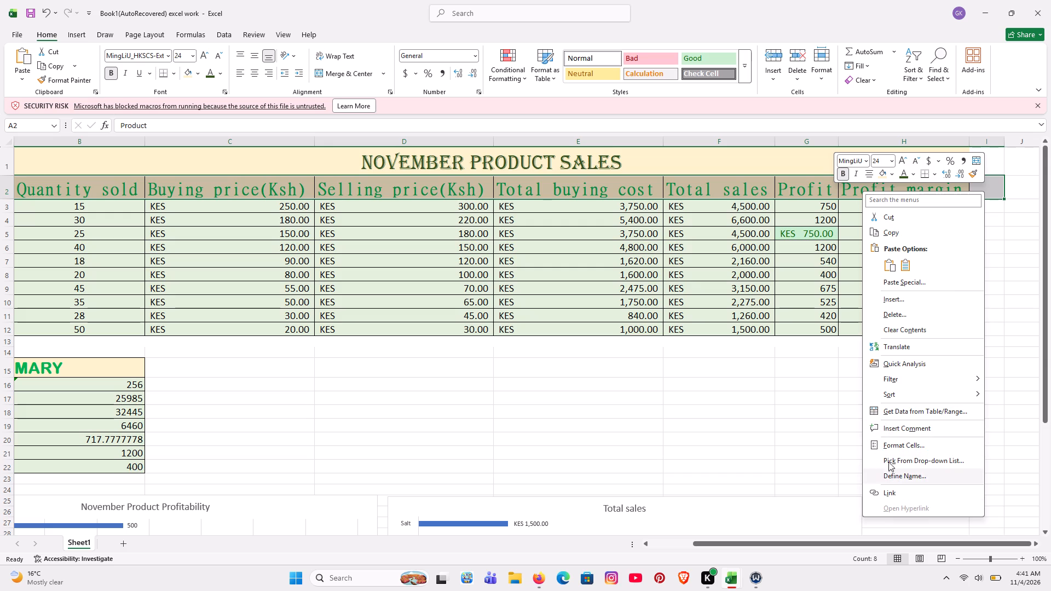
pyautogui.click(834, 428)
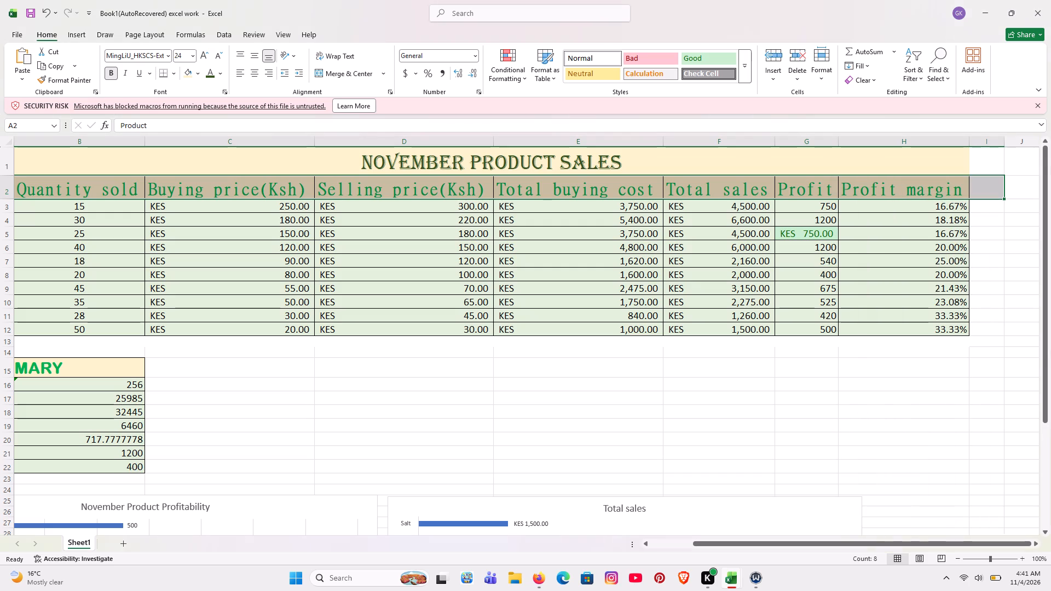
# Insert a comment reading "Highest profit" on the Sugar row's Profit cell, G5.
pyautogui.click(830, 231)
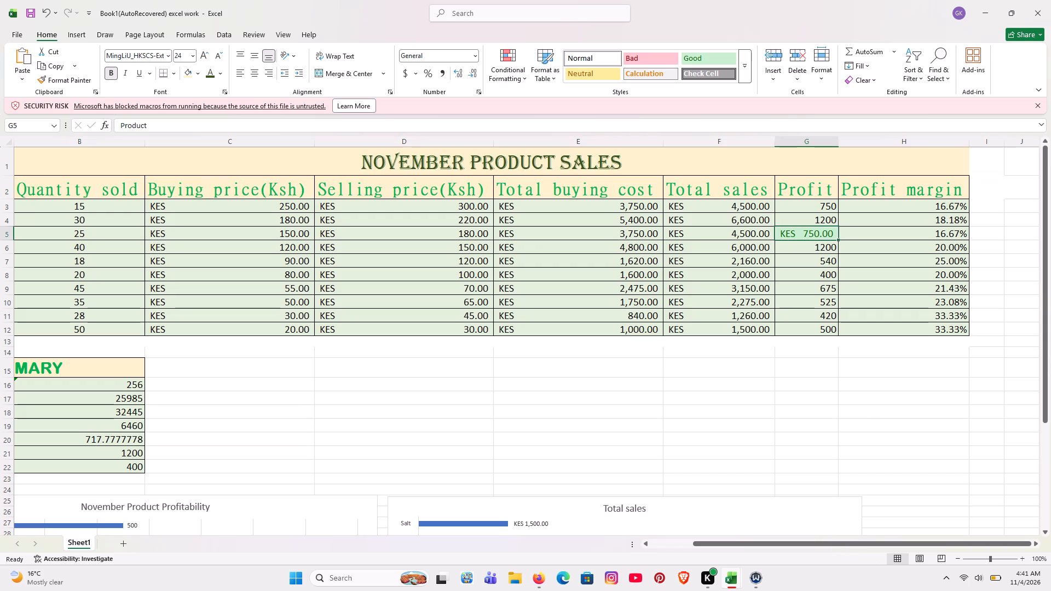
pyautogui.rightClick(830, 231)
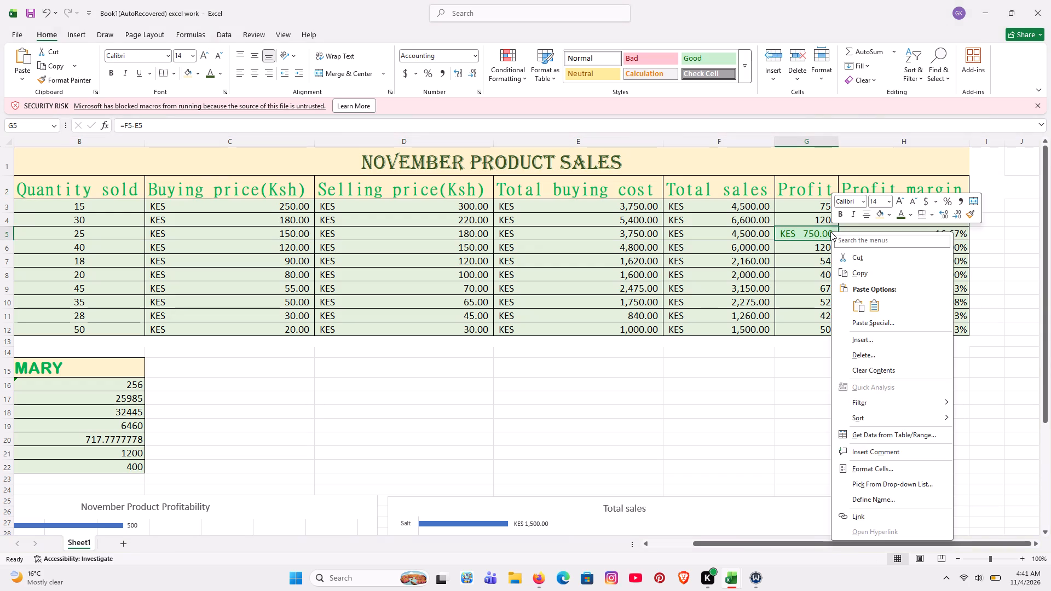
pyautogui.click(871, 449)
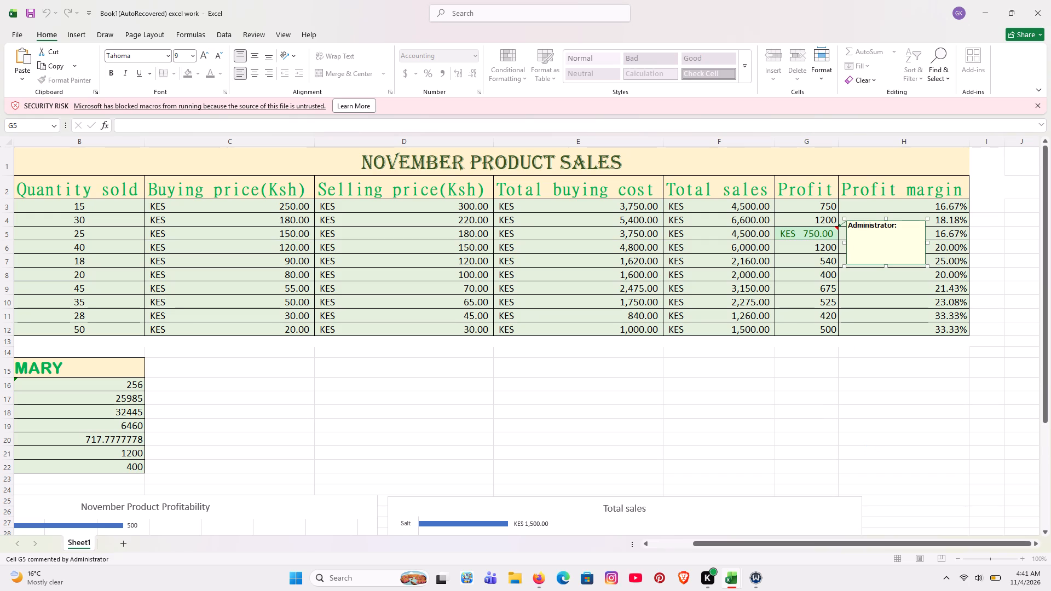
pyautogui.press('h')
pyautogui.write('ighest profit')
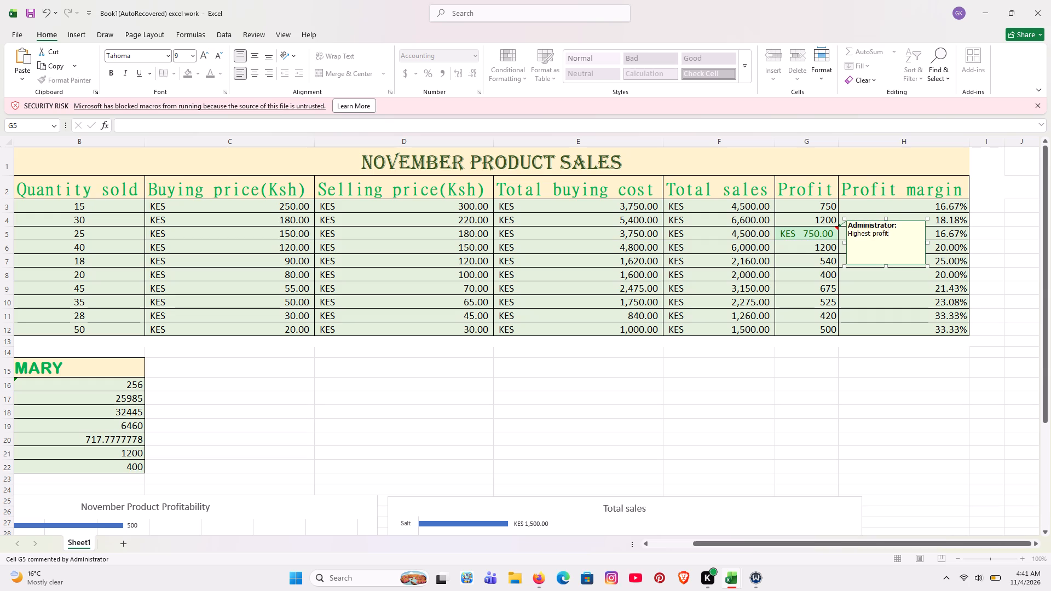
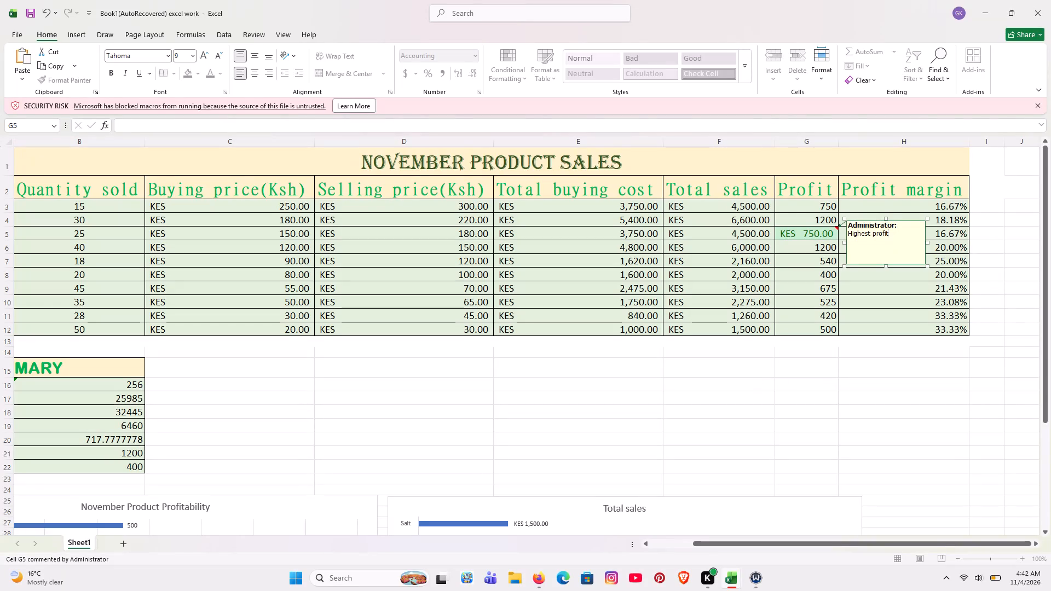
# Add two blank lines below the text of the comment on G5, close it and reselect the cell.
pyautogui.scroll(-1, 864, 312)
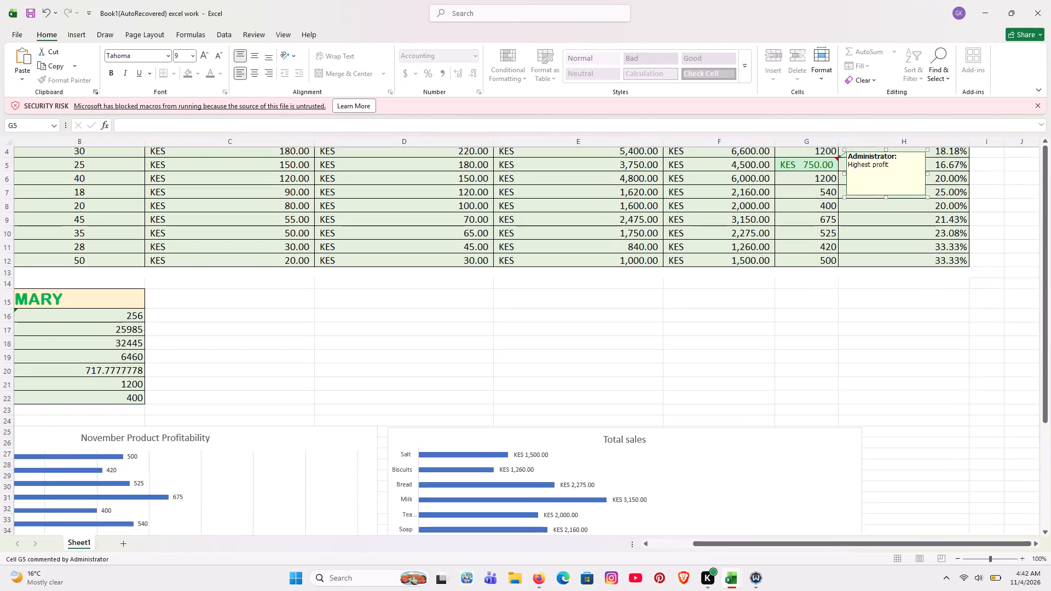
pyautogui.scroll(1, 864, 312)
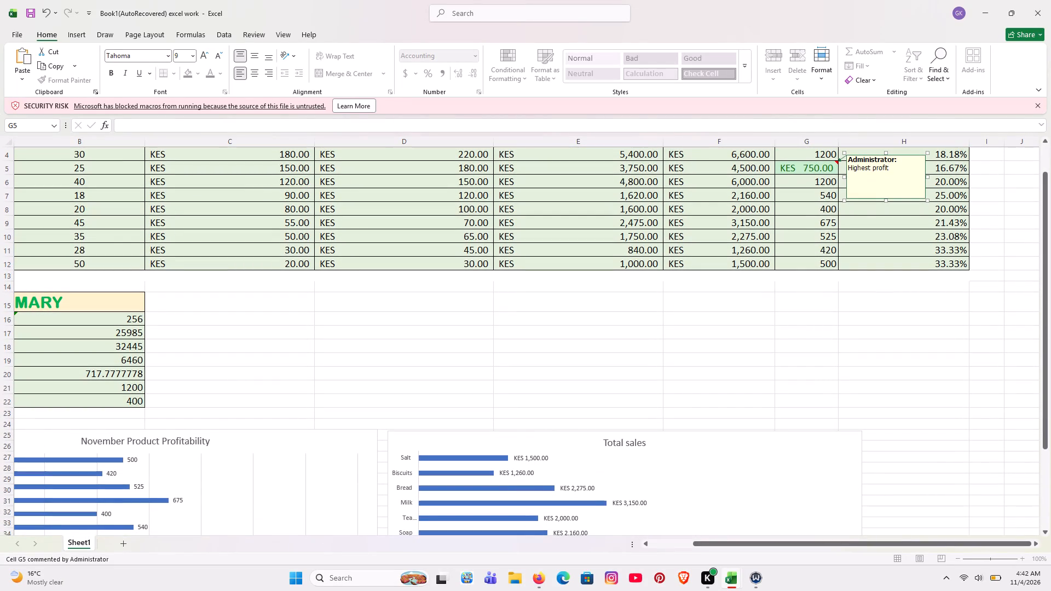
pyautogui.press('Return')
pyautogui.press('Return')
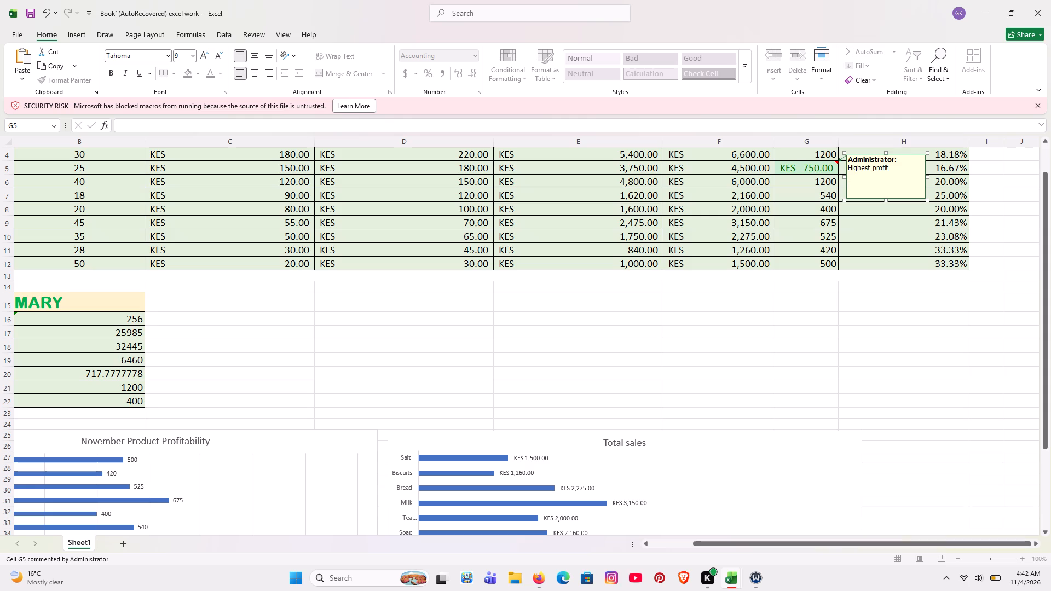
pyautogui.doubleClick(870, 241)
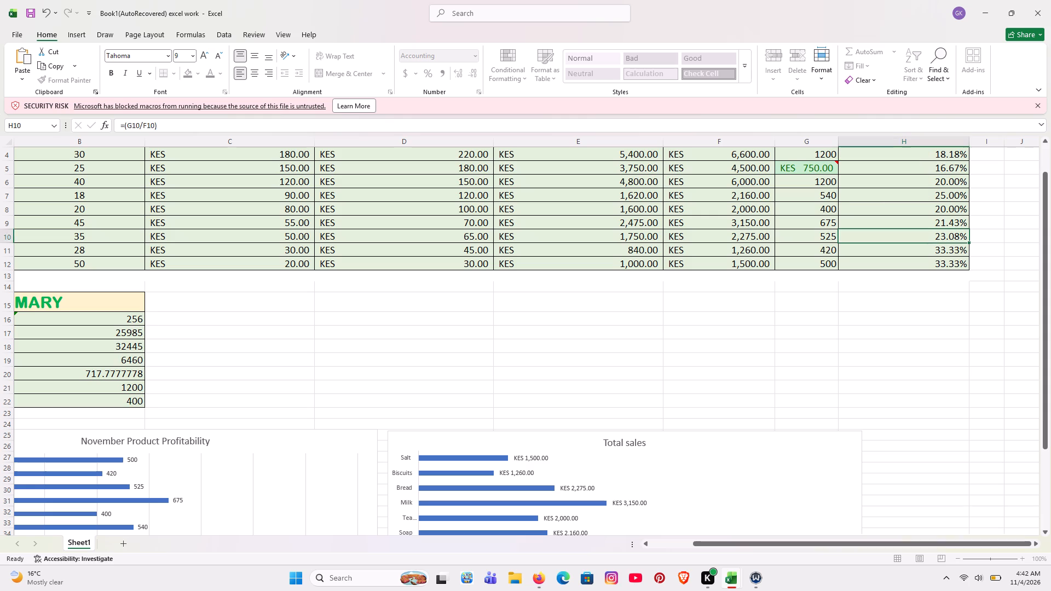
pyautogui.scroll(1, 853, 270)
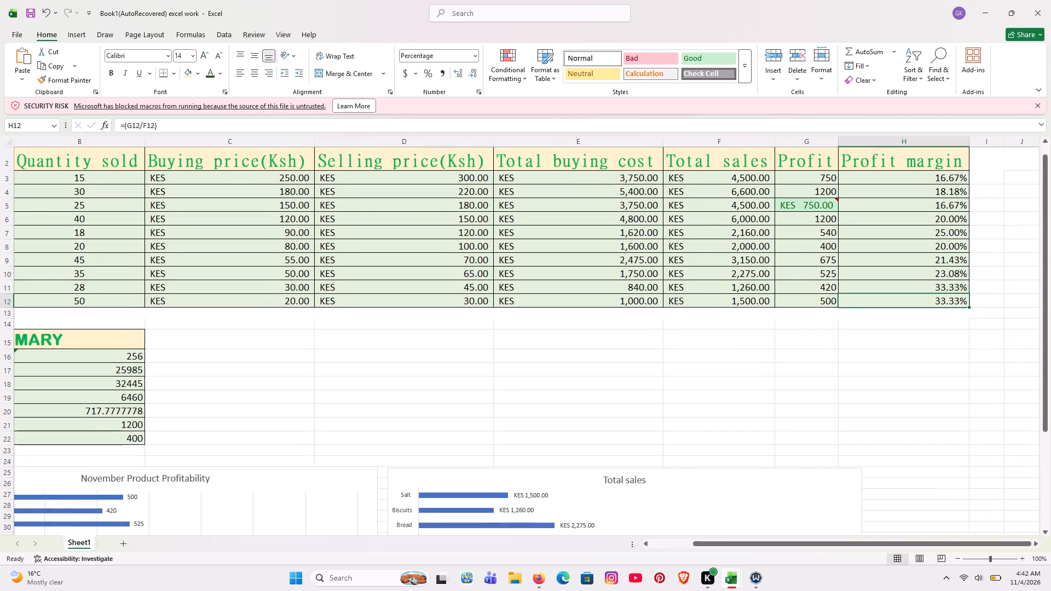
pyautogui.click(833, 203)
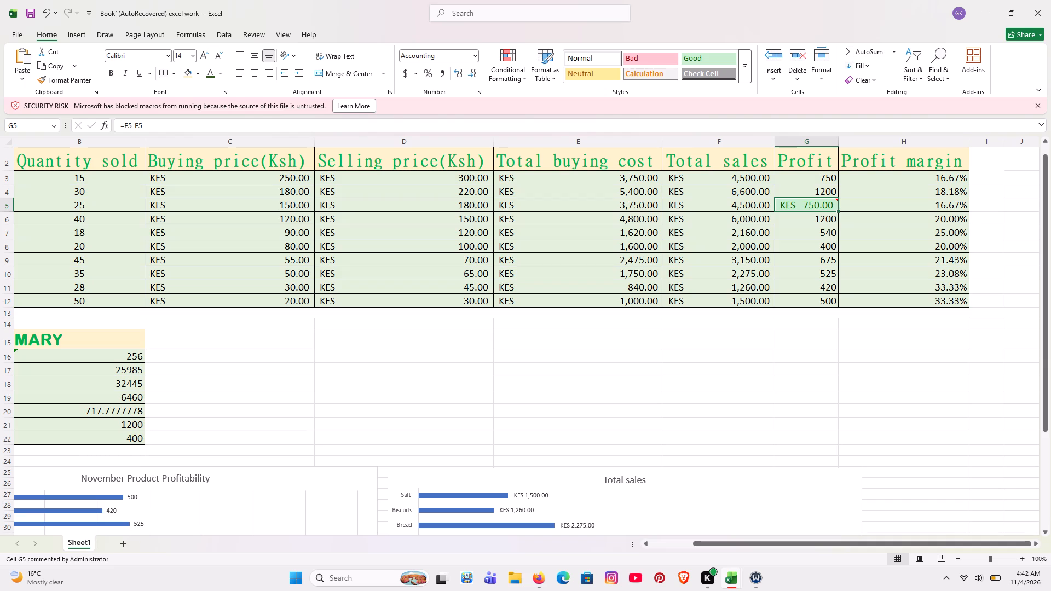
# Insert a comment reading "Highest quantity old" on the Salt row's Quantity sold cell, B12.
pyautogui.hscroll(2, 682, 221)
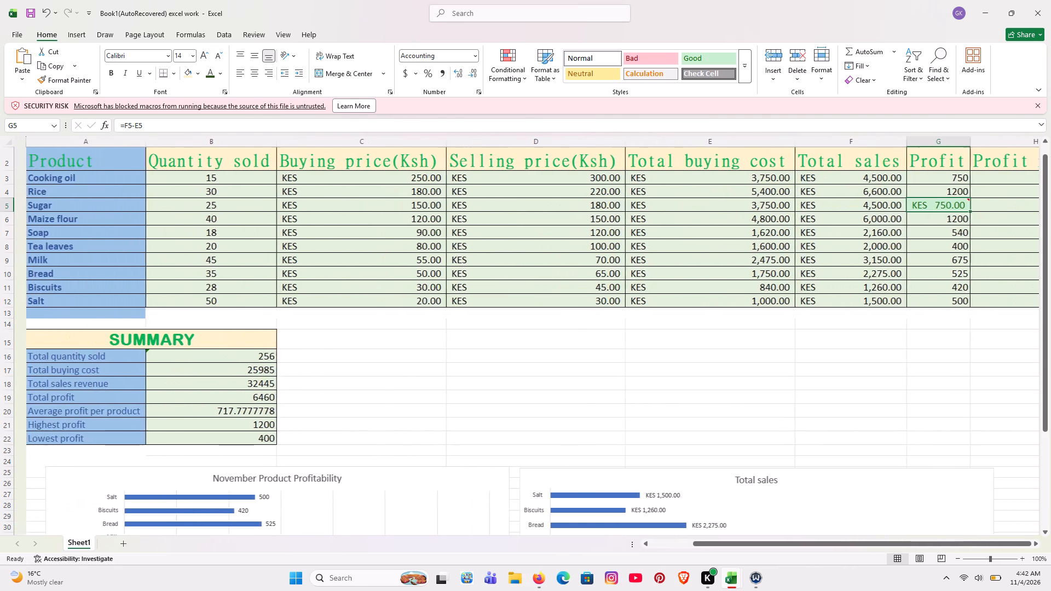
pyautogui.hscroll(1, 682, 221)
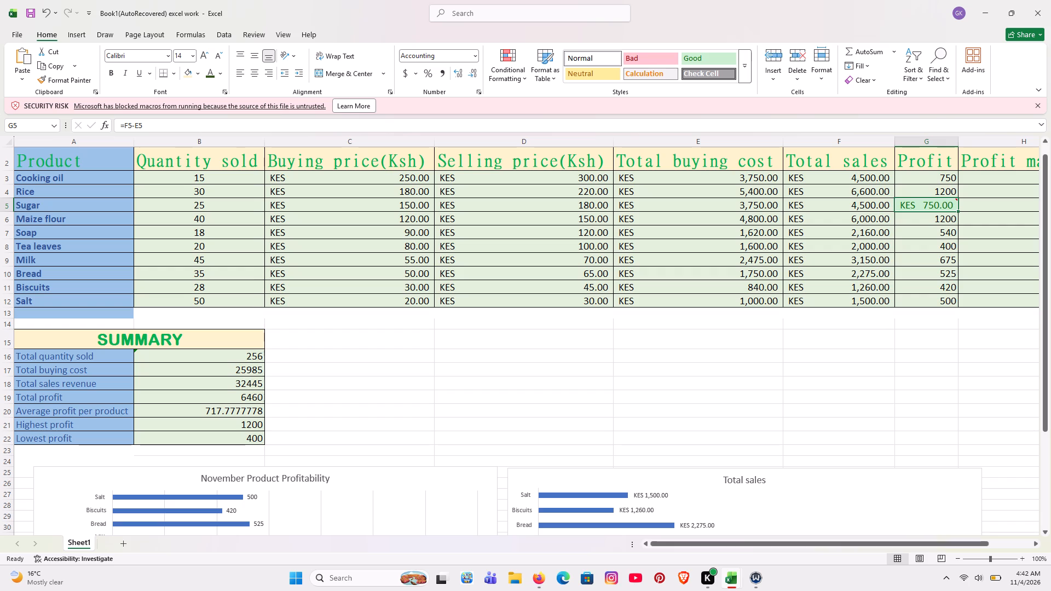
pyautogui.click(236, 305)
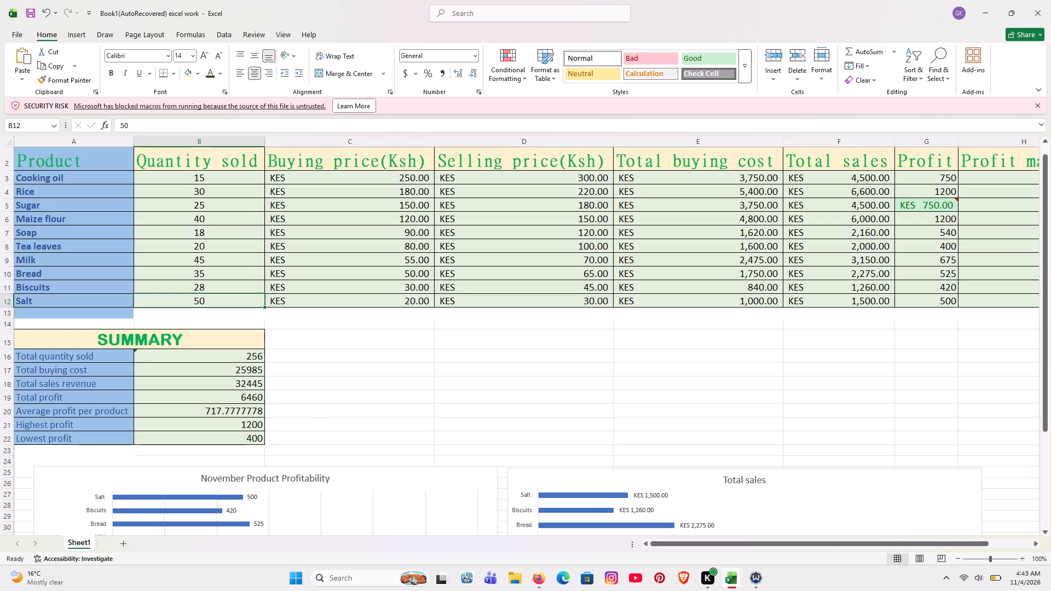
pyautogui.rightClick(260, 298)
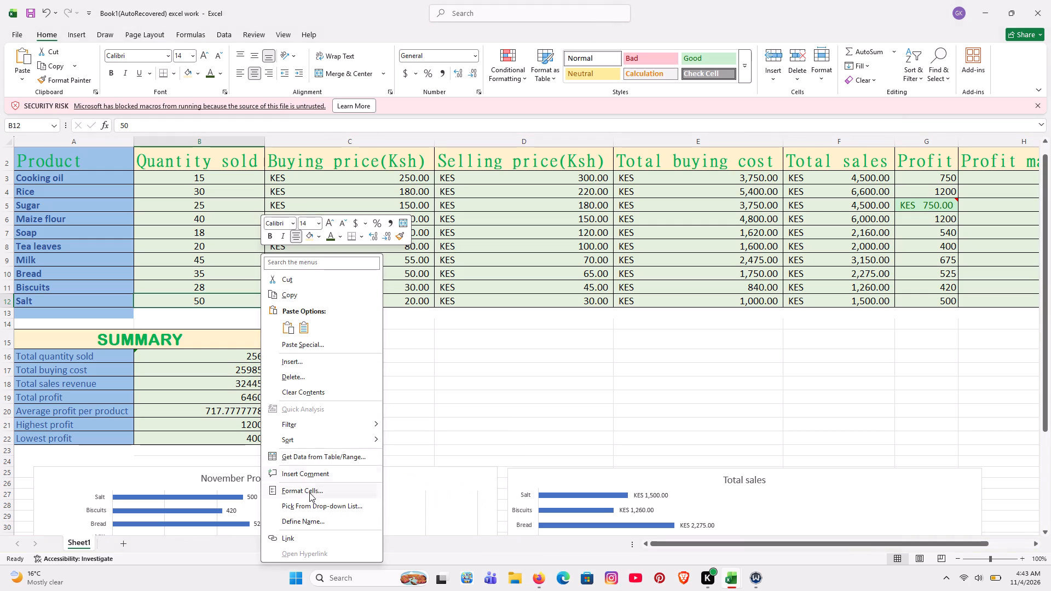
pyautogui.click(313, 469)
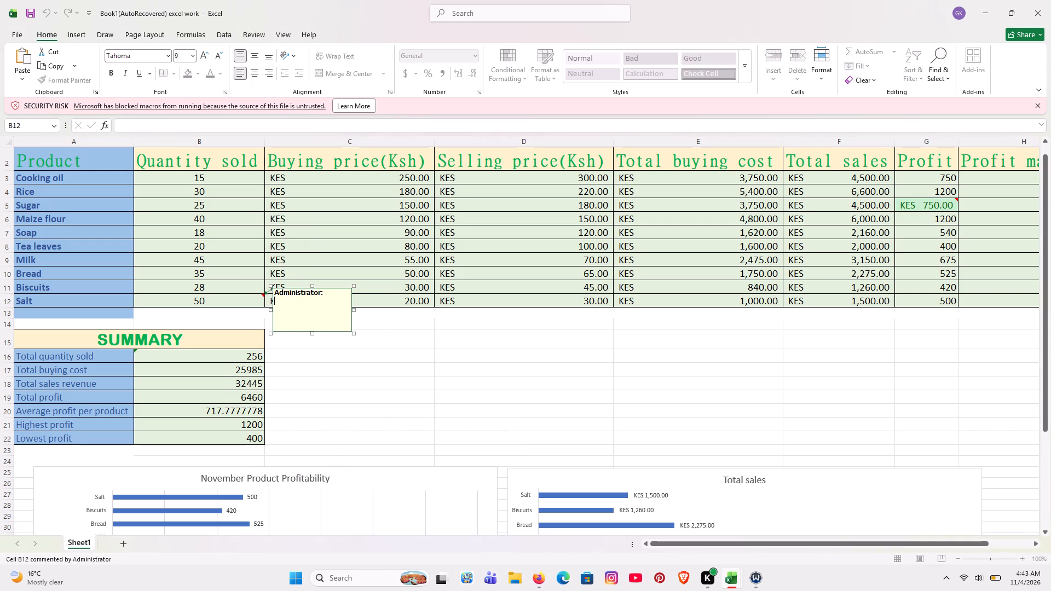
pyautogui.press('h')
pyautogui.write('ighest')
pyautogui.press('space')
pyautogui.write('quantity')
pyautogui.press('space')
pyautogui.press('d')
pyautogui.press('BackSpace')
pyautogui.write('old')
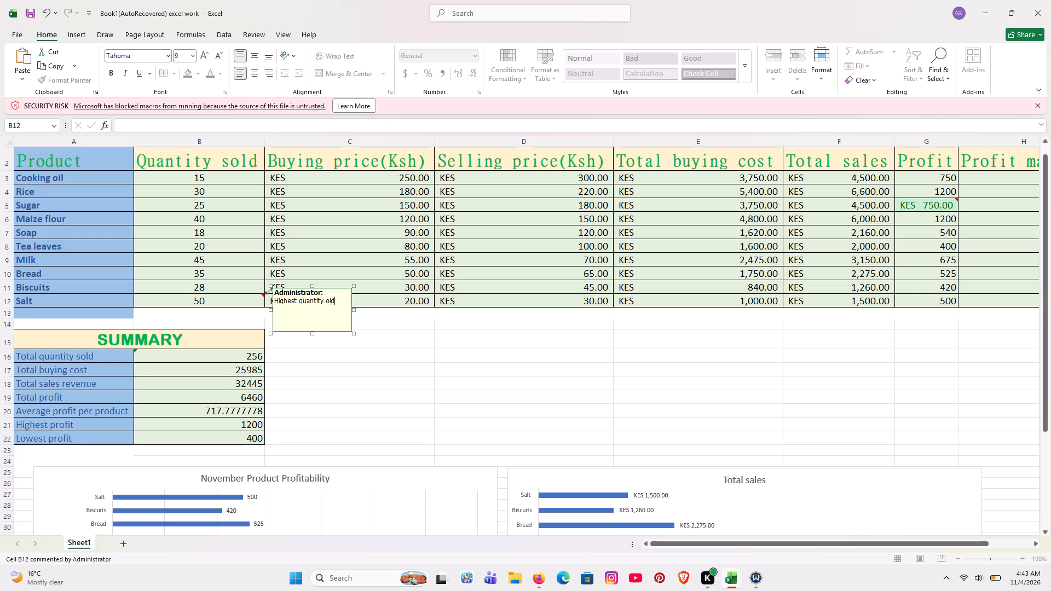
pyautogui.click(327, 357)
pyautogui.click(256, 298)
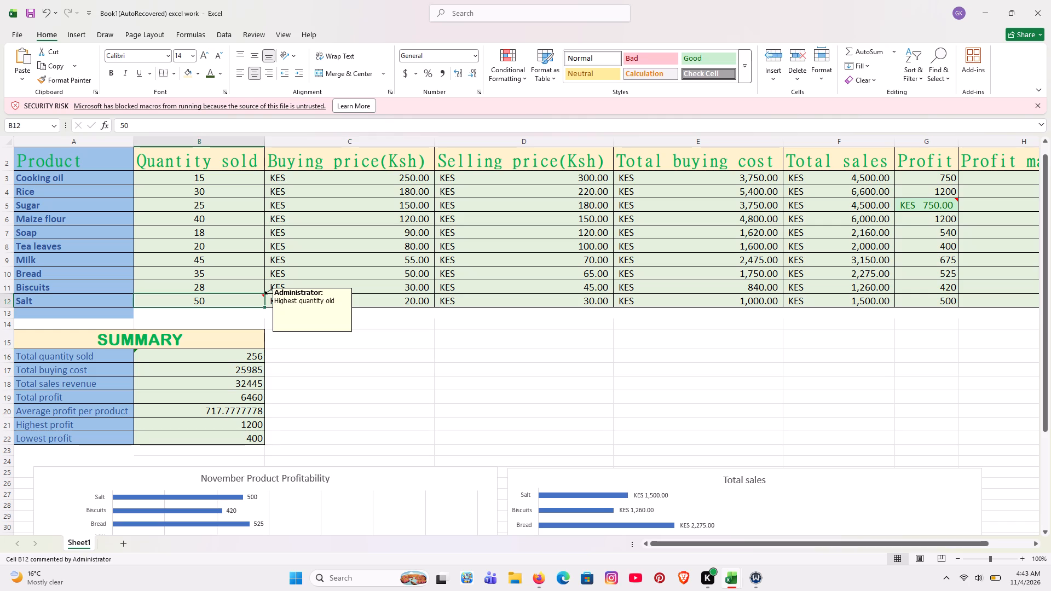
pyautogui.click(256, 298)
pyautogui.click(351, 397)
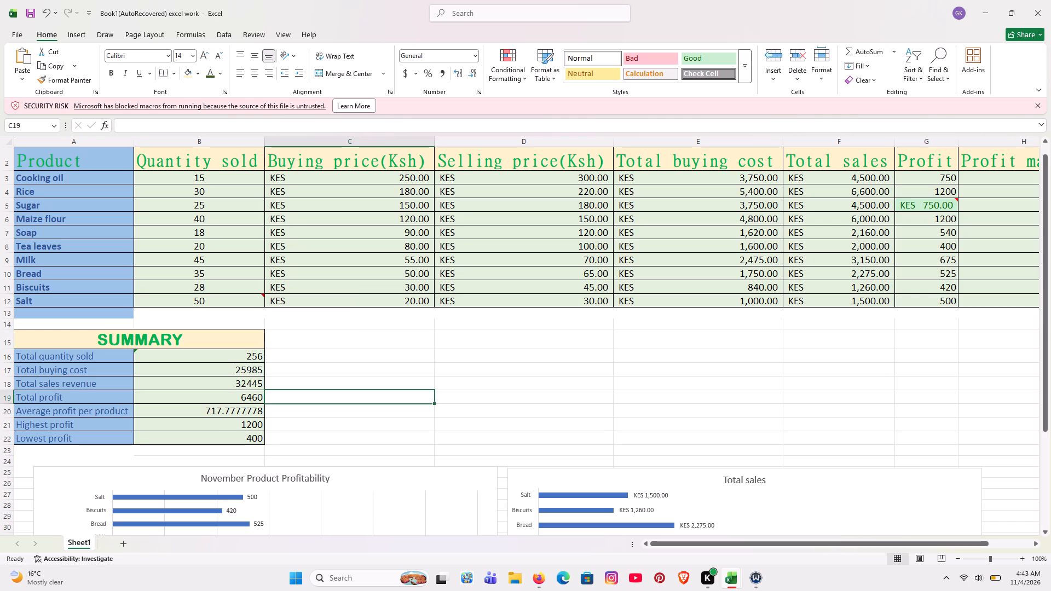
# Format the Profit values in G3:G12 as Accounting with the KES symbol and 1 decimal place.
pyautogui.scroll(-1, 371, 337)
pyautogui.scroll(1, 371, 337)
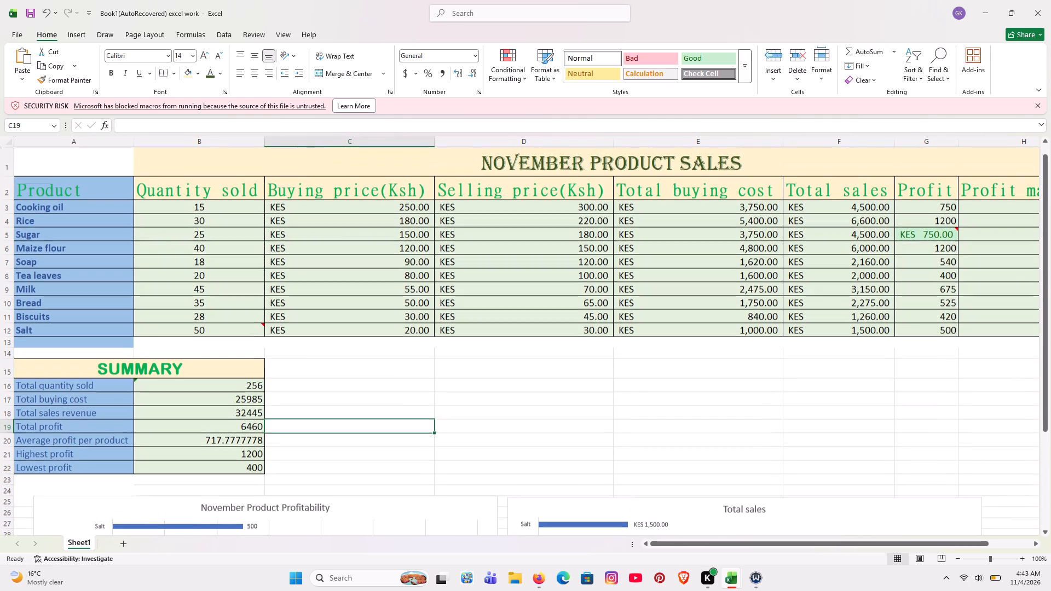
pyautogui.hscroll(-2, 474, 290)
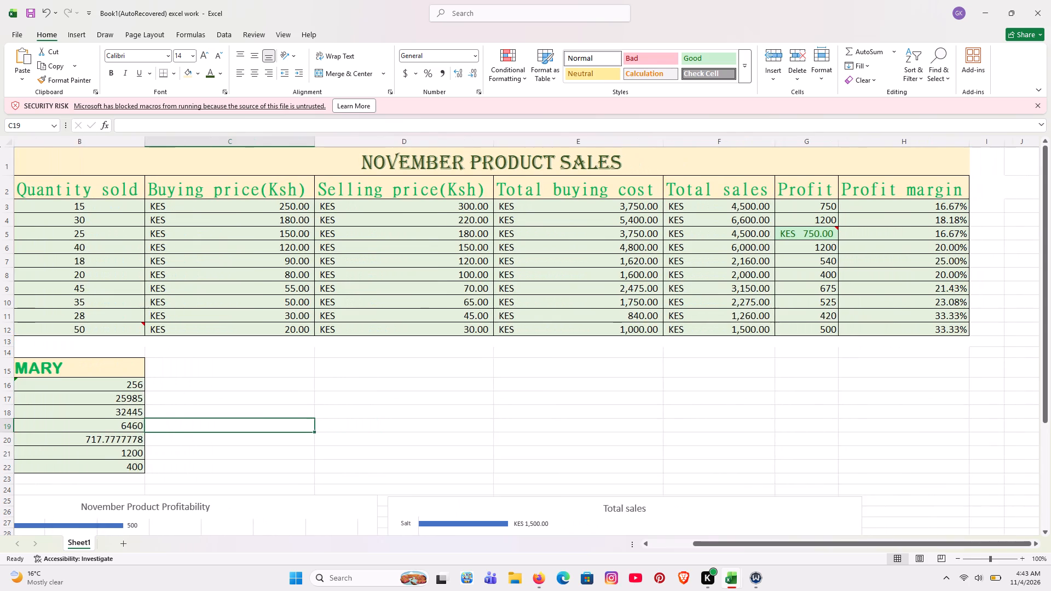
pyautogui.hscroll(-1, 474, 290)
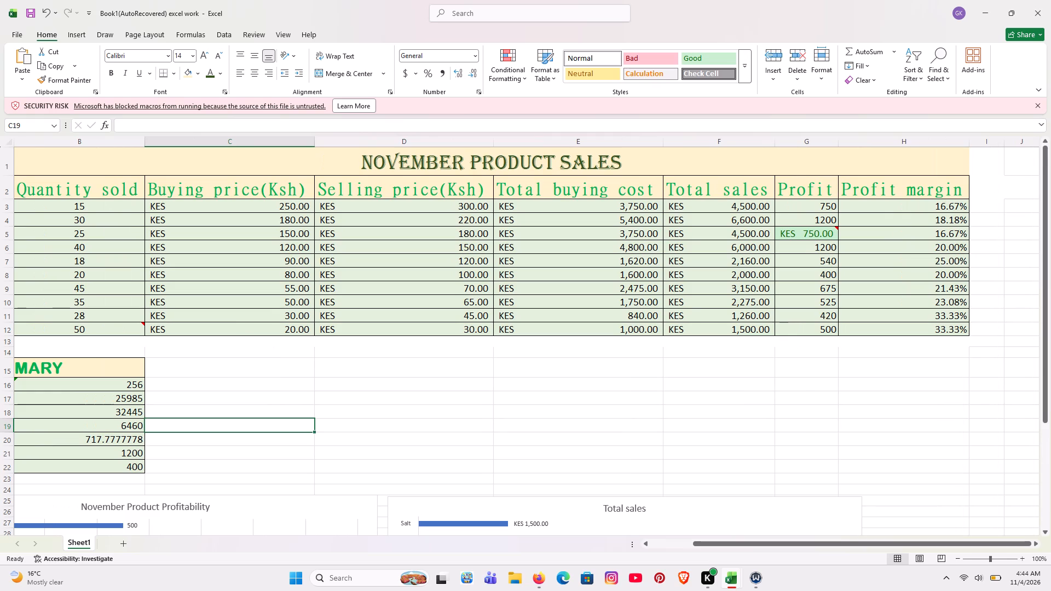
pyautogui.moveTo(788, 206); pyautogui.dragTo(802, 331)
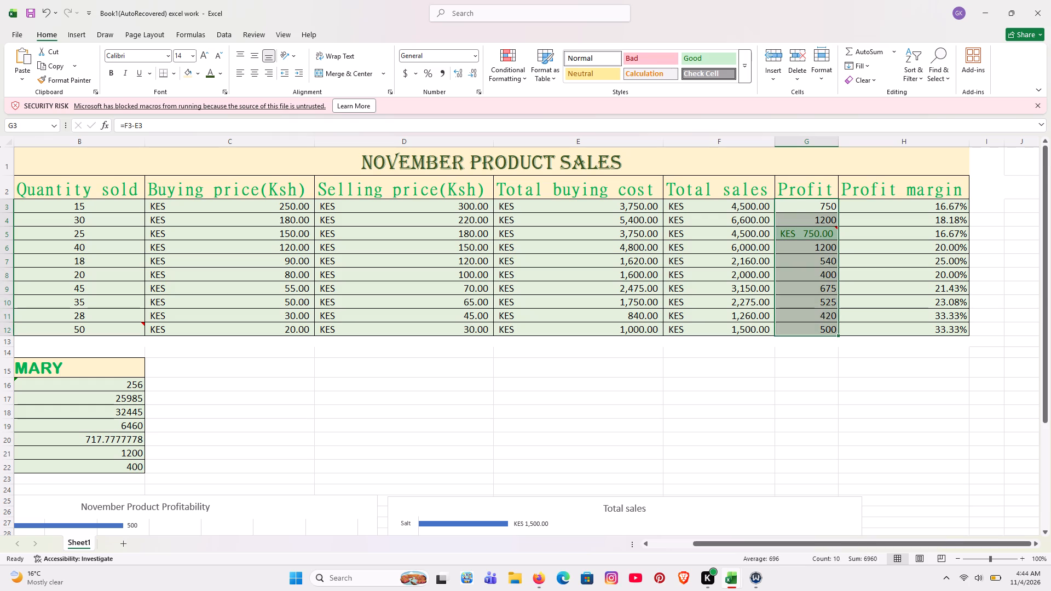
pyautogui.click(416, 76)
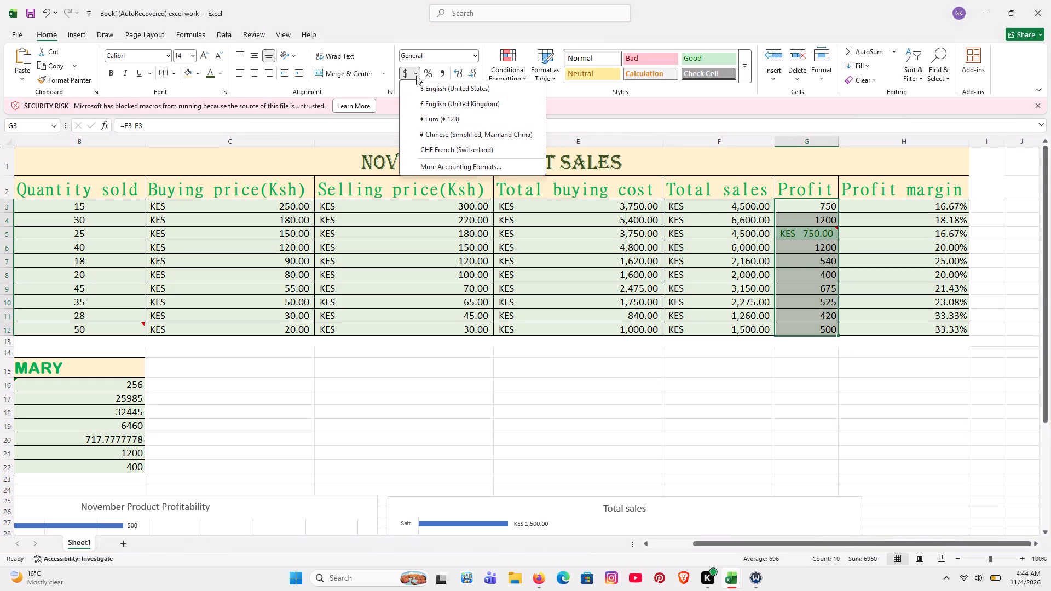
pyautogui.click(471, 167)
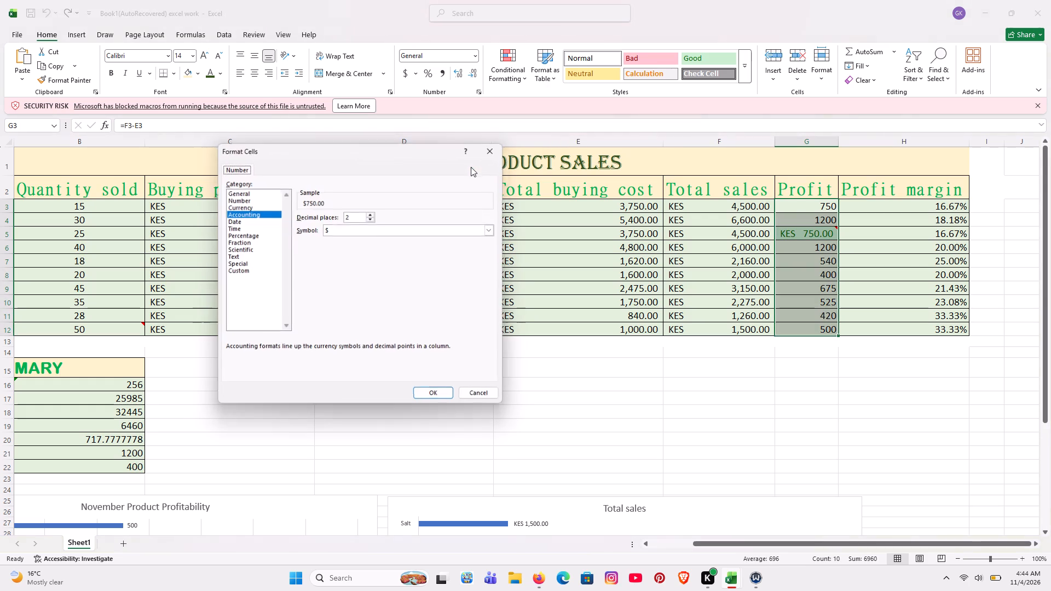
pyautogui.click(372, 215)
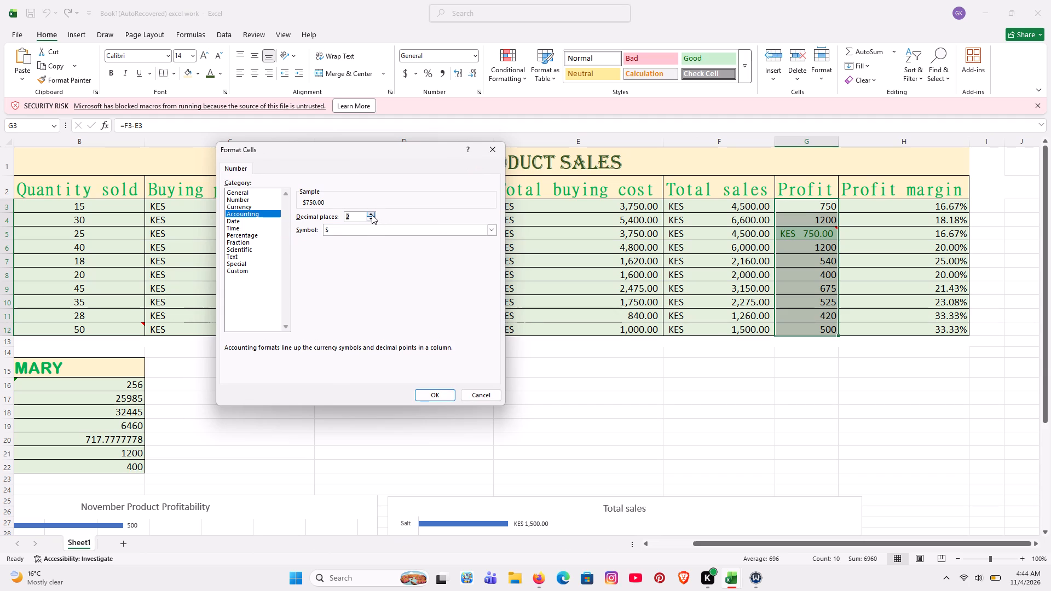
pyautogui.click(371, 218)
pyautogui.click(371, 218)
pyautogui.click(496, 225)
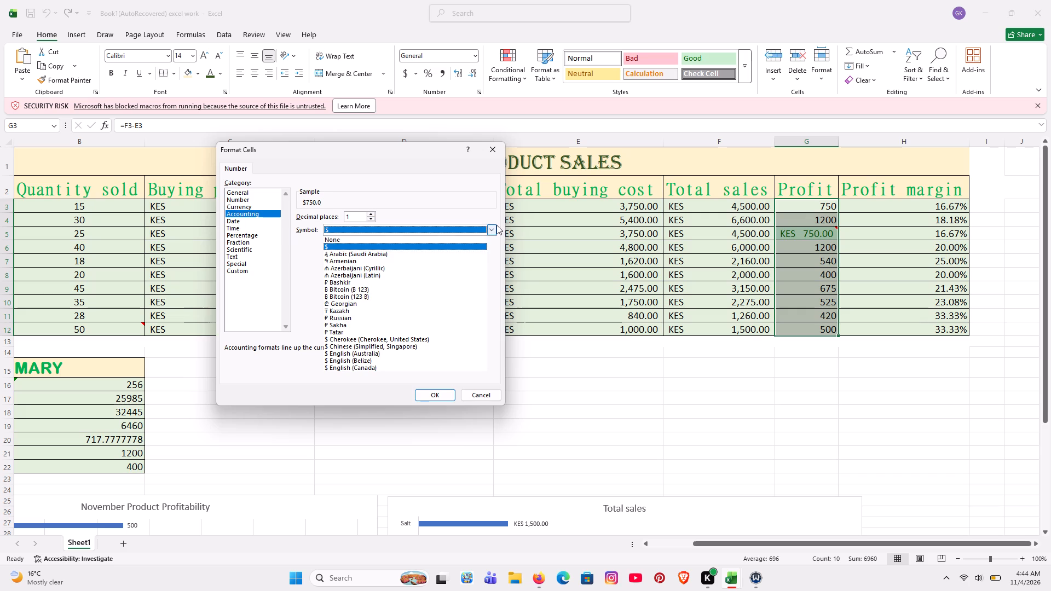
pyautogui.scroll(-6, 444, 304)
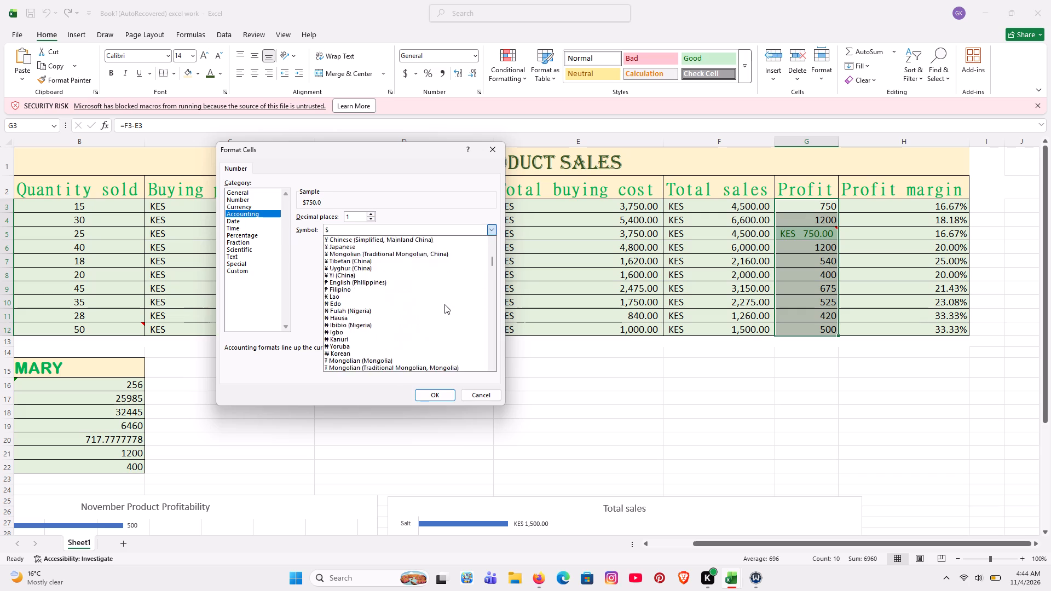
pyautogui.scroll(-9, 444, 304)
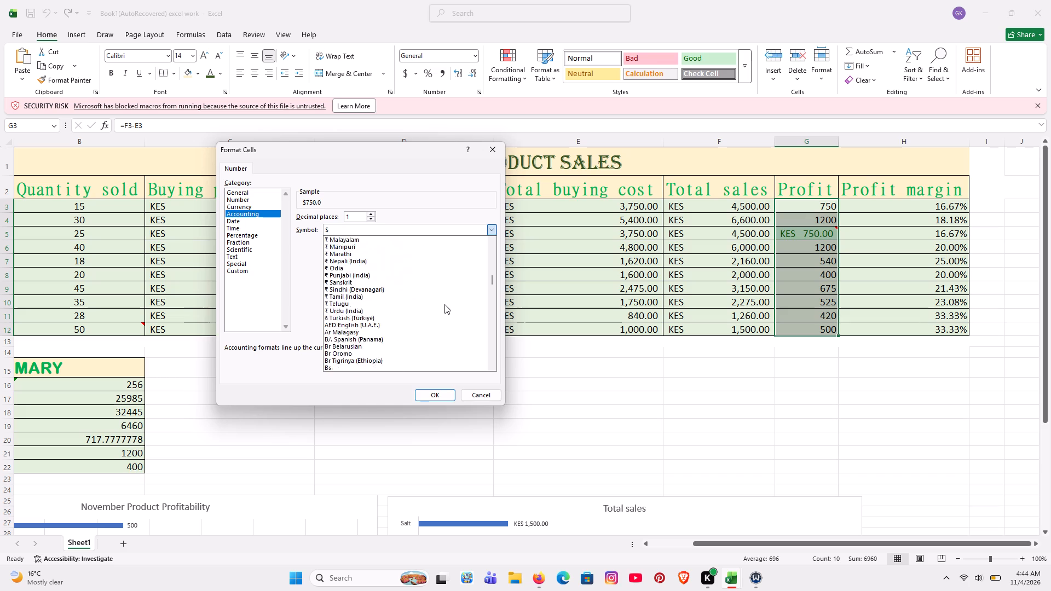
pyautogui.scroll(-5, 444, 304)
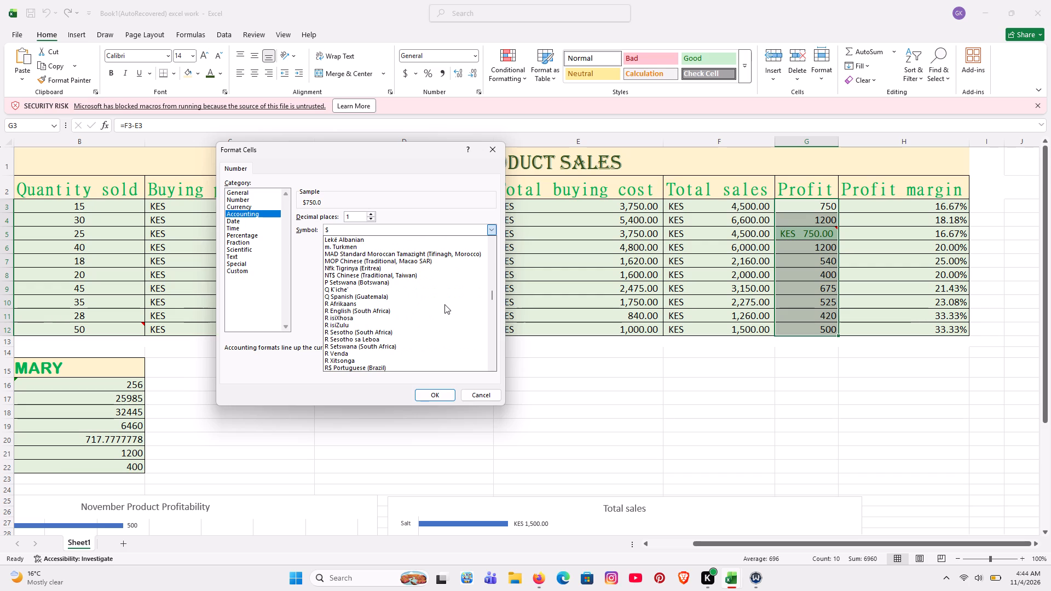
pyautogui.scroll(-4, 444, 304)
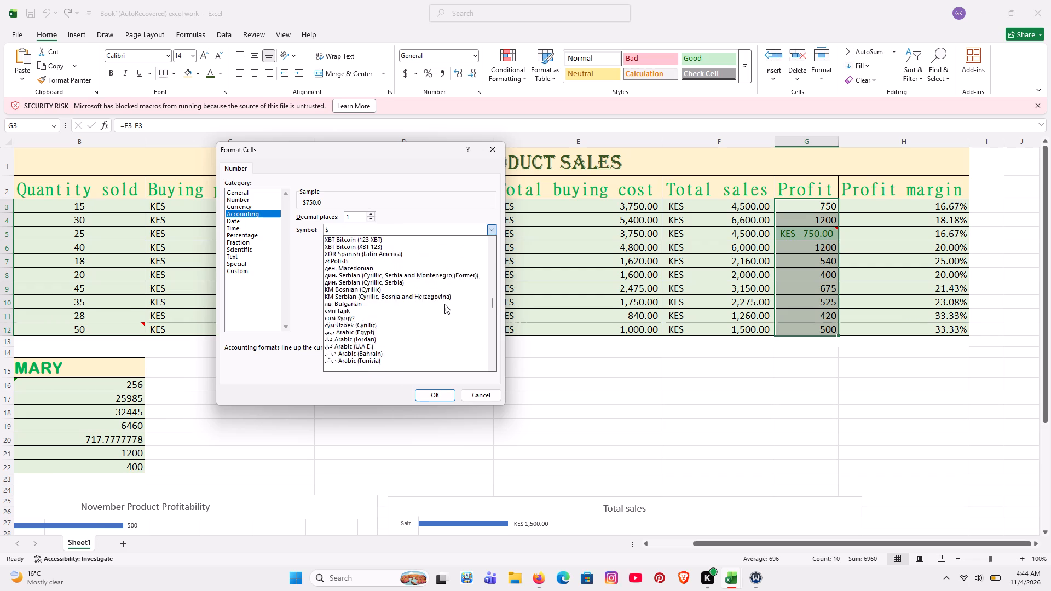
pyautogui.scroll(-5, 444, 304)
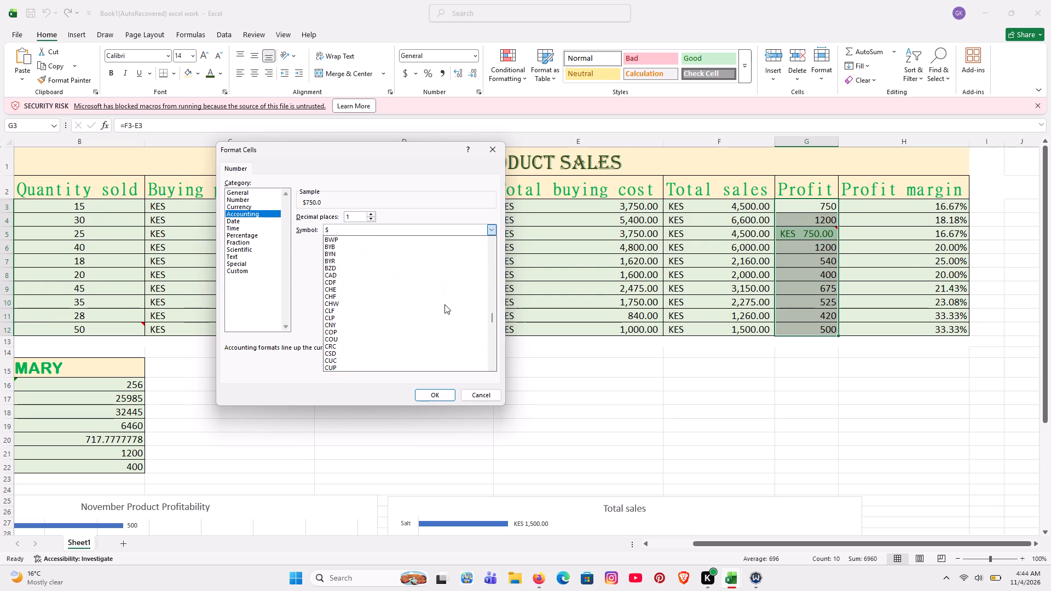
pyautogui.scroll(-5, 444, 304)
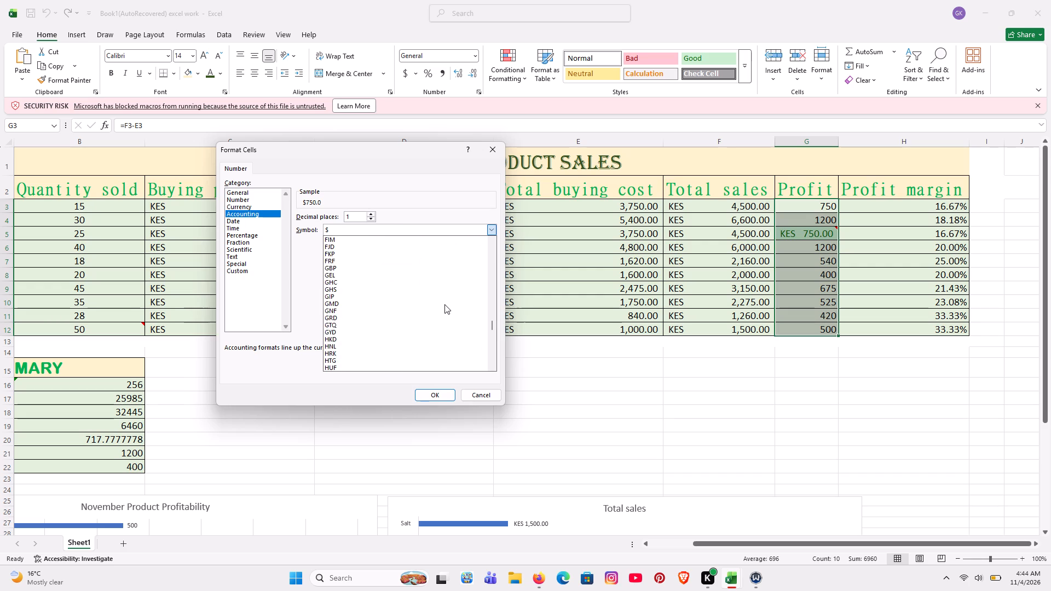
pyautogui.scroll(-3, 444, 304)
pyautogui.rightClick(444, 304)
pyautogui.scroll(-1, 444, 304)
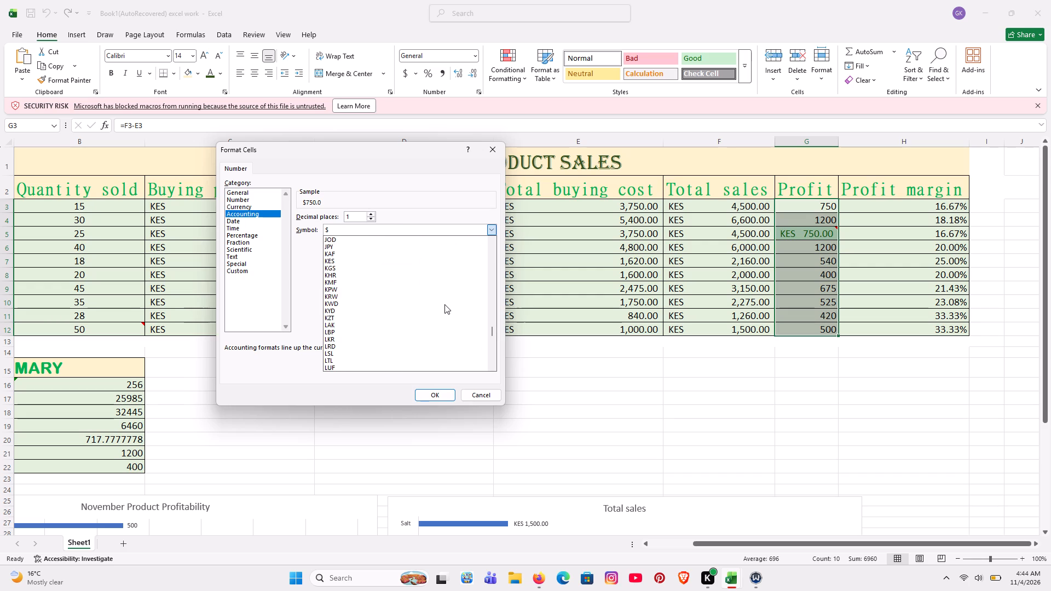
pyautogui.scroll(-3, 444, 304)
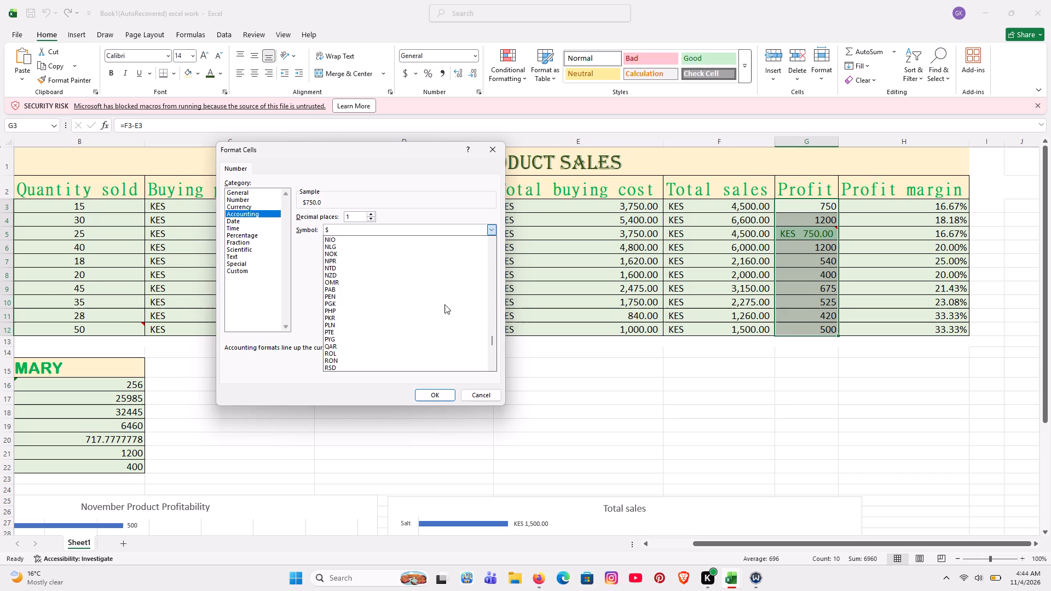
pyautogui.scroll(-4, 444, 304)
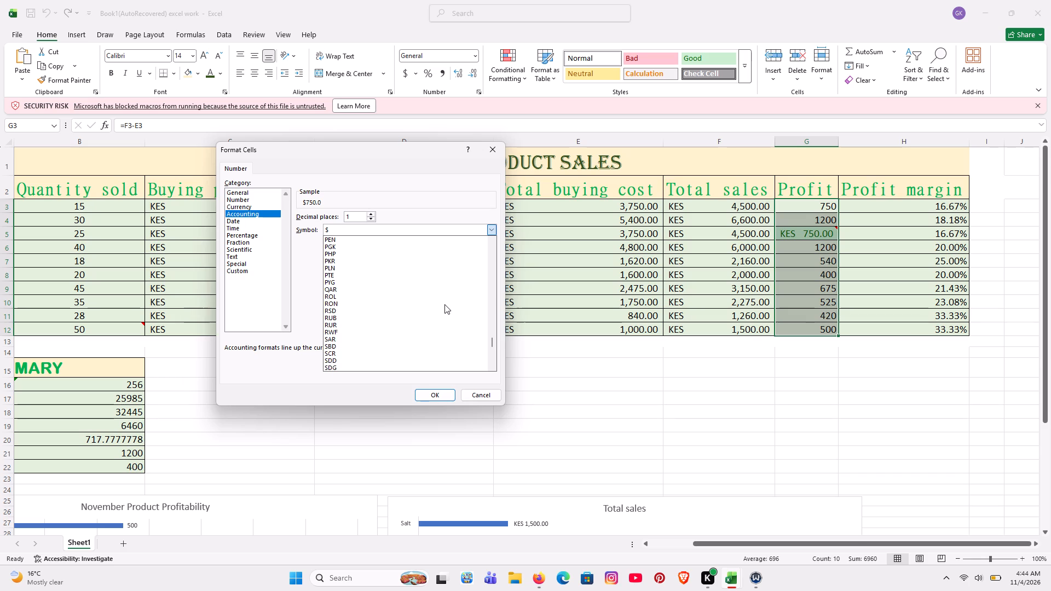
pyautogui.scroll(-4, 444, 304)
pyautogui.scroll(5, 444, 304)
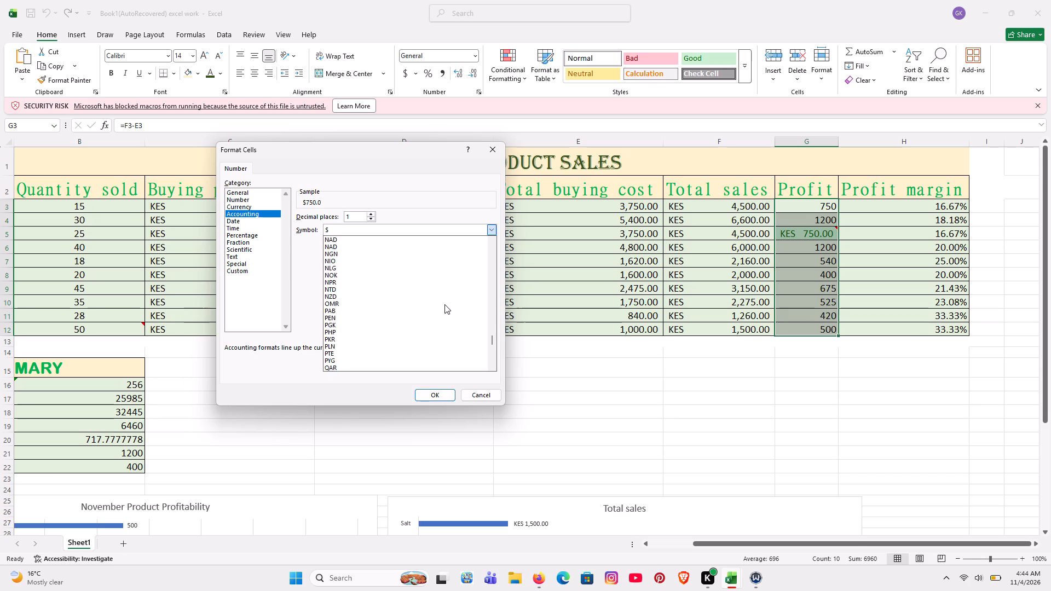
pyautogui.scroll(6, 444, 304)
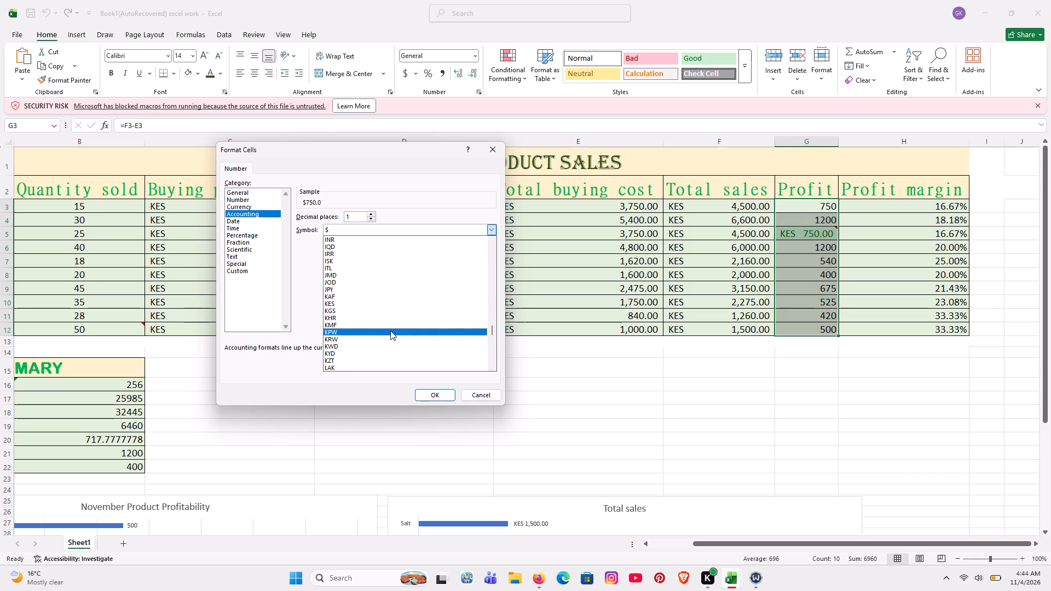
pyautogui.click(373, 305)
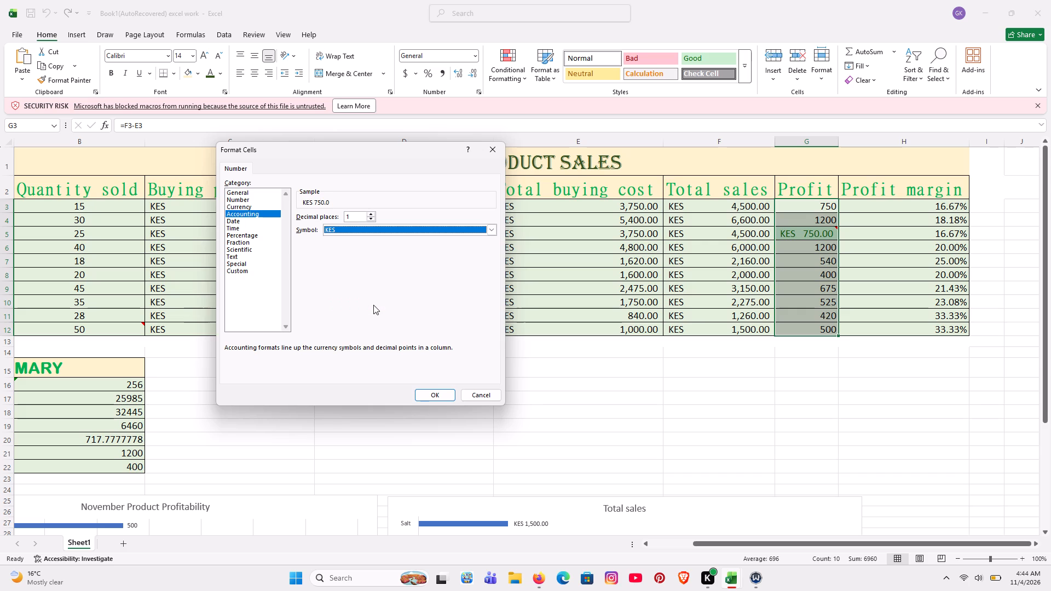
pyautogui.click(432, 393)
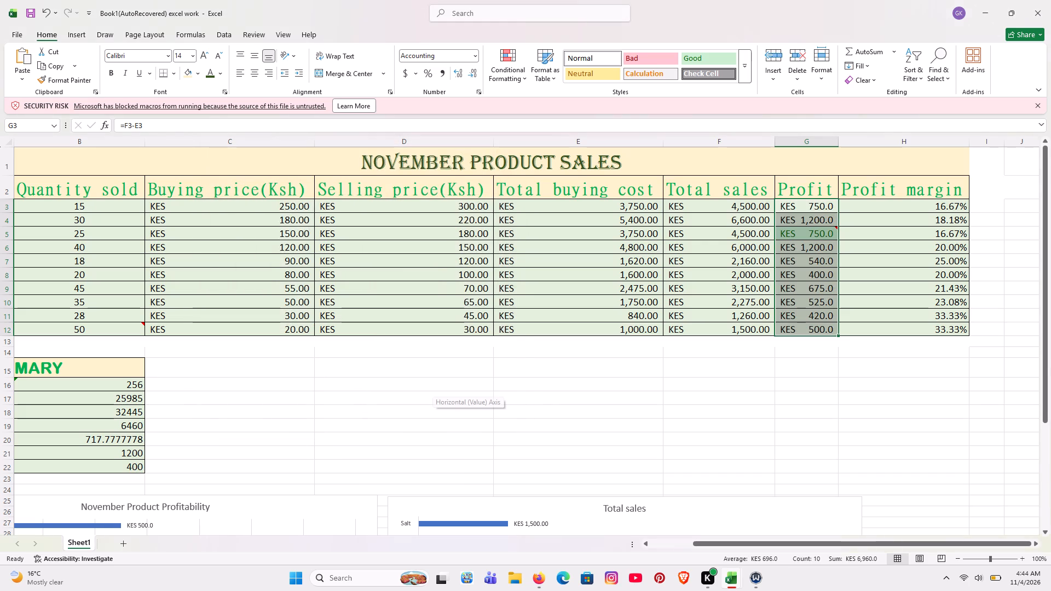
pyautogui.click(586, 434)
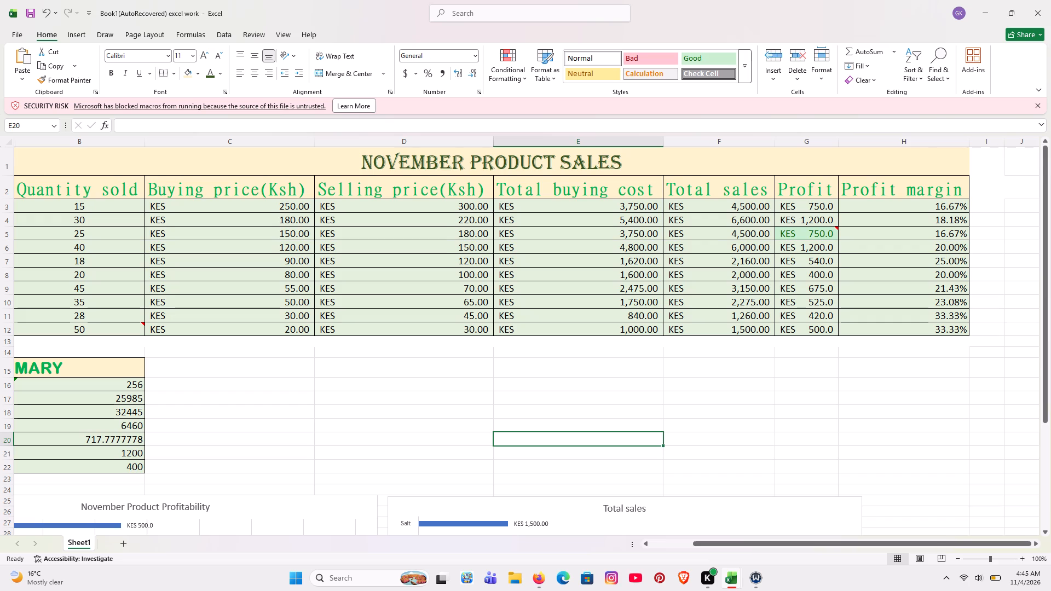
# Review the reformatted Profit column, the summary block and the labels on both bar charts.
pyautogui.hscroll(3, 644, 301)
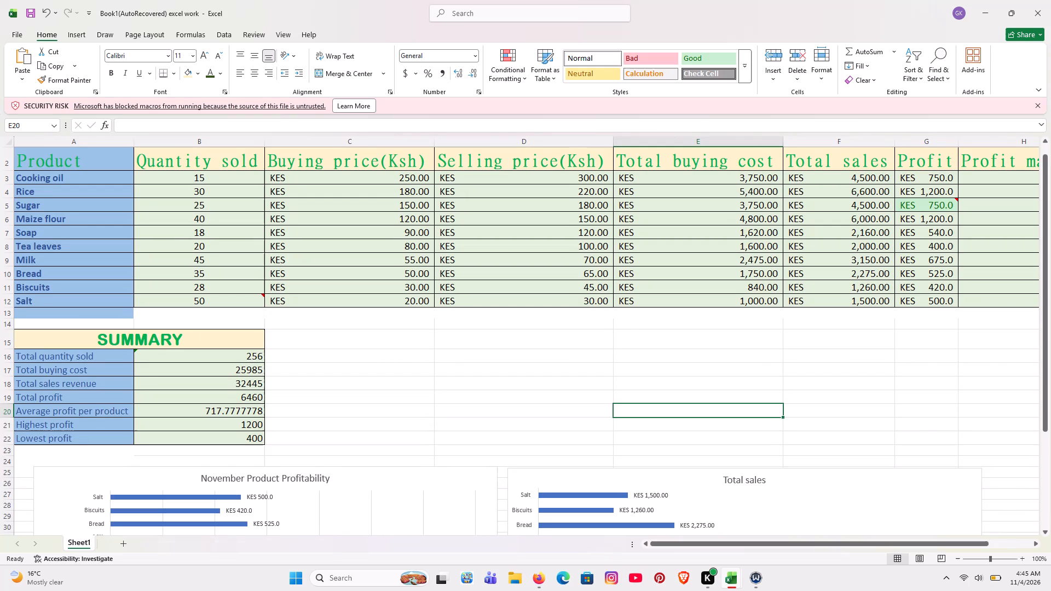
pyautogui.scroll(-1, 578, 321)
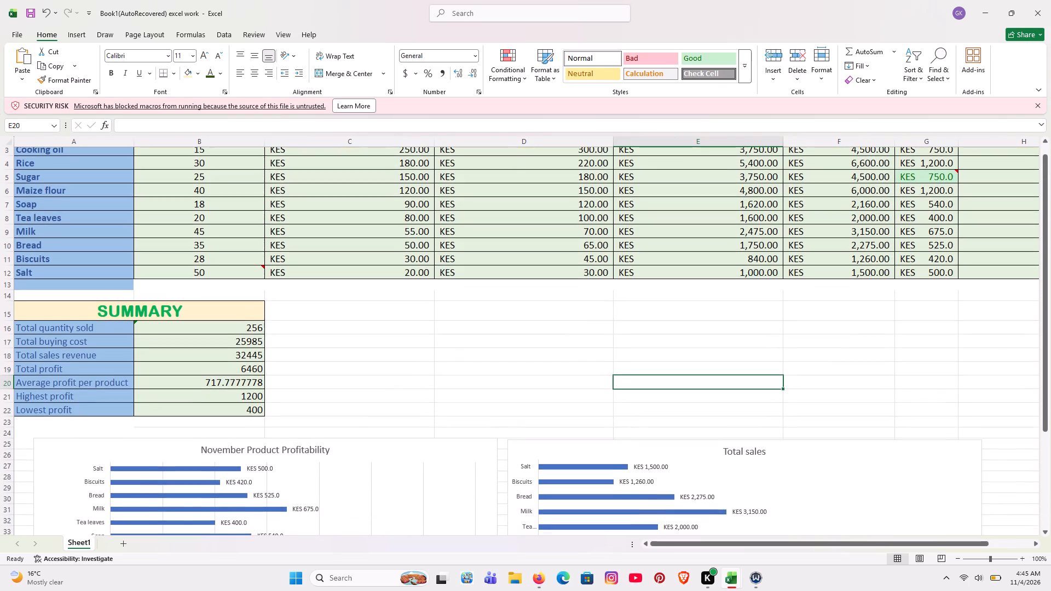
pyautogui.scroll(-2, 578, 321)
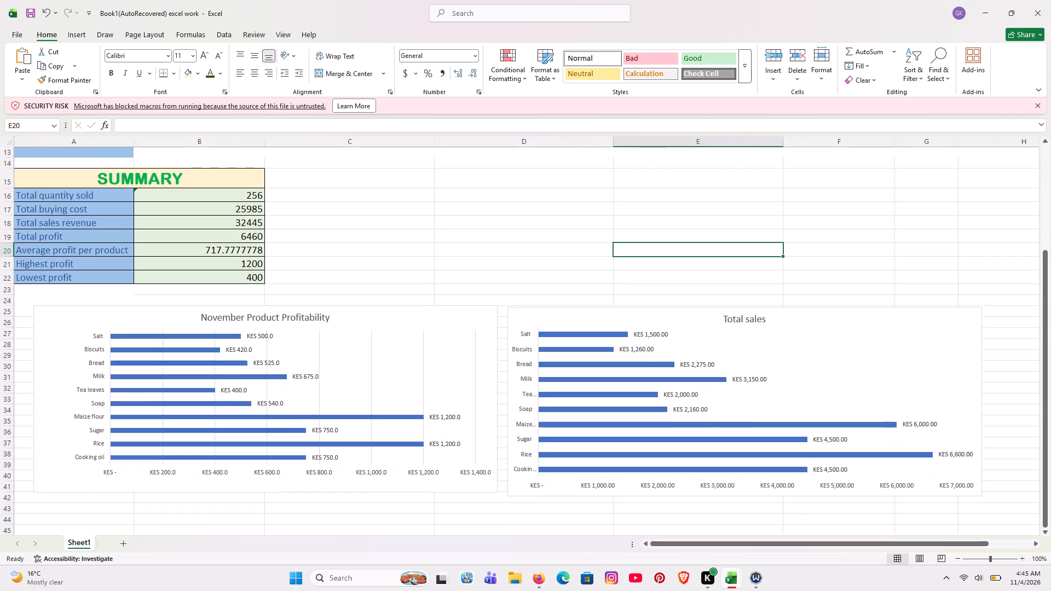
pyautogui.click(574, 269)
pyautogui.scroll(1, 568, 327)
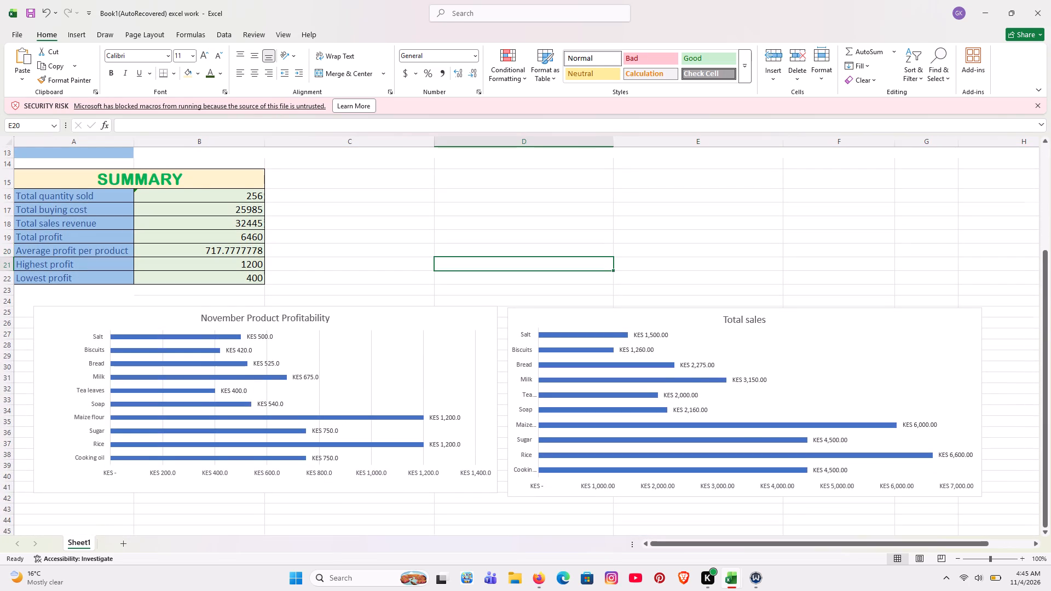
pyautogui.scroll(2, 568, 327)
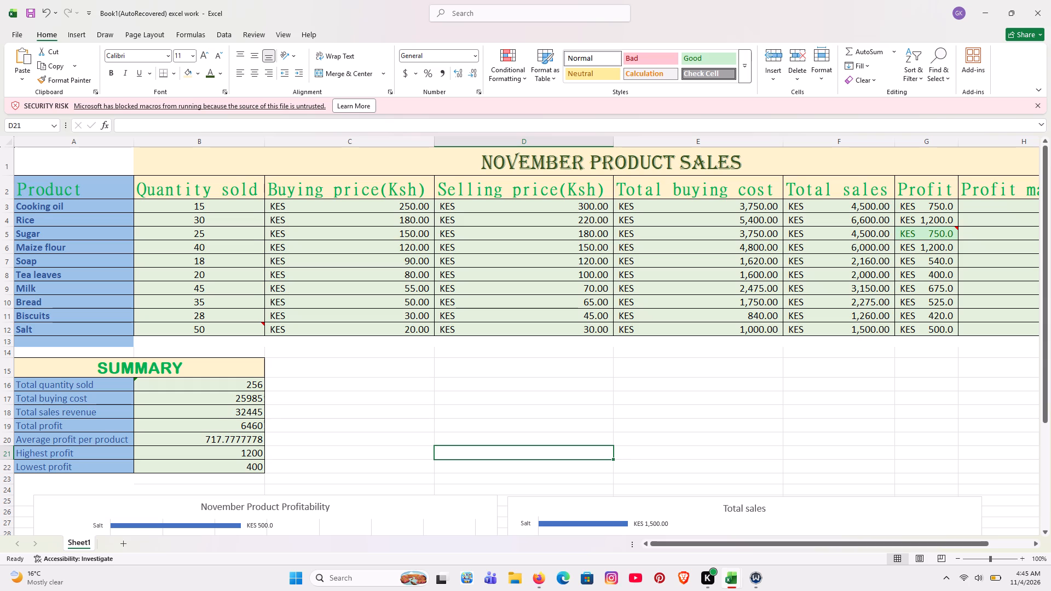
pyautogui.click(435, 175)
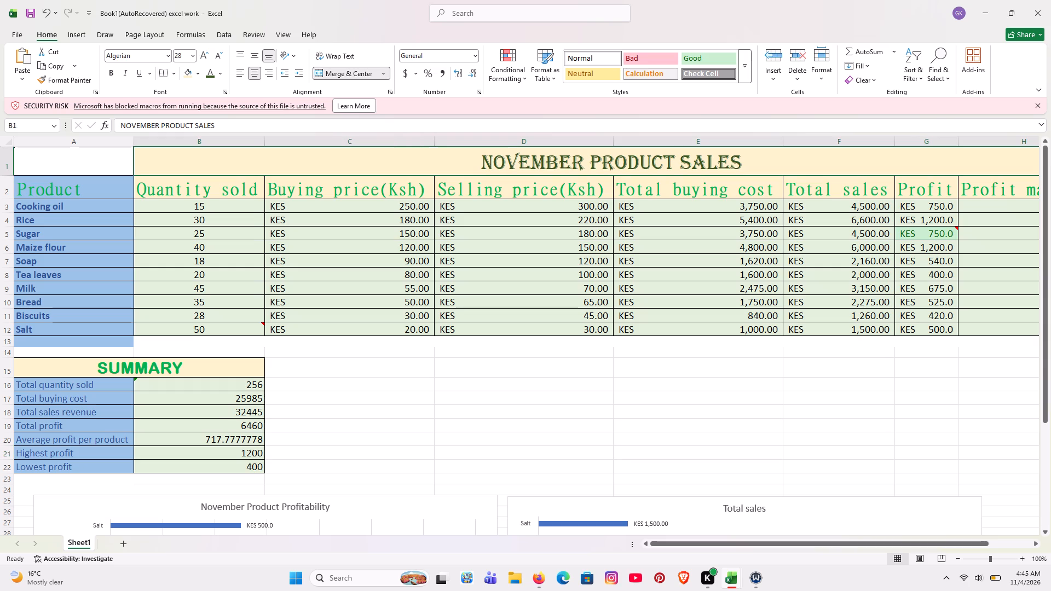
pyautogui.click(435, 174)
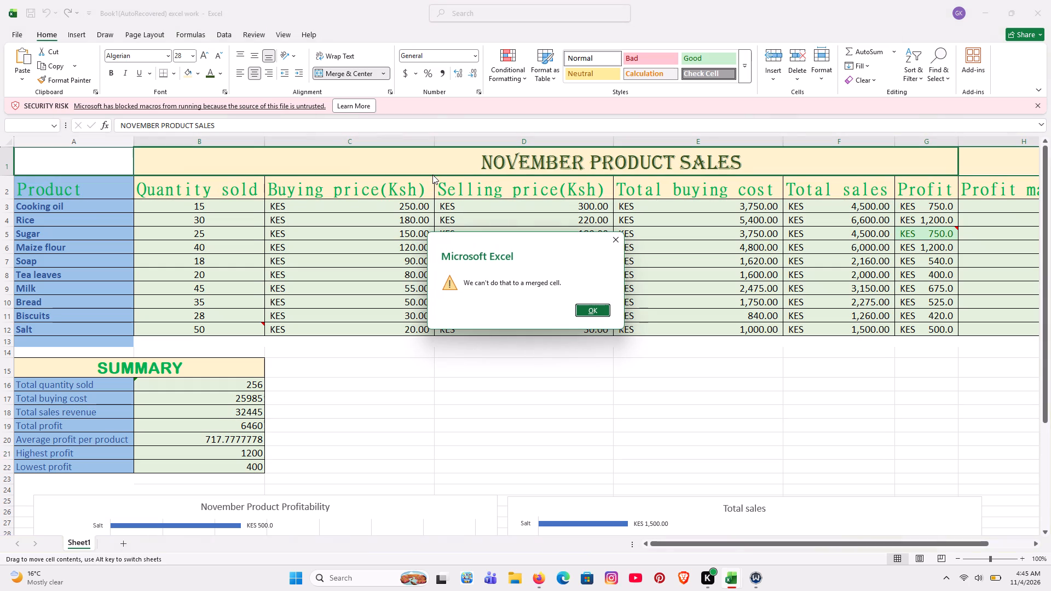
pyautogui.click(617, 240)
# Check the sales table across to the Profit margin column, and the summary and charts below it.
pyautogui.hscroll(-1, 538, 314)
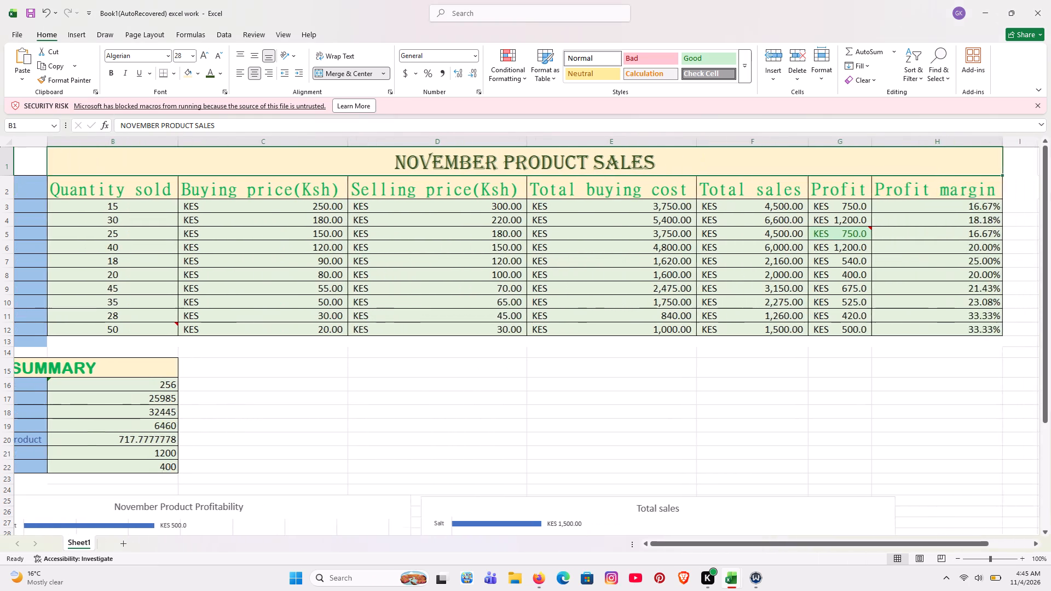
pyautogui.hscroll(-1, 538, 314)
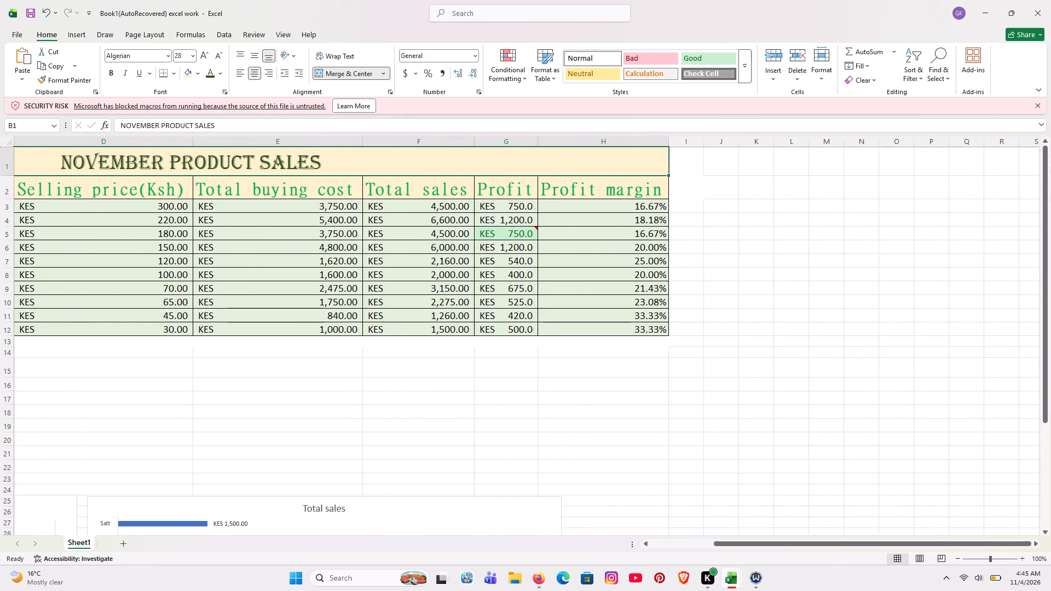
pyautogui.hscroll(7, 538, 314)
pyautogui.scroll(-1, 538, 314)
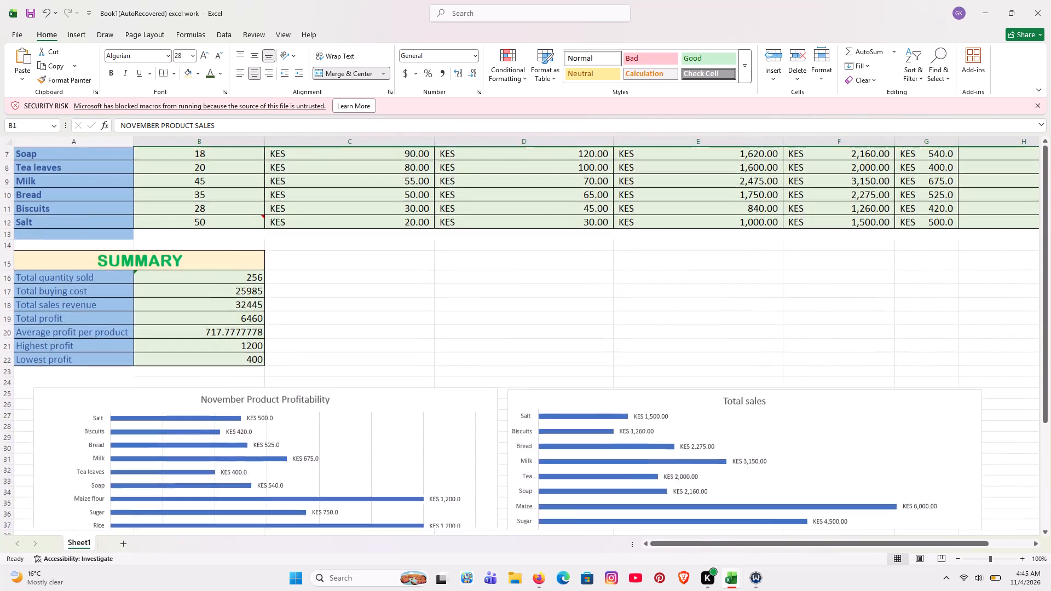
pyautogui.scroll(-2, 538, 314)
pyautogui.scroll(3, 538, 314)
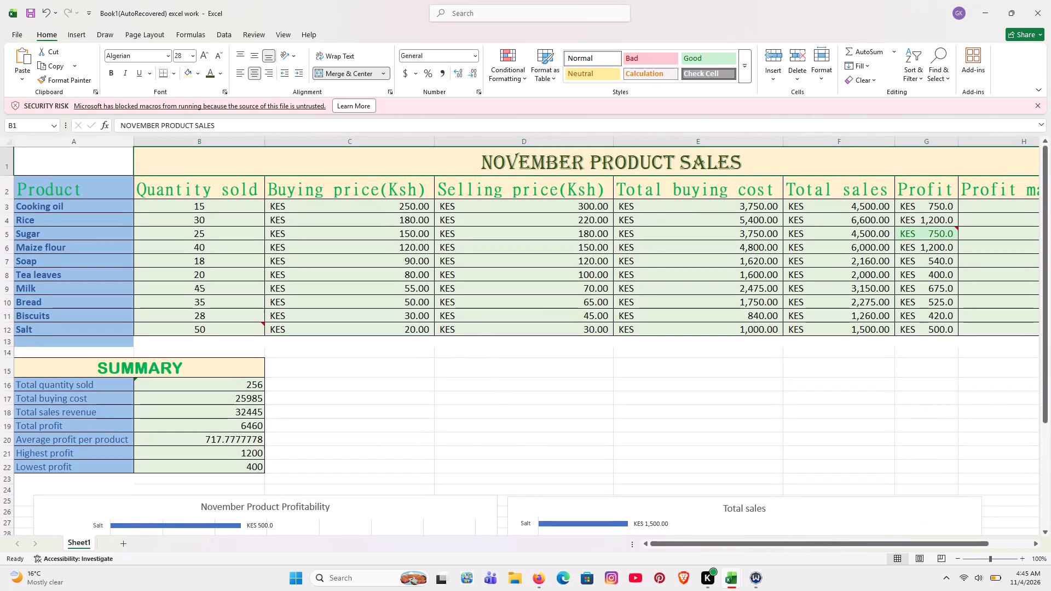
# Change the font of the merged title NOVEMBER PRODUCT SALES in row 1 to Wide Latin.
pyautogui.moveTo(472, 167); pyautogui.dragTo(590, 160)
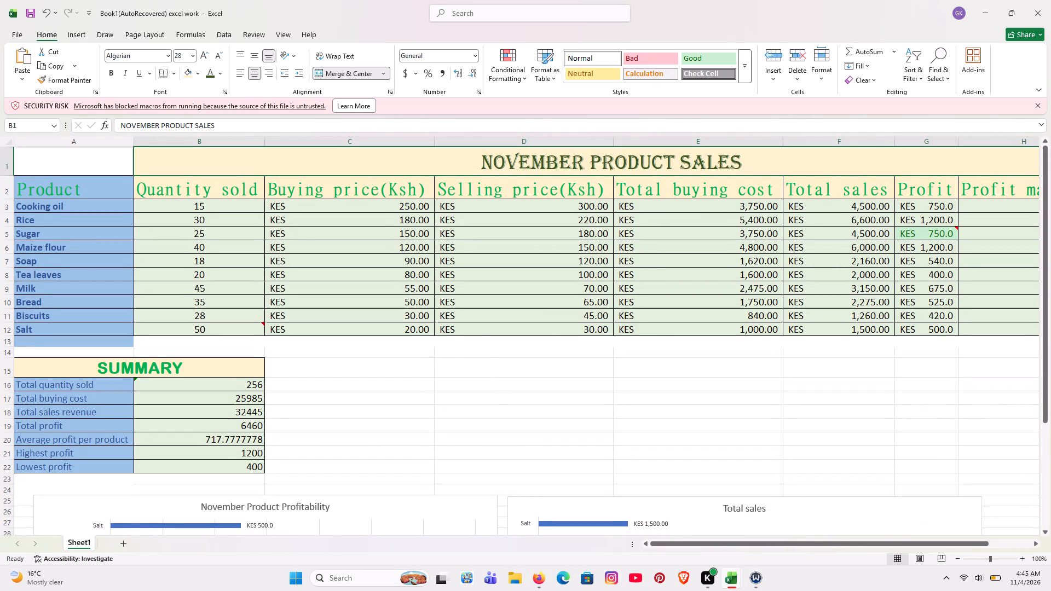
pyautogui.moveTo(590, 160); pyautogui.dragTo(681, 160)
pyautogui.click(681, 160)
pyautogui.click(681, 160)
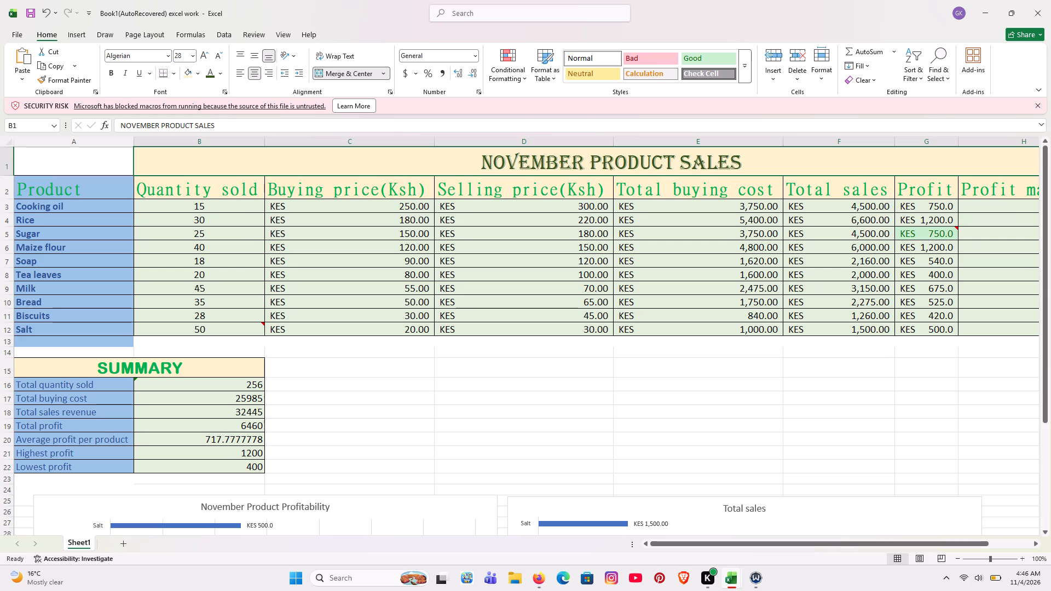
pyautogui.click(168, 51)
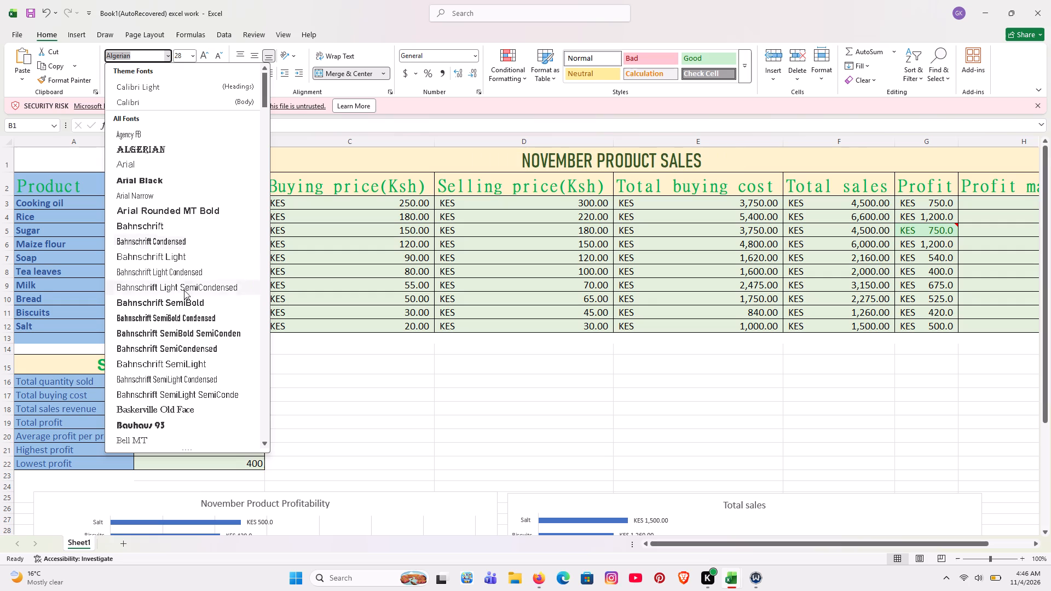
pyautogui.scroll(-2, 181, 323)
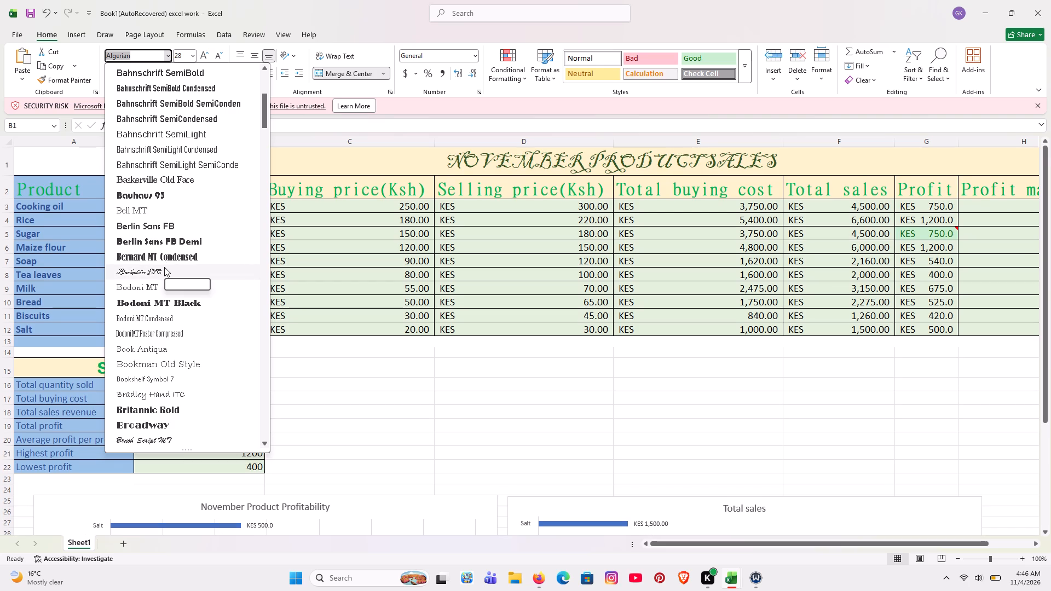
pyautogui.scroll(-2, 169, 346)
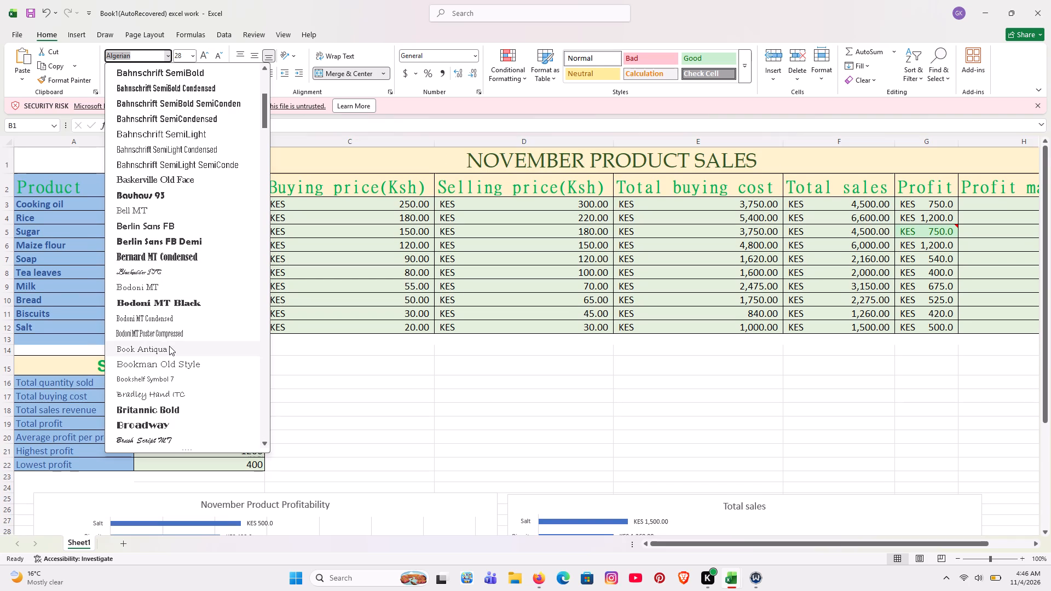
pyautogui.scroll(-5, 169, 346)
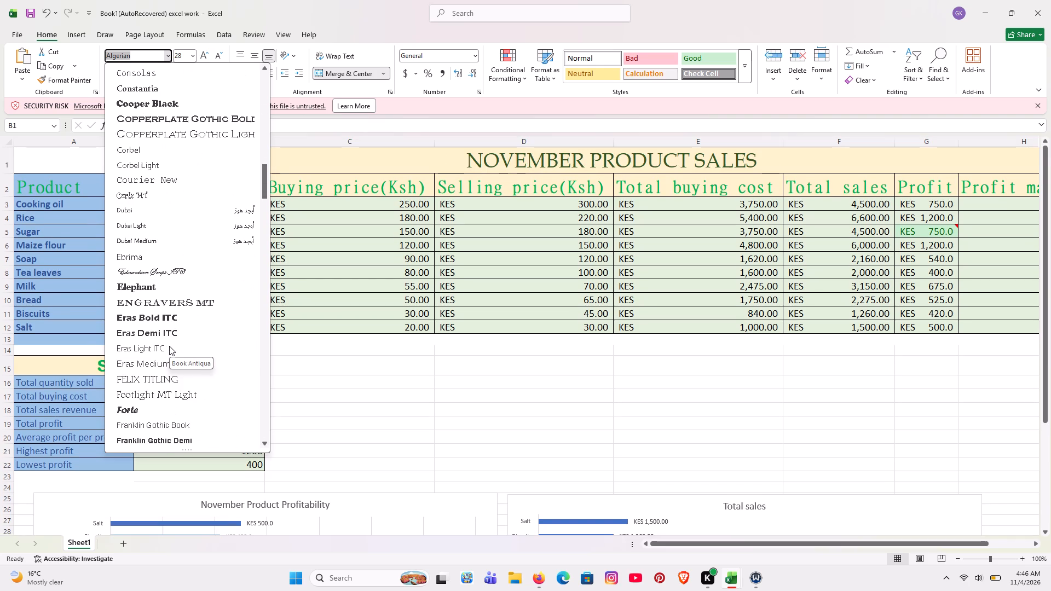
pyautogui.scroll(-1, 169, 346)
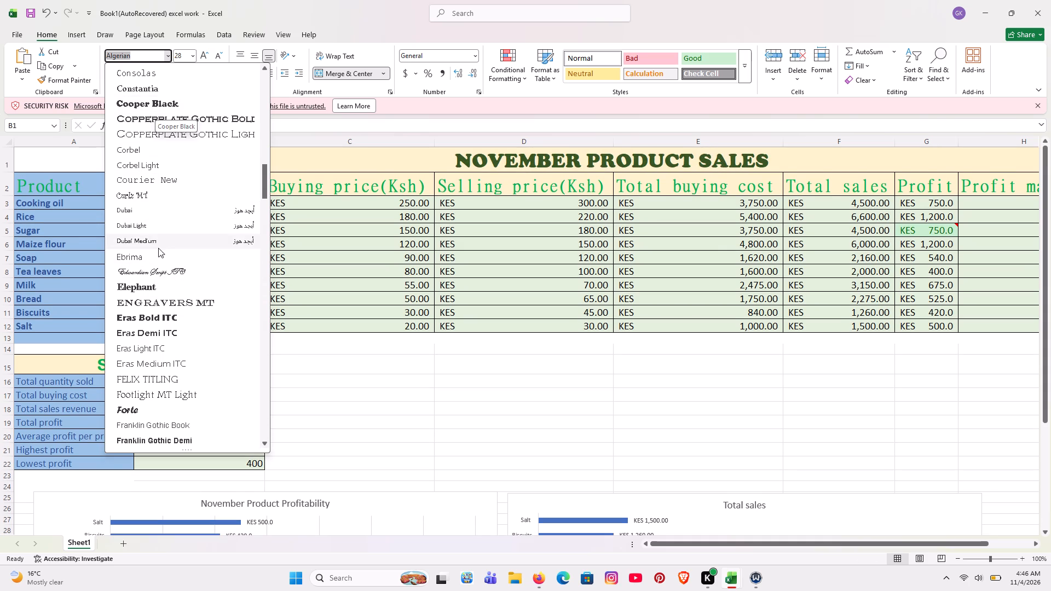
pyautogui.scroll(-3, 161, 287)
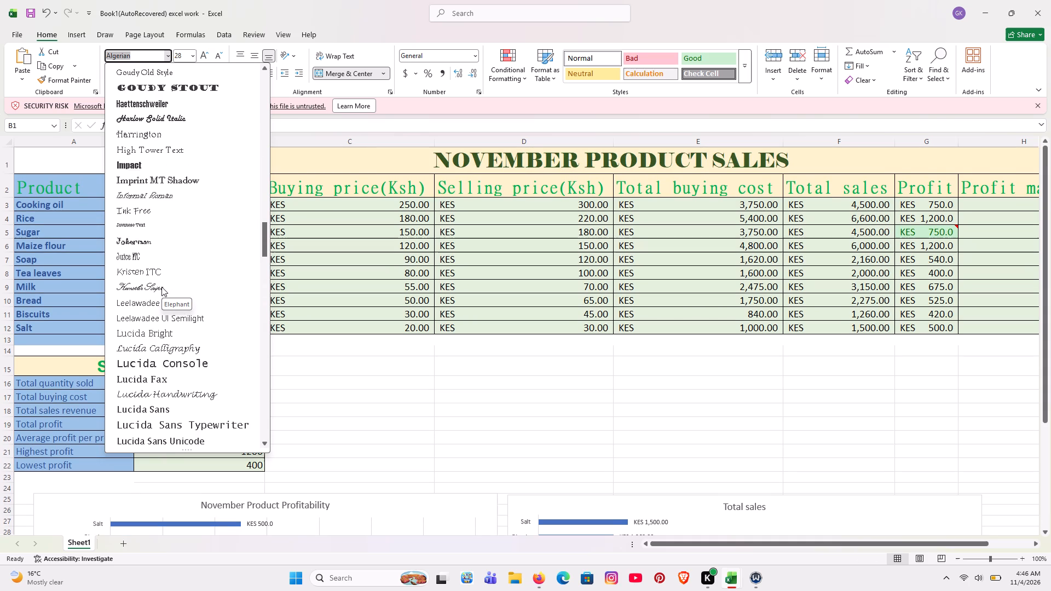
pyautogui.scroll(-4, 161, 287)
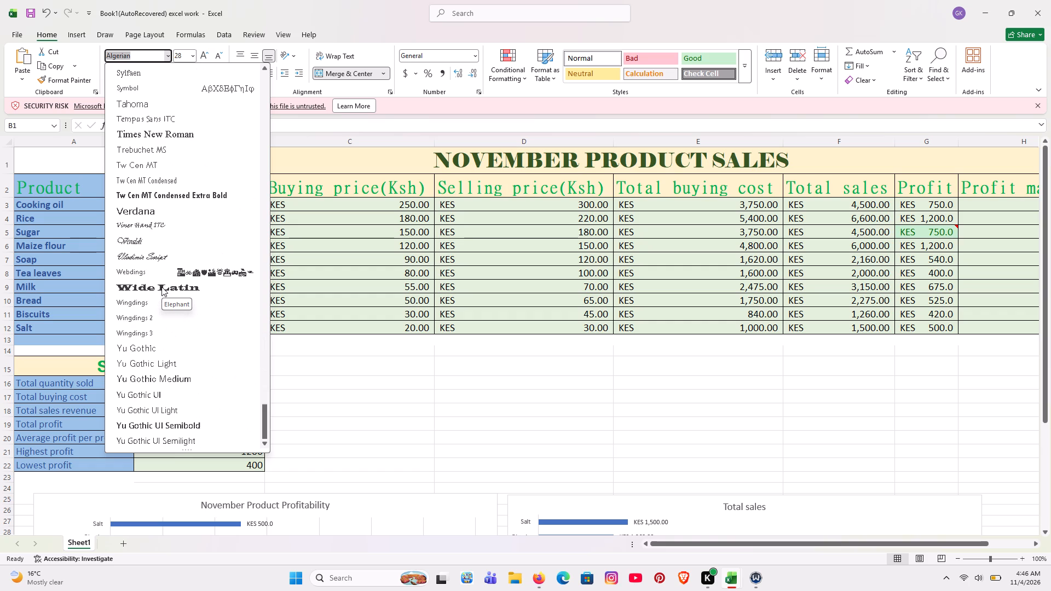
pyautogui.scroll(-2, 161, 287)
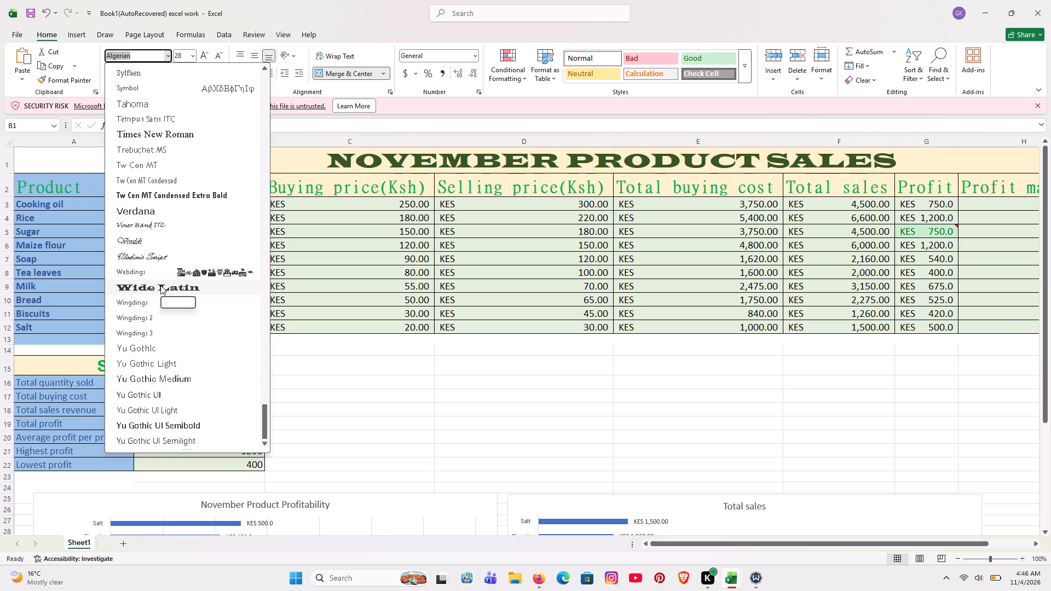
pyautogui.click(160, 285)
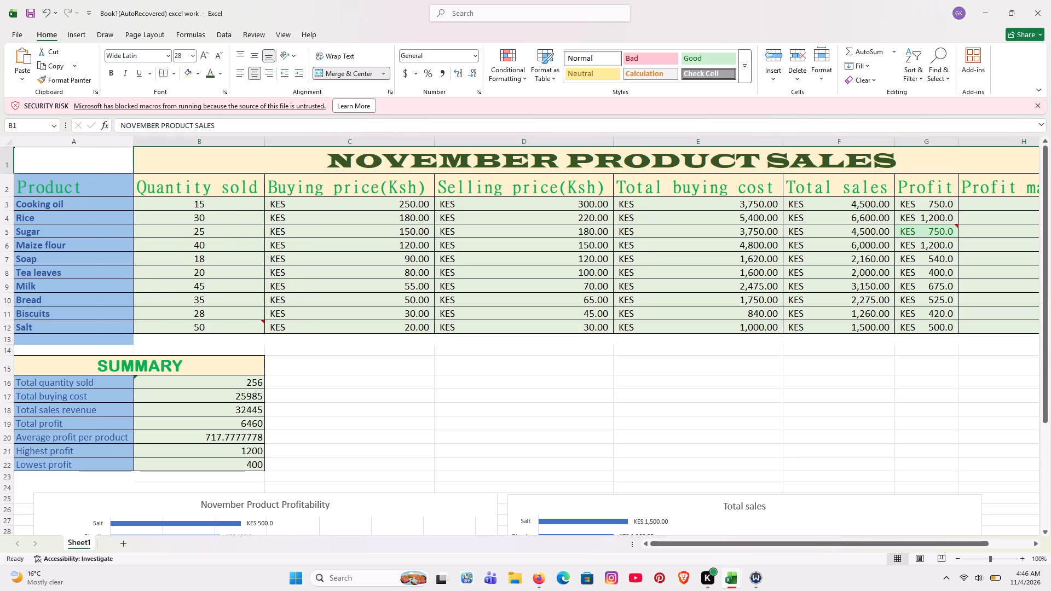
pyautogui.scroll(-1, 250, 364)
pyautogui.scroll(1, 250, 364)
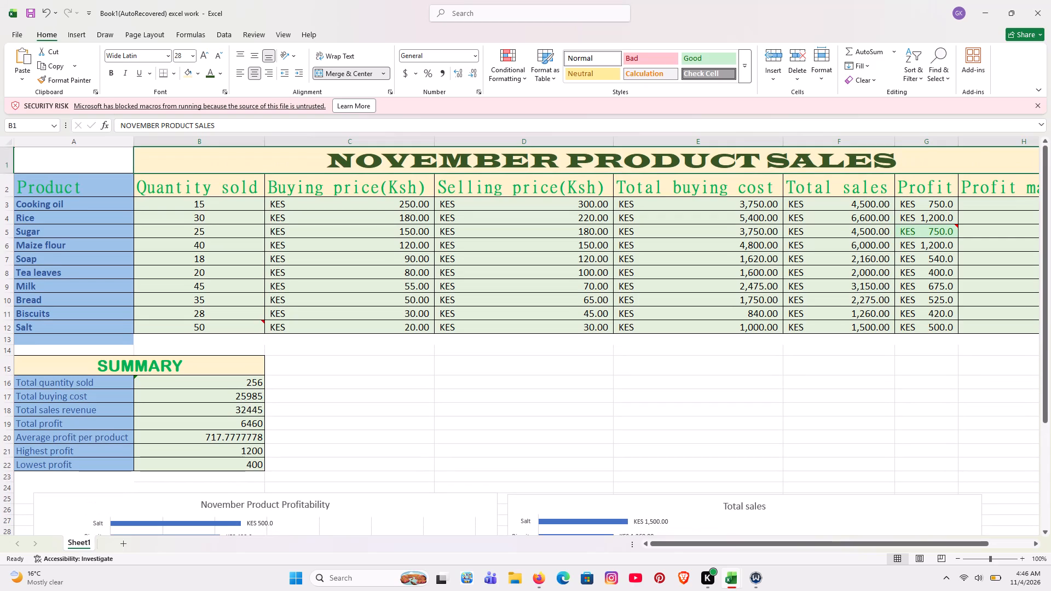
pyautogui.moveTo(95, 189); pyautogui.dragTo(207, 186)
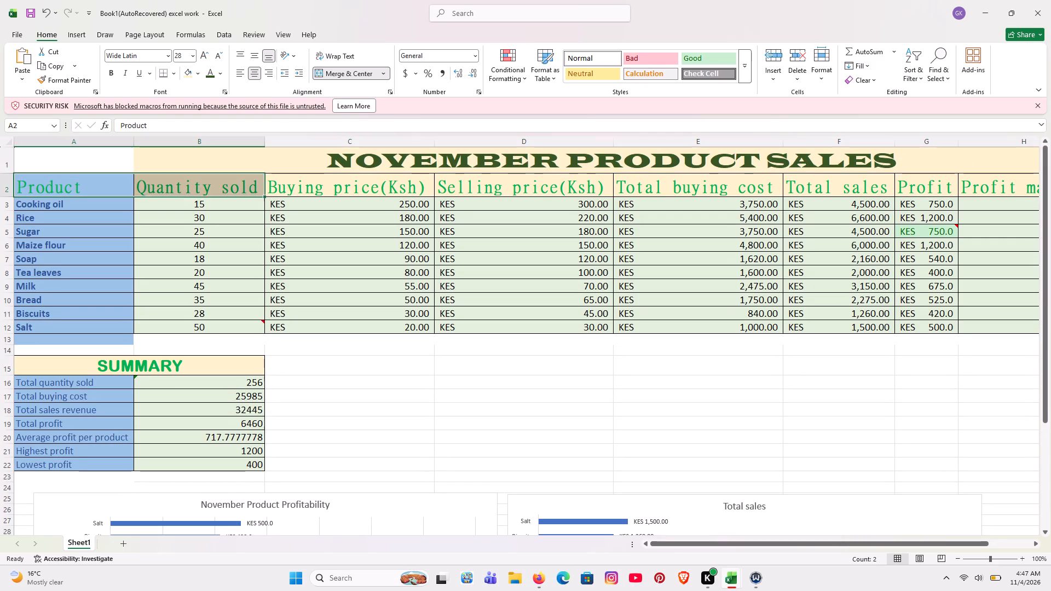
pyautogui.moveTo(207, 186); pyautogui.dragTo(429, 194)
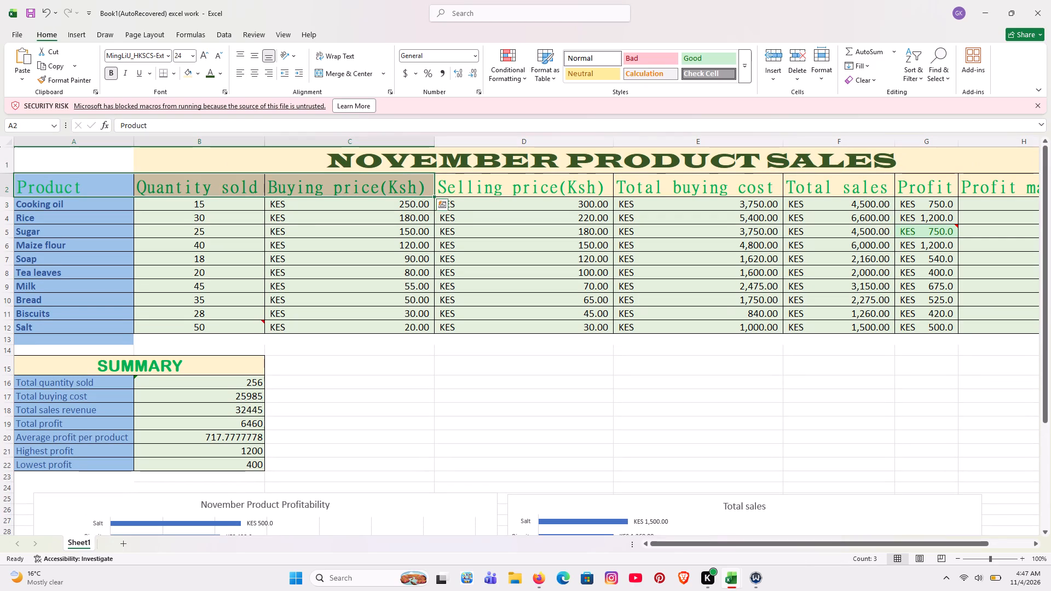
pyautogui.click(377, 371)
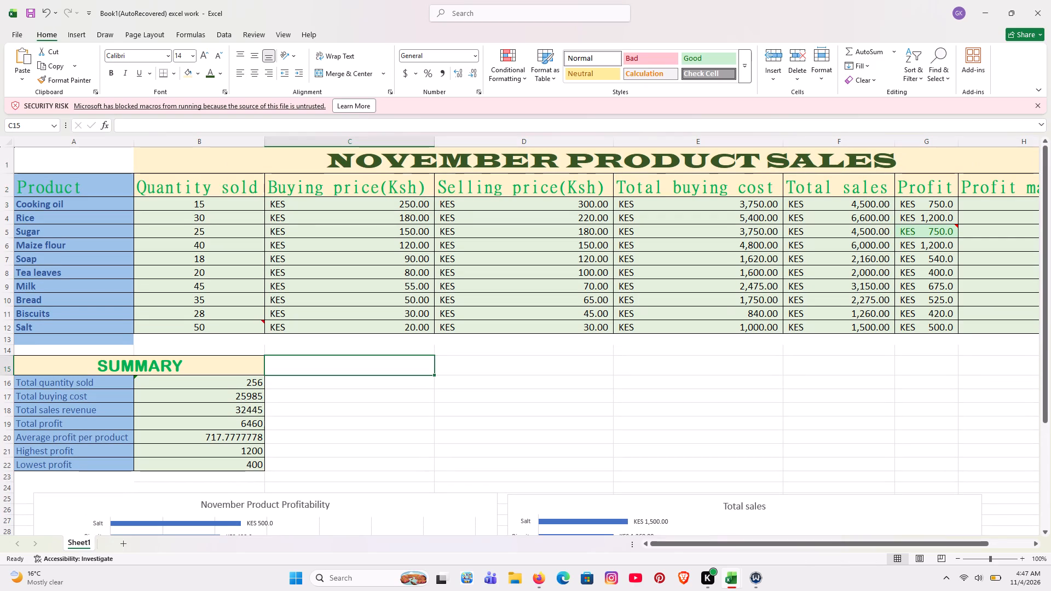
# Change the font of the column headings in A2:H2, from Product to Profit margin, to Matura MT Script Capitals.
pyautogui.moveTo(94, 190); pyautogui.dragTo(332, 192)
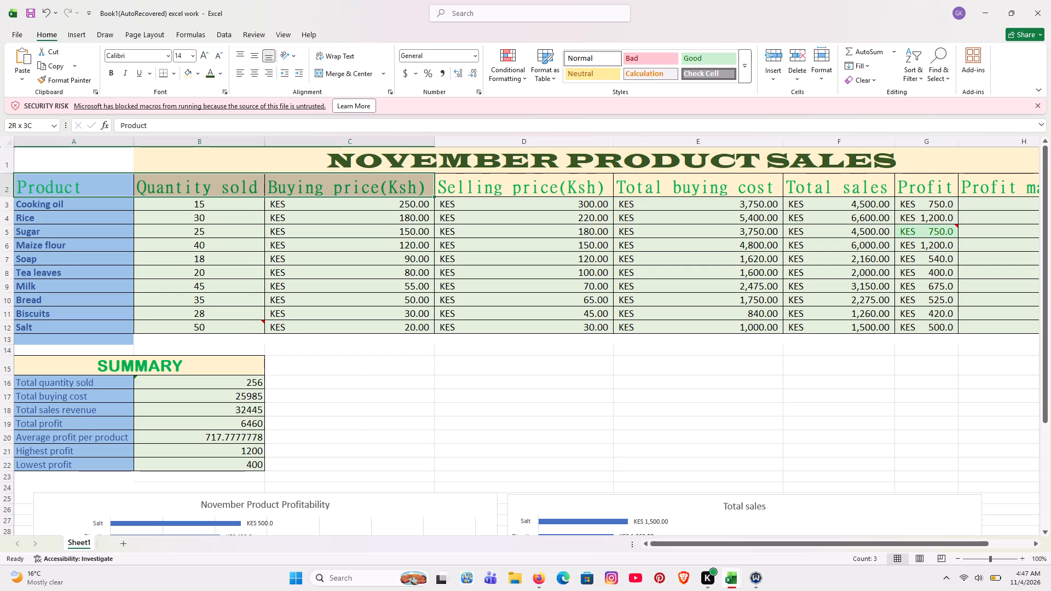
pyautogui.moveTo(332, 192); pyautogui.dragTo(508, 192)
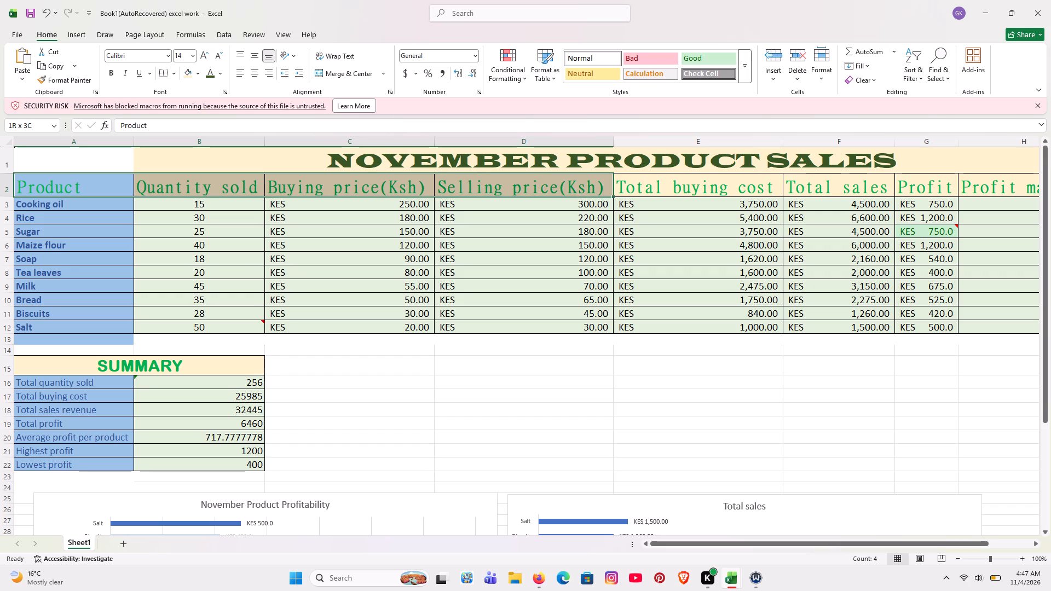
pyautogui.moveTo(508, 192); pyautogui.dragTo(690, 192)
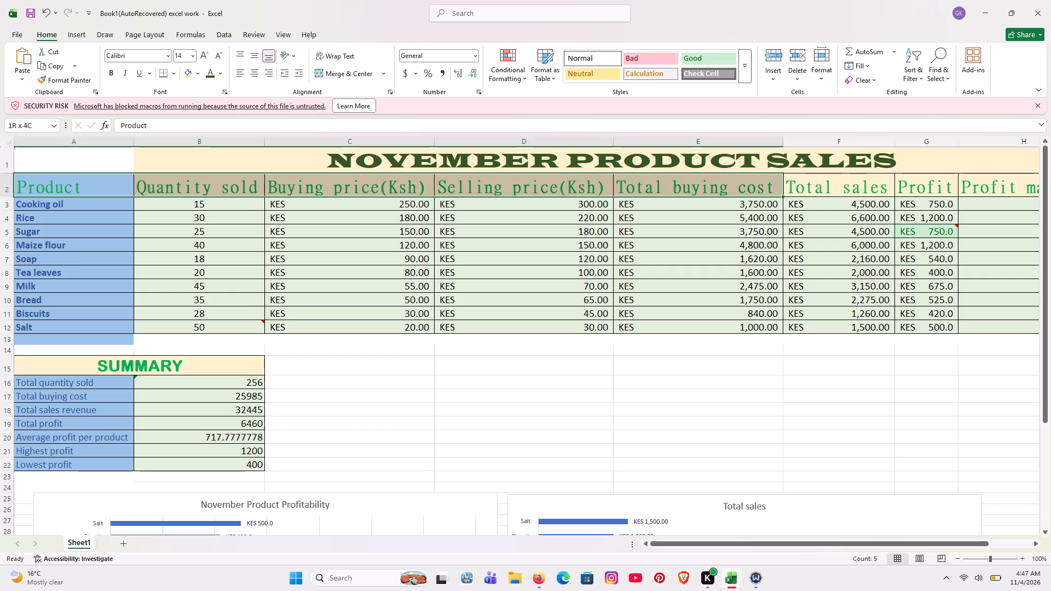
pyautogui.moveTo(690, 192); pyautogui.dragTo(871, 192)
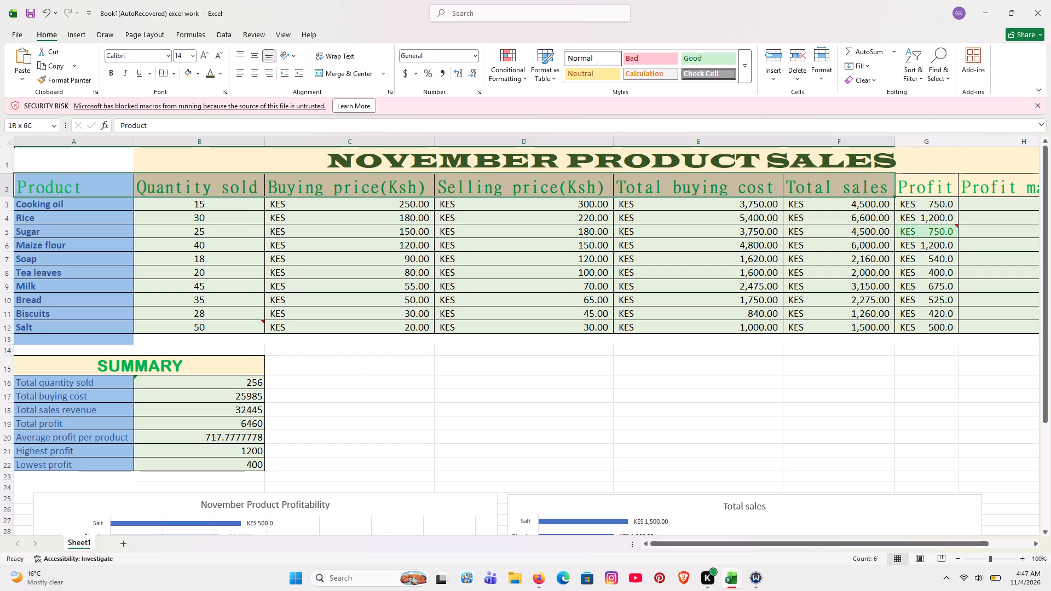
pyautogui.moveTo(871, 192); pyautogui.dragTo(1050, 192)
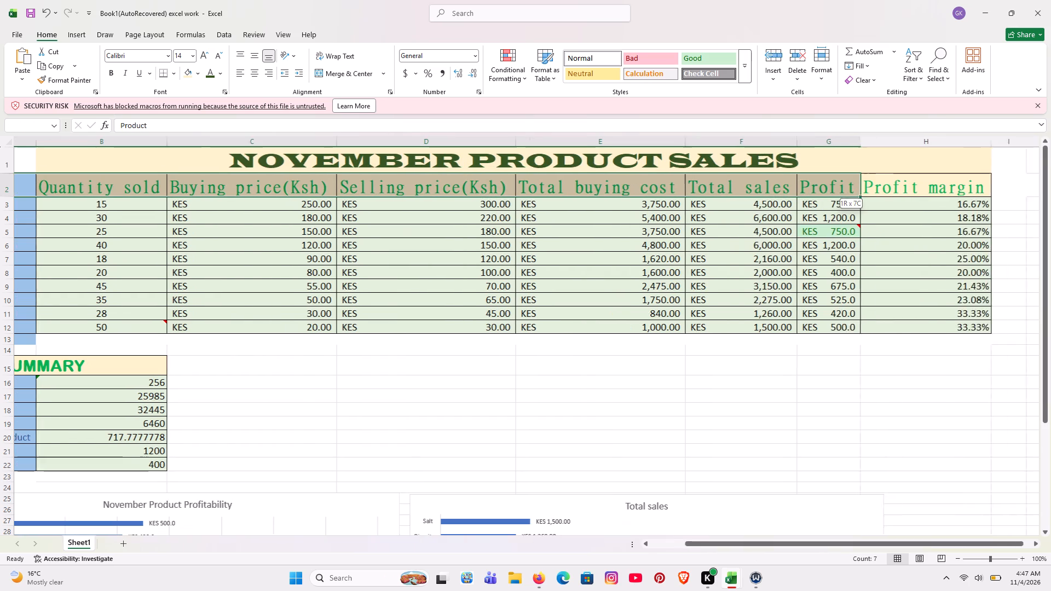
pyautogui.moveTo(1050, 192); pyautogui.dragTo(965, 187)
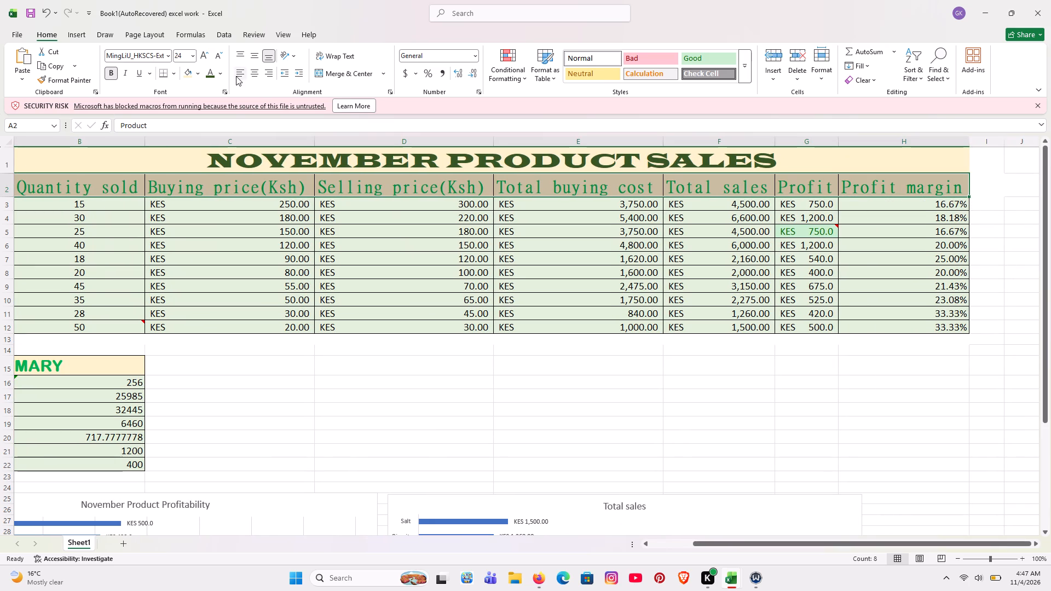
pyautogui.click(165, 56)
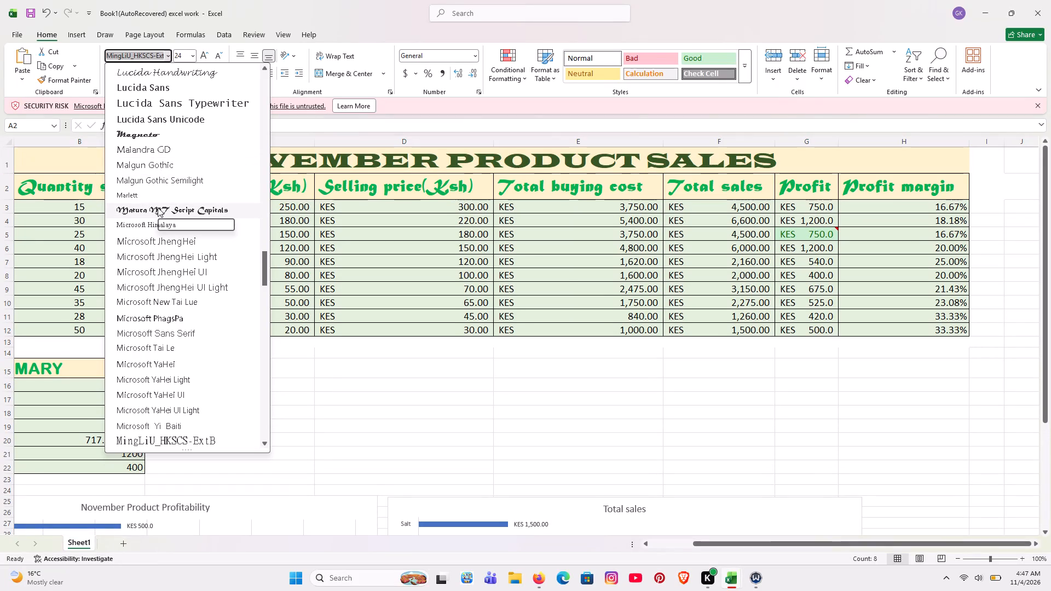
pyautogui.click(158, 207)
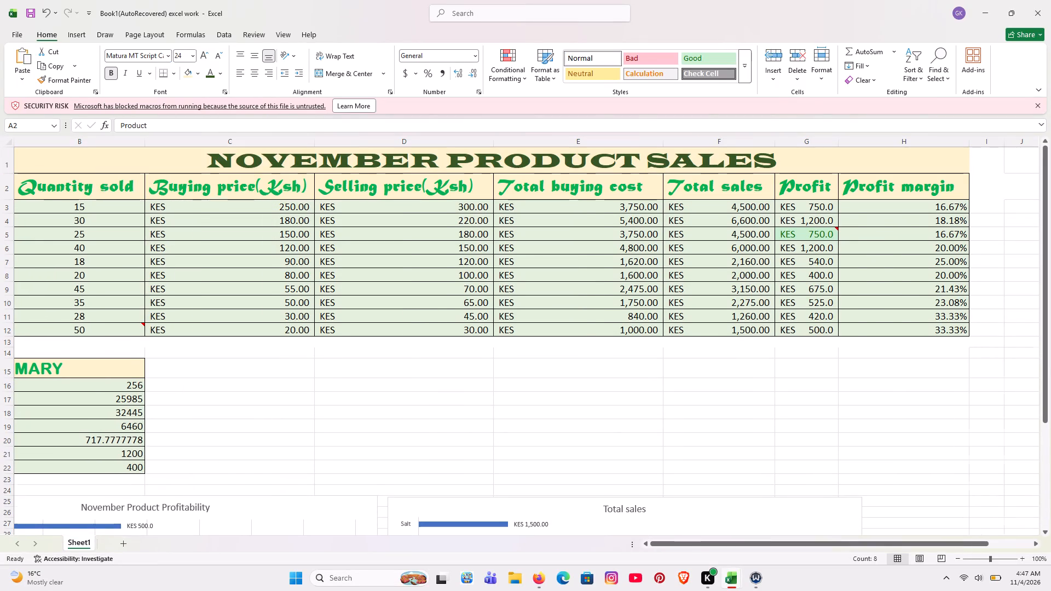
pyautogui.click(364, 403)
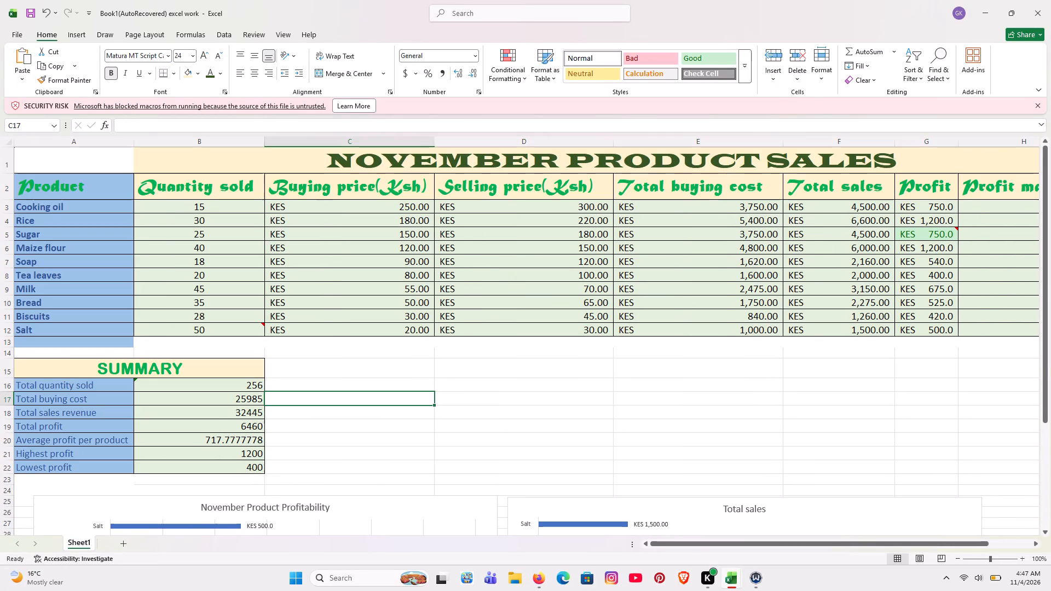
pyautogui.hscroll(1, 364, 403)
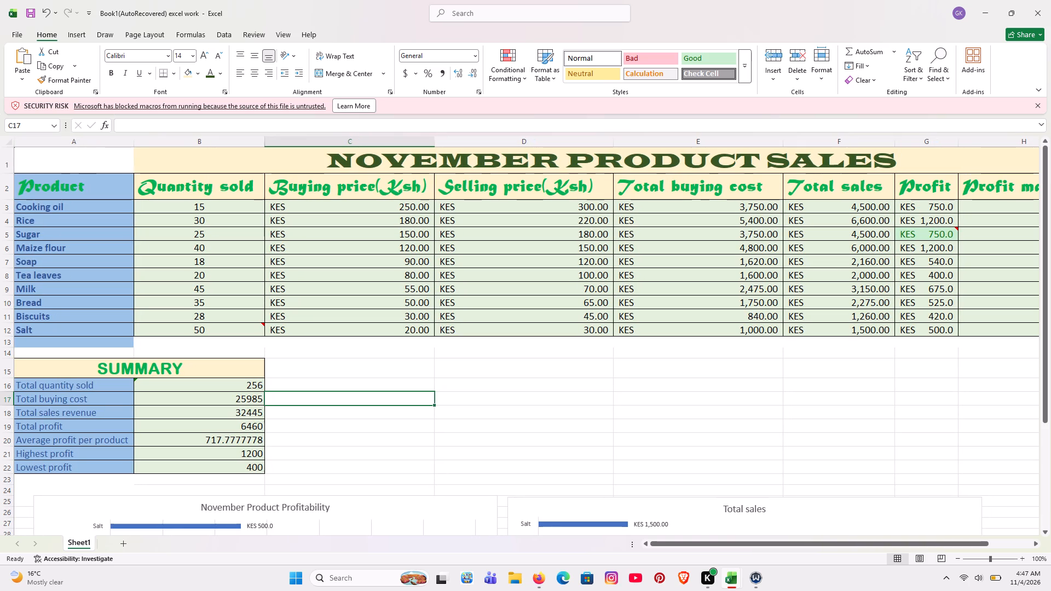
# Change the font of the merged SUMMARY heading in row 15 to Matura MT Script Capitals.
pyautogui.click(327, 201)
pyautogui.click(328, 187)
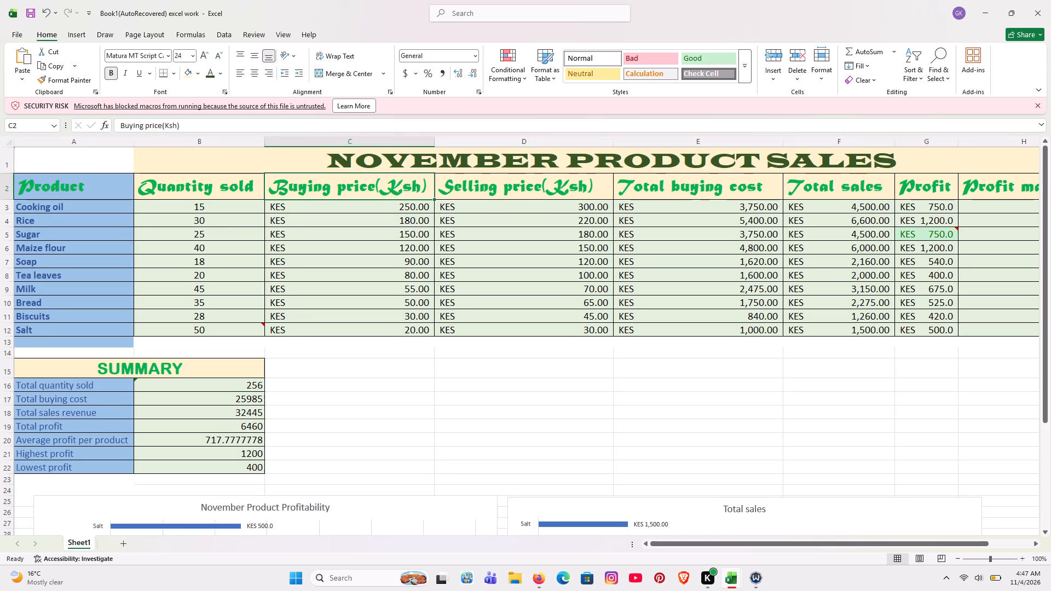
pyautogui.click(223, 365)
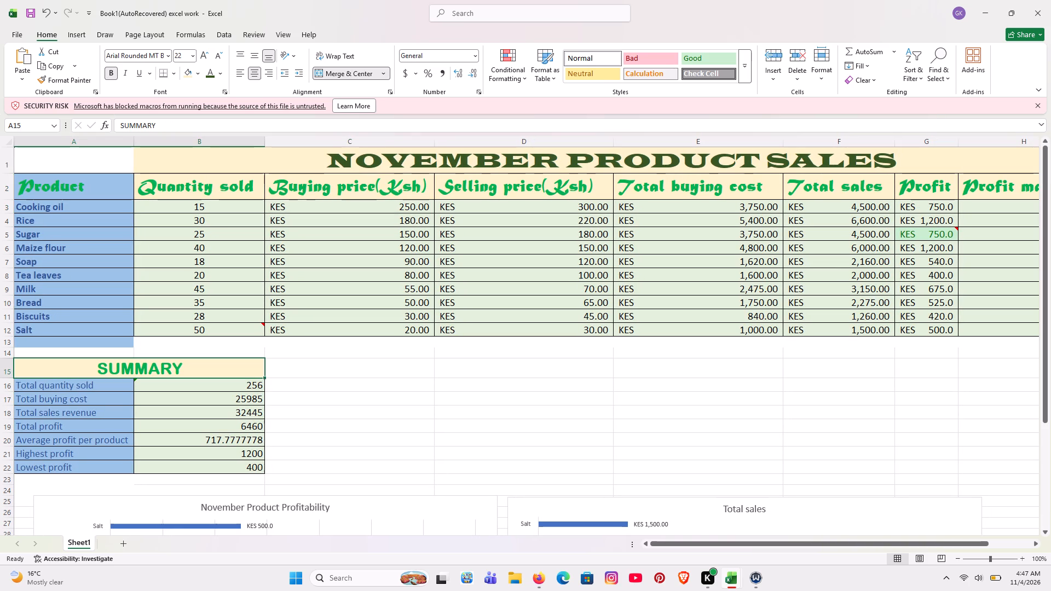
pyautogui.click(169, 53)
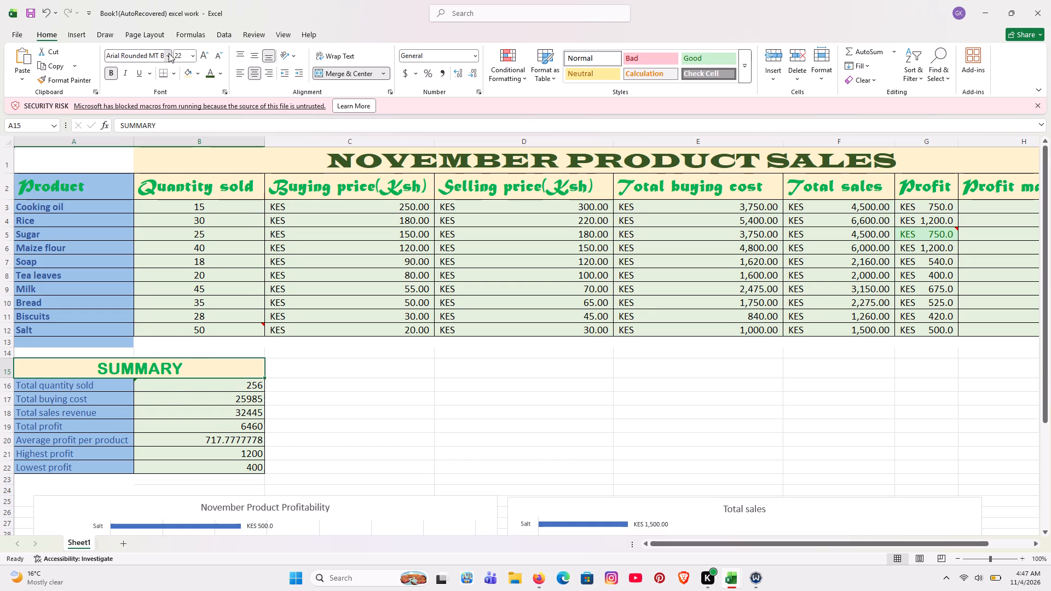
pyautogui.scroll(-1, 179, 264)
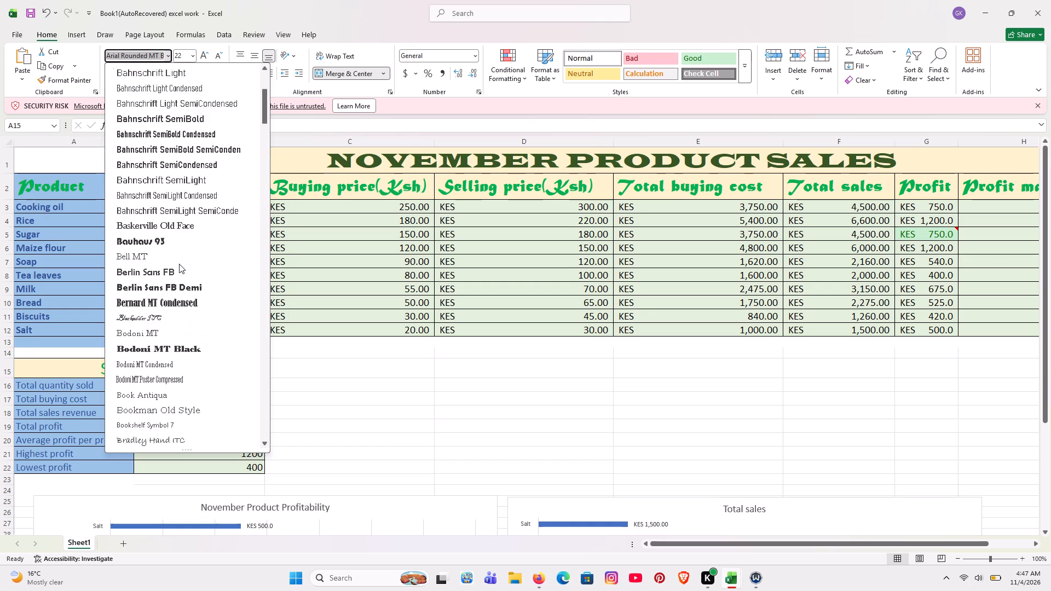
pyautogui.scroll(-3, 179, 264)
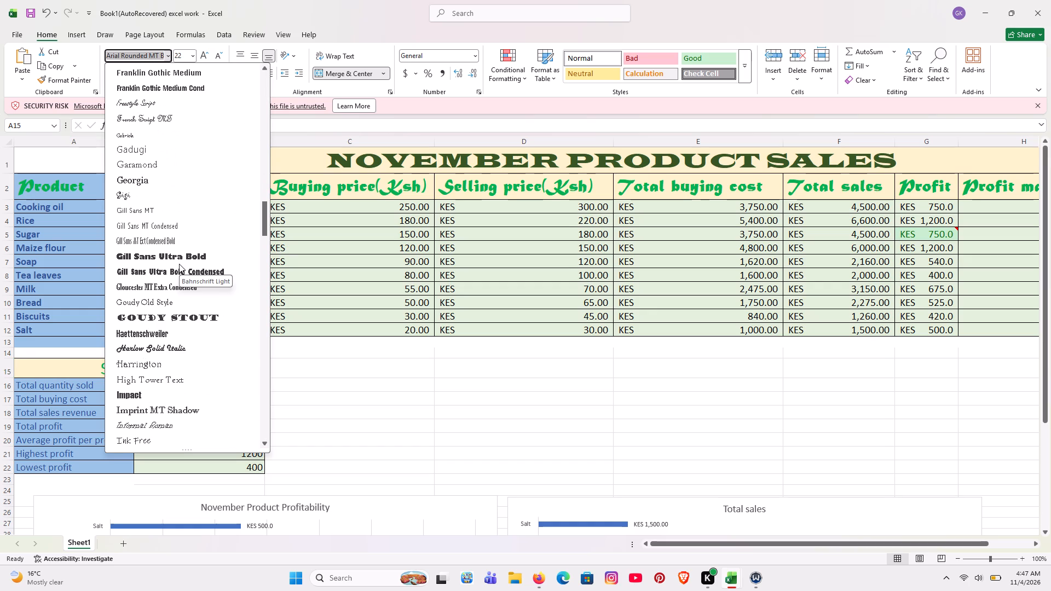
pyautogui.scroll(-1, 179, 264)
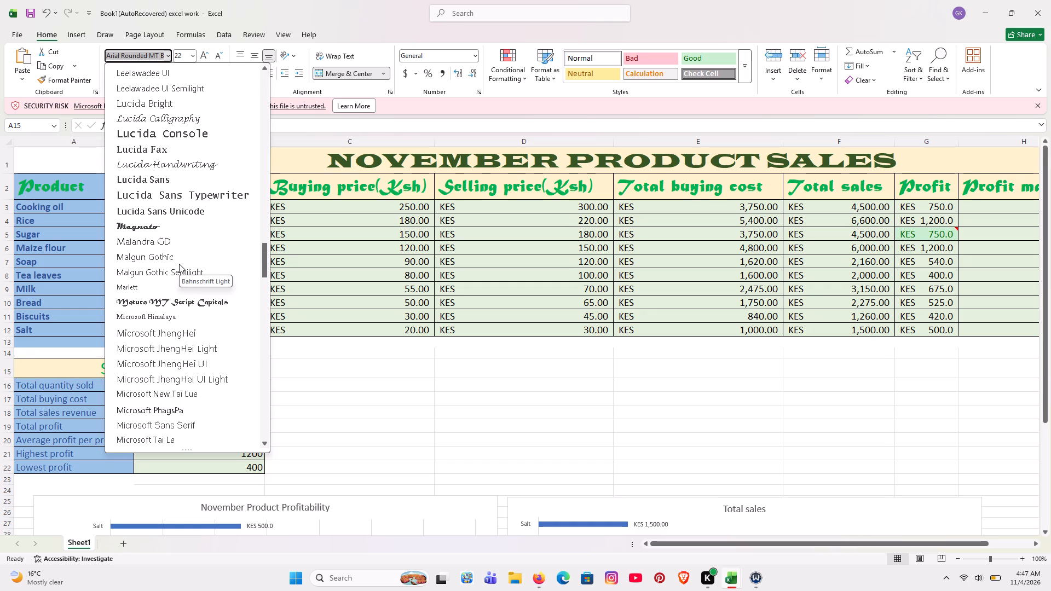
pyautogui.click(136, 300)
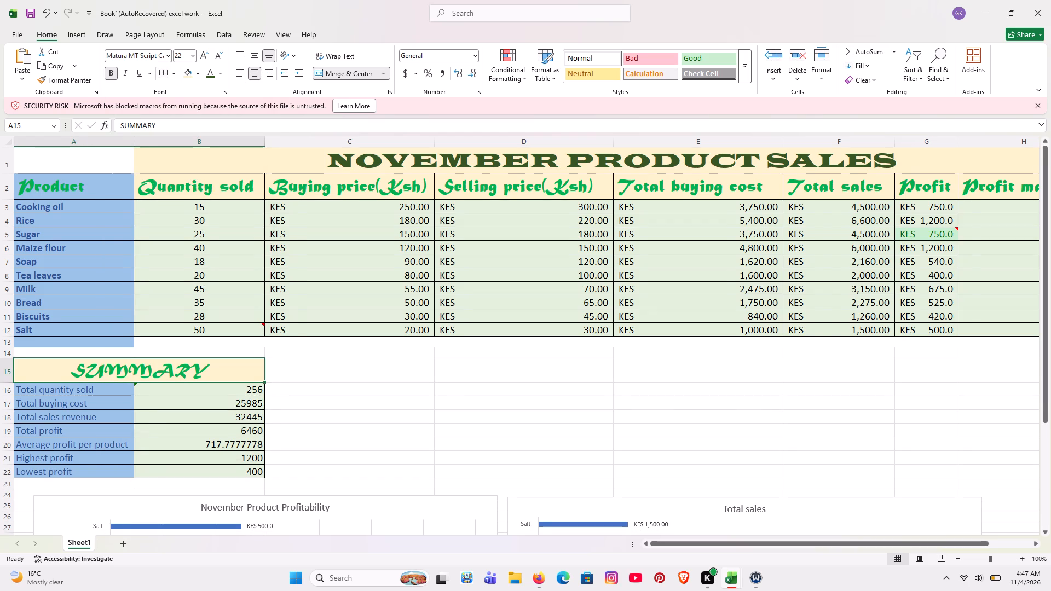
# Change the font of the product names in A3:A12, from Cooking oil to Salt, to Arial Black.
pyautogui.hscroll(1, 363, 417)
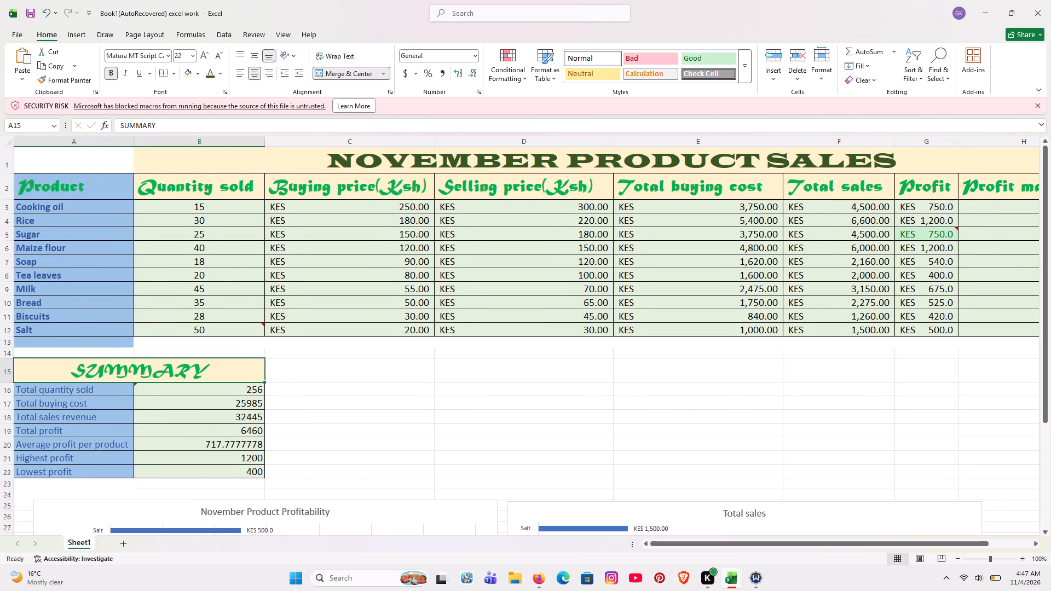
pyautogui.moveTo(83, 204); pyautogui.dragTo(83, 227)
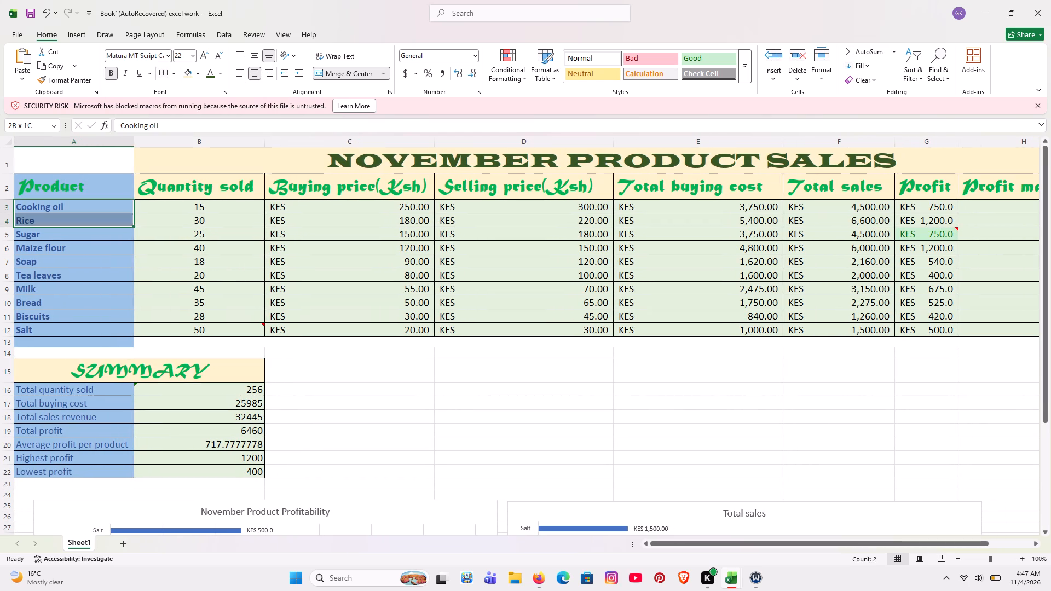
pyautogui.moveTo(83, 227); pyautogui.dragTo(84, 328)
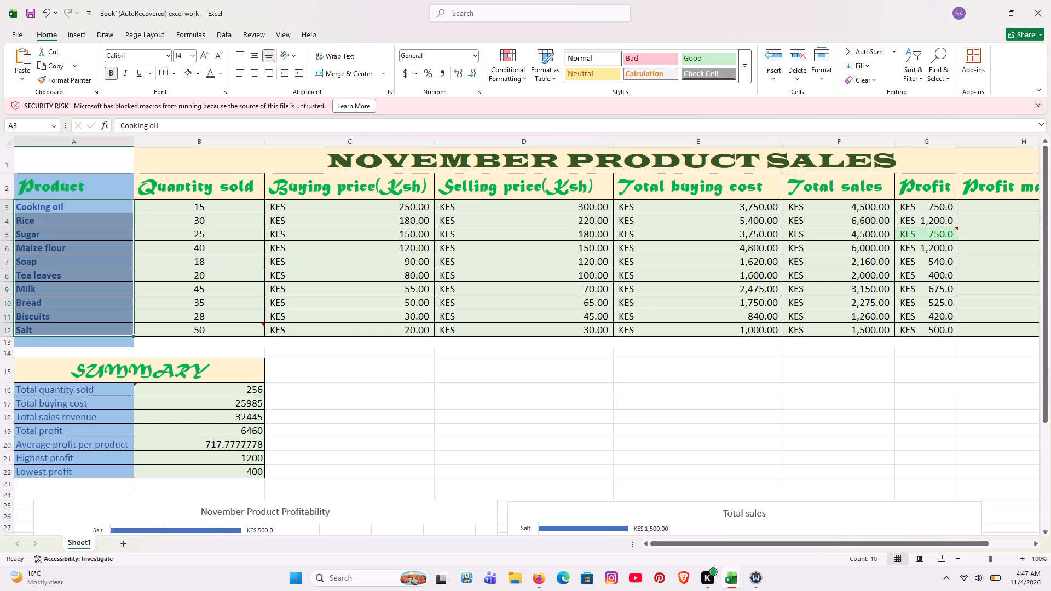
pyautogui.click(167, 56)
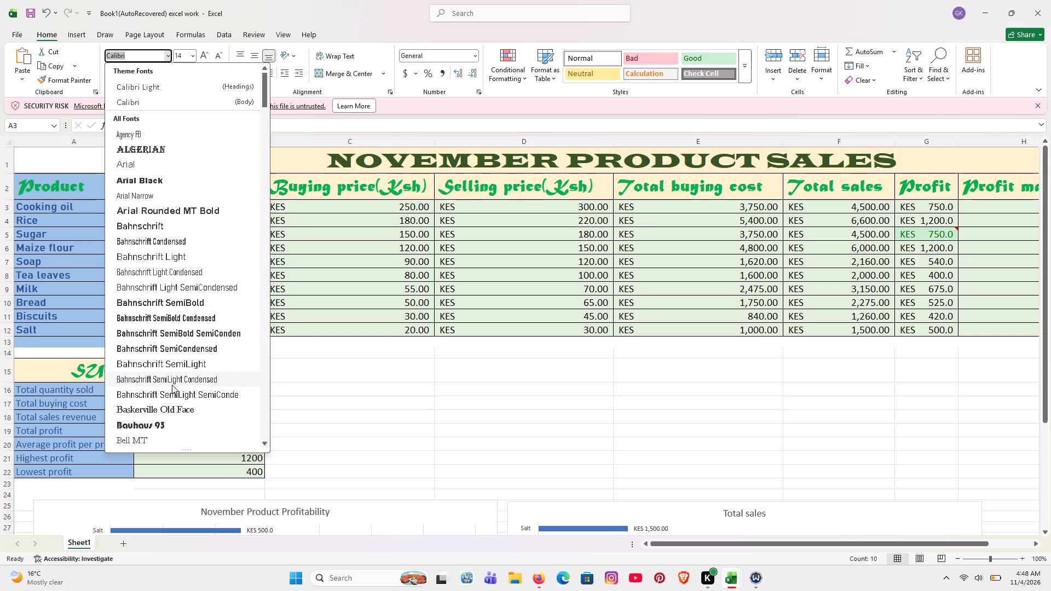
pyautogui.scroll(-2, 172, 385)
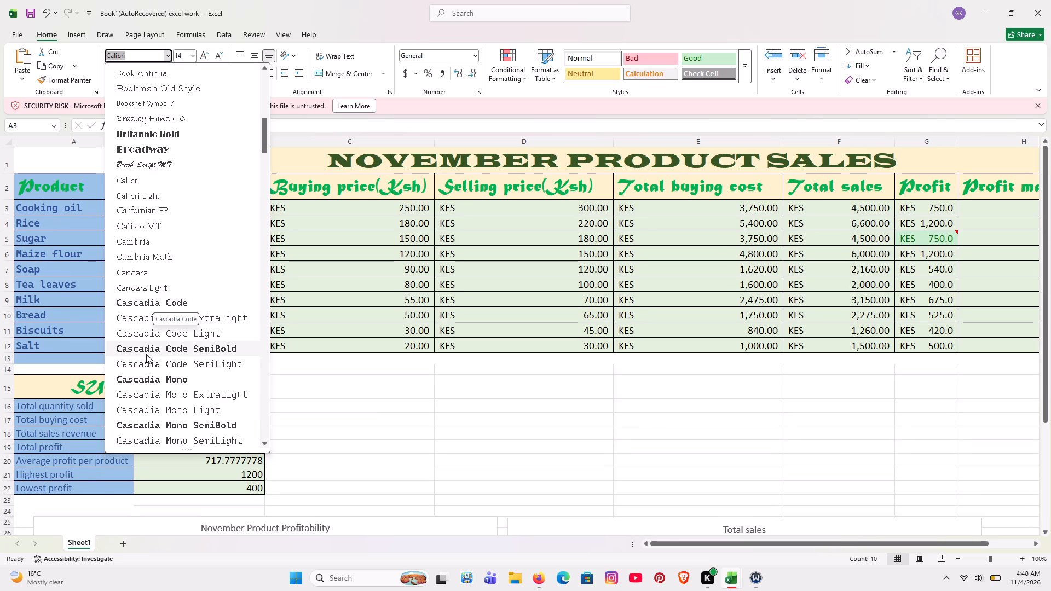
pyautogui.scroll(5, 160, 227)
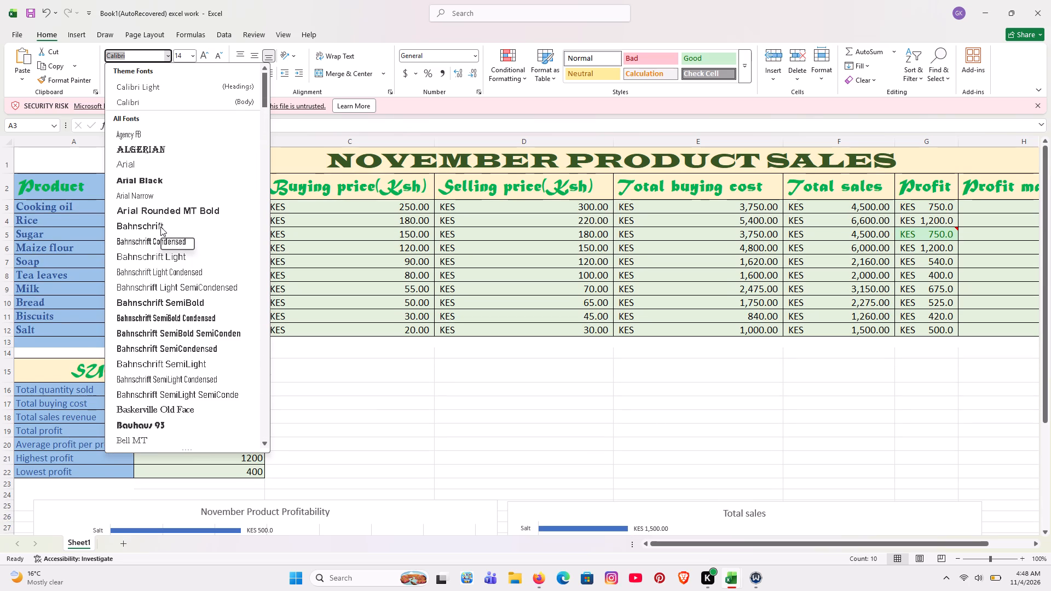
pyautogui.scroll(1, 160, 227)
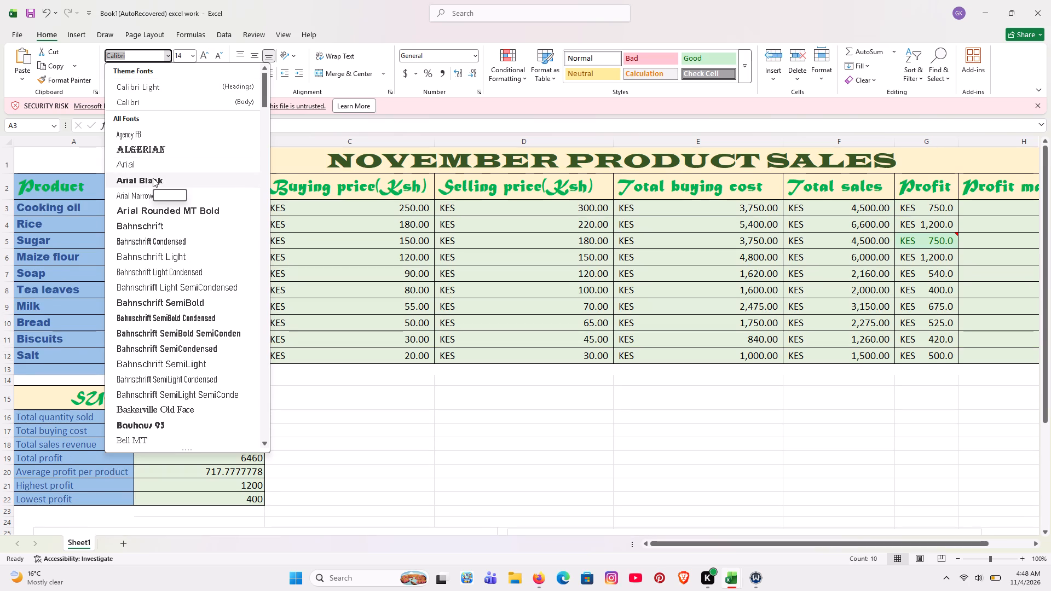
pyautogui.click(153, 178)
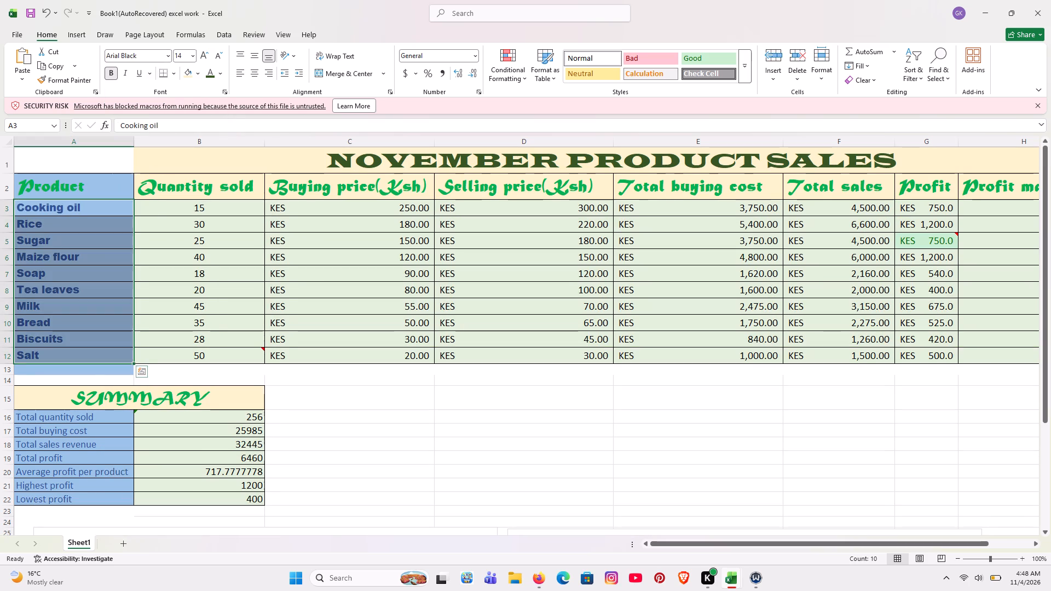
pyautogui.click(349, 438)
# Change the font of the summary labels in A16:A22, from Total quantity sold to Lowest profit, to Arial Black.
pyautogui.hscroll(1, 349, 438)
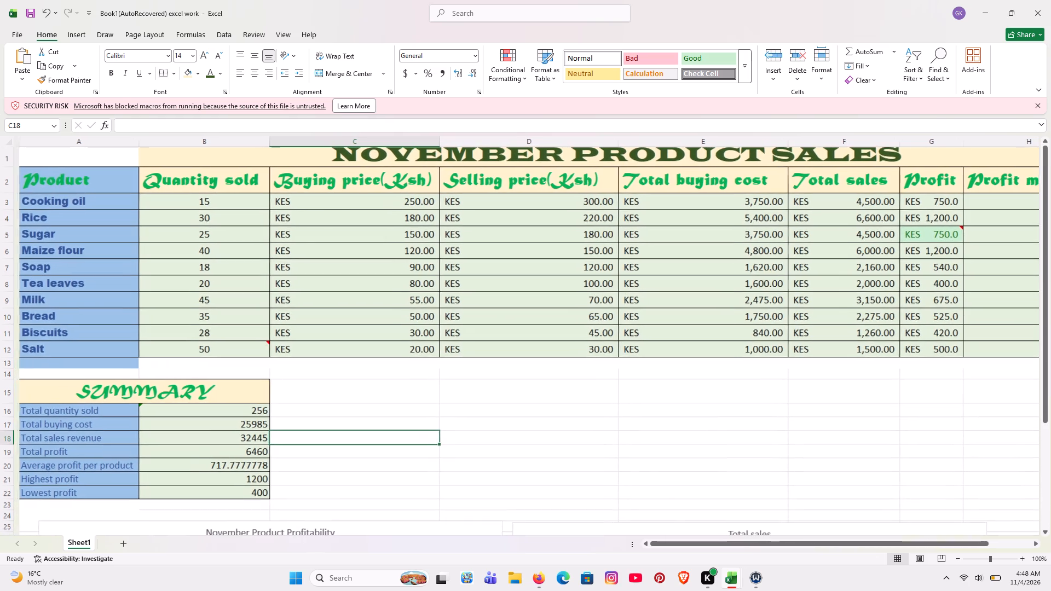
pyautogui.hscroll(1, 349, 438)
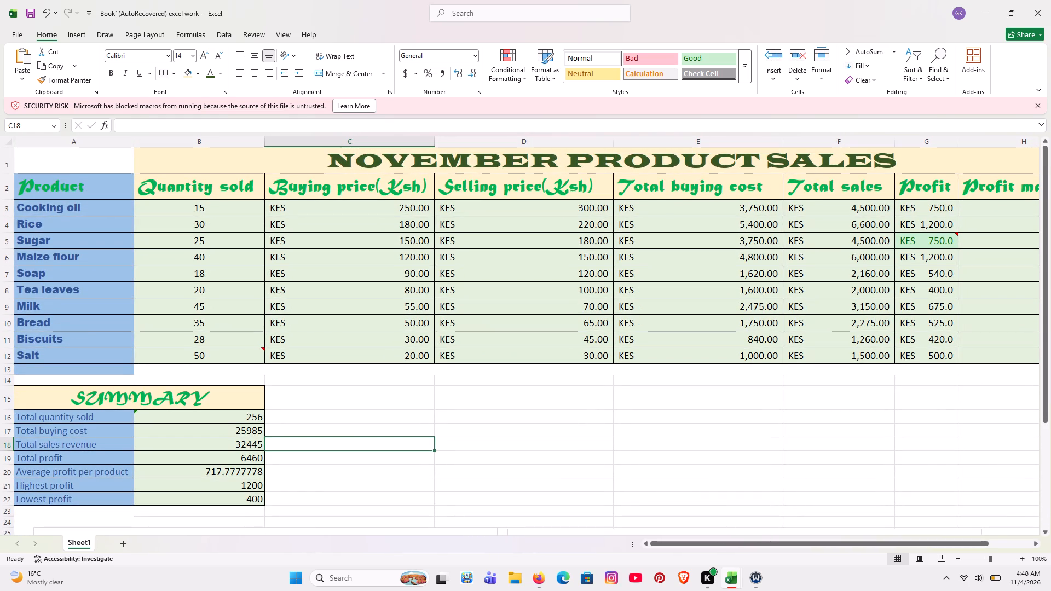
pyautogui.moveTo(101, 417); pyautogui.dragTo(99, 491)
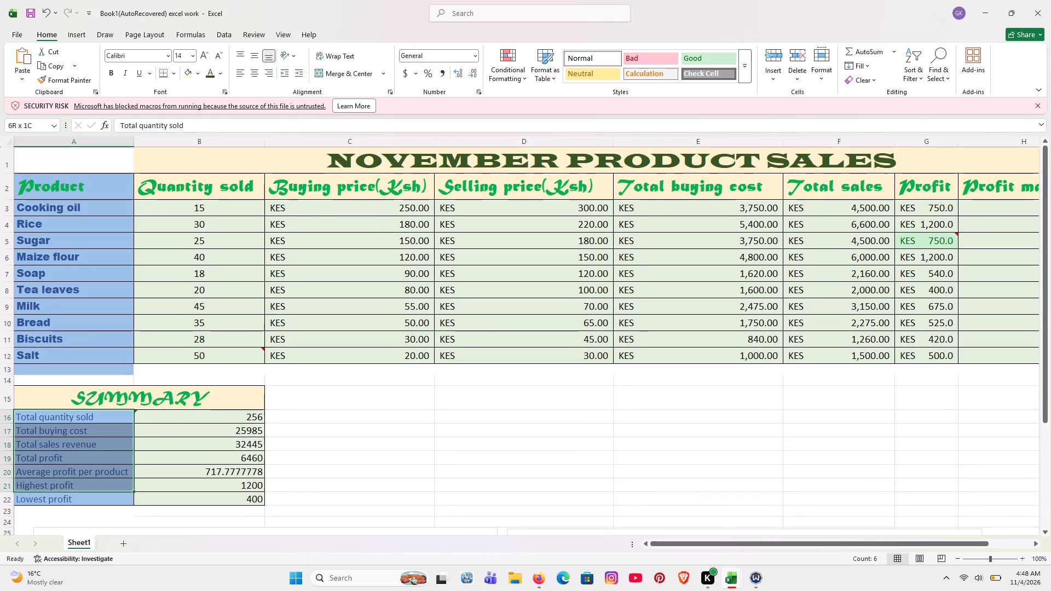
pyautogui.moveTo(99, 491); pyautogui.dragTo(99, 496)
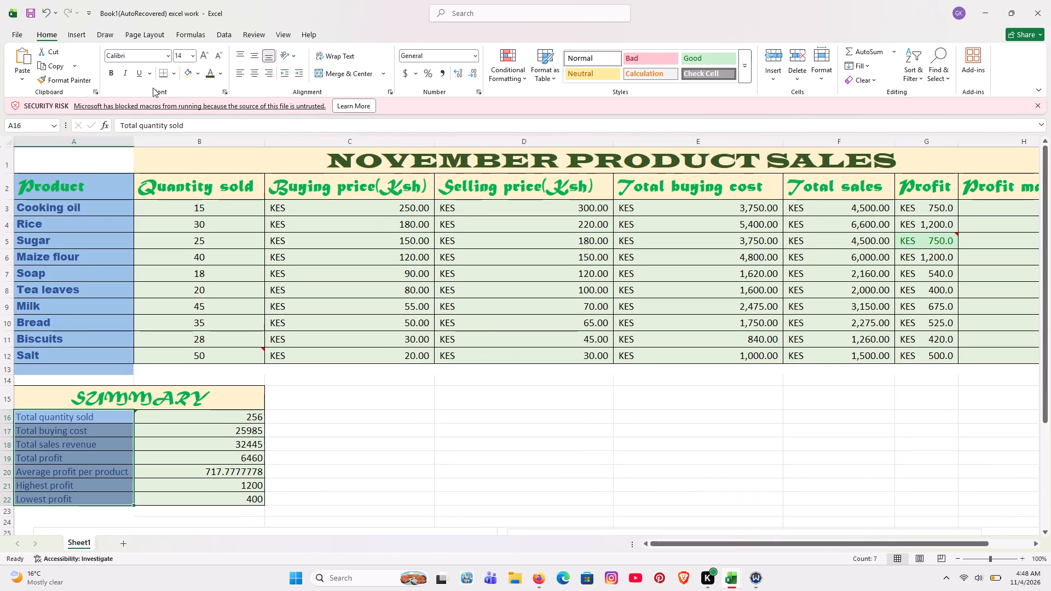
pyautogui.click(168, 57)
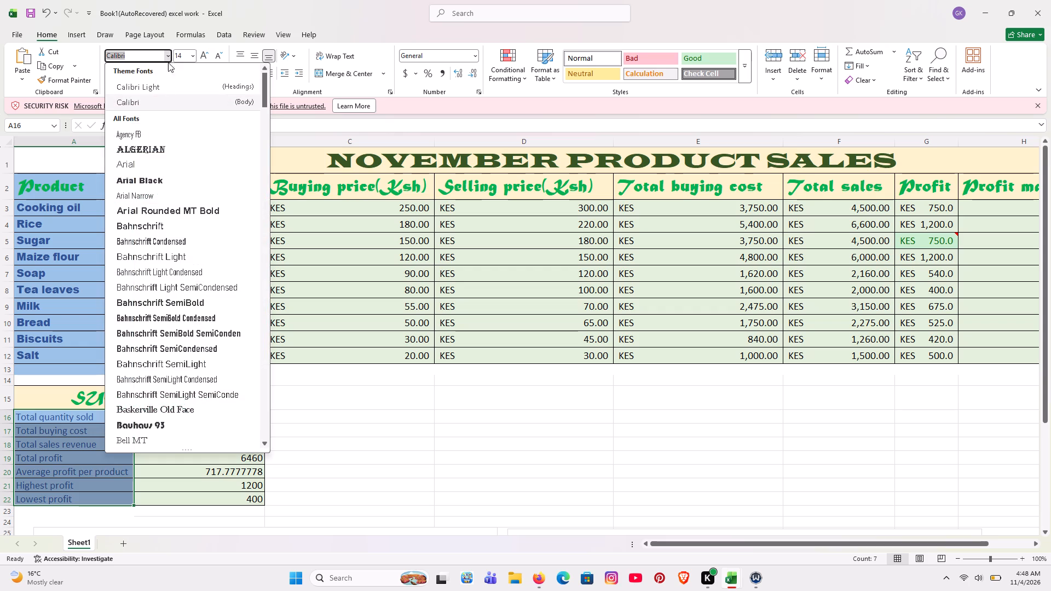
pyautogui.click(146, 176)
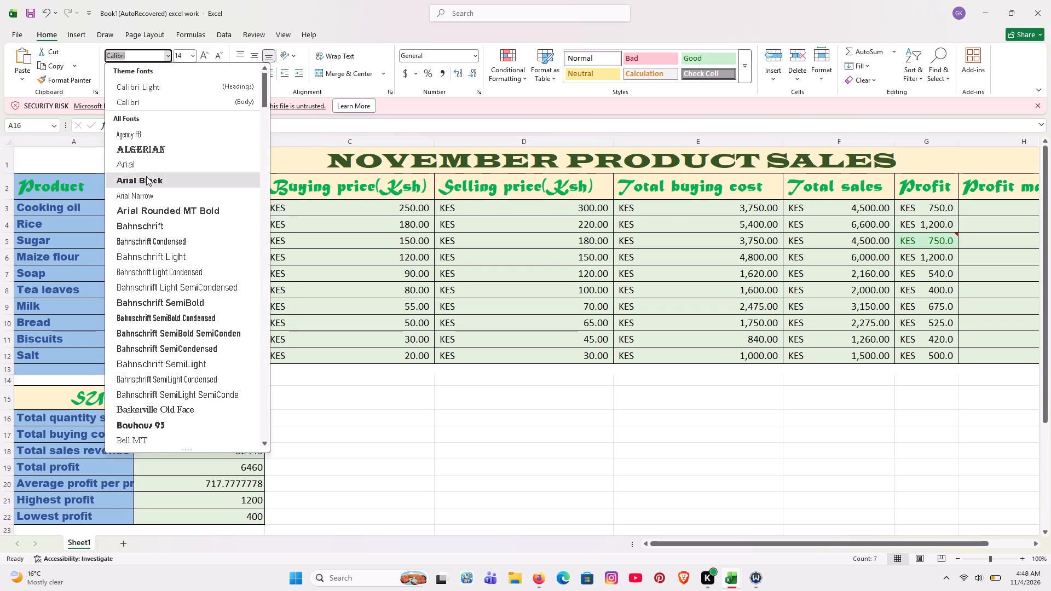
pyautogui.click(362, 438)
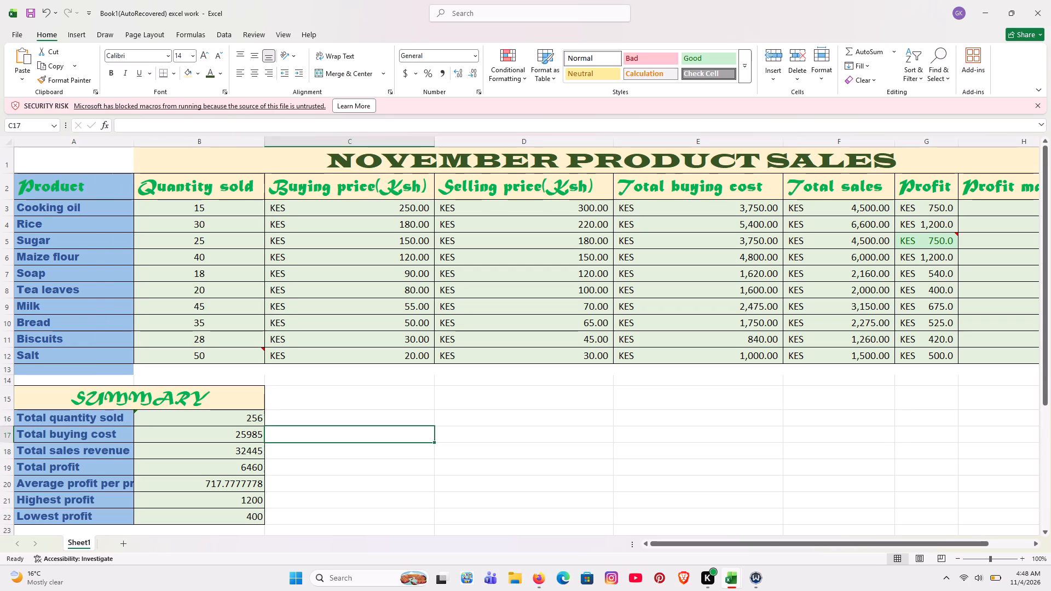
# Check the restyled labels, the summary and charts below, and the sales table across to the Profit margin column.
pyautogui.scroll(-1, 362, 438)
pyautogui.scroll(1, 362, 438)
pyautogui.scroll(-1, 362, 438)
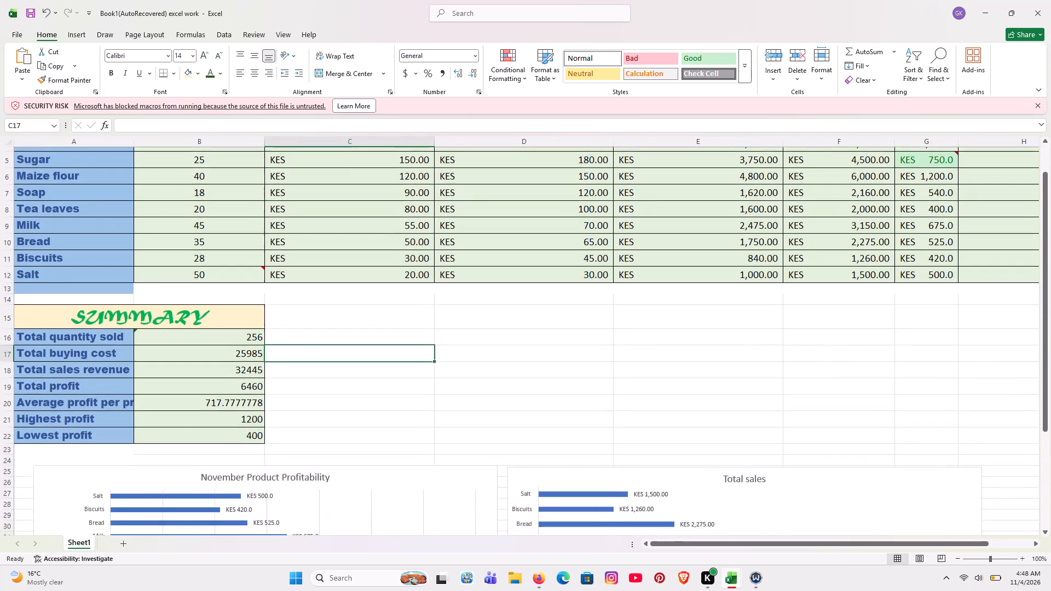
pyautogui.scroll(-1, 362, 438)
pyautogui.click(404, 386)
pyautogui.scroll(1, 404, 386)
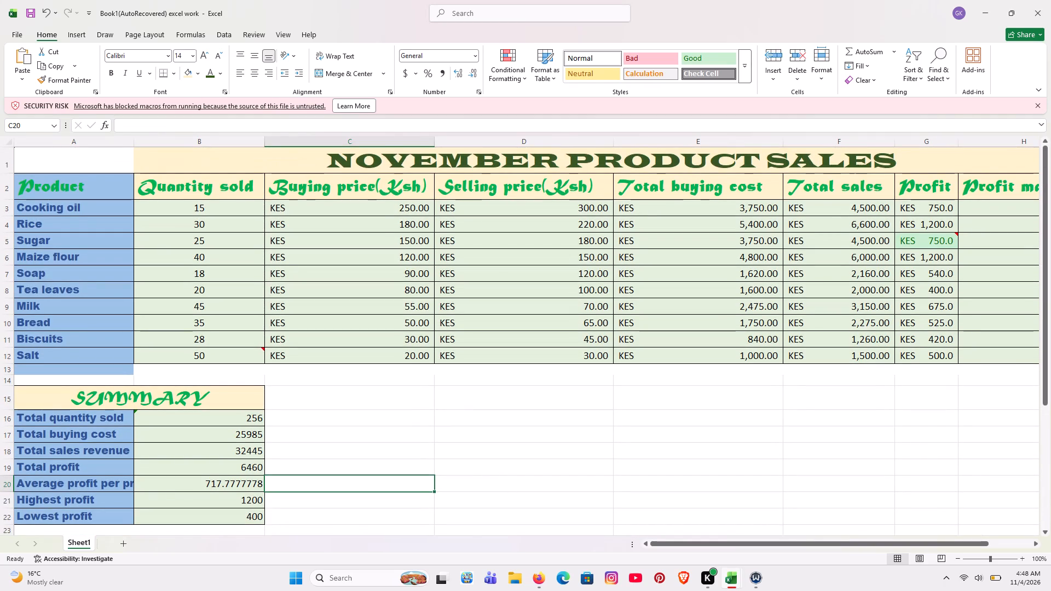
pyautogui.hscroll(-3, 435, 362)
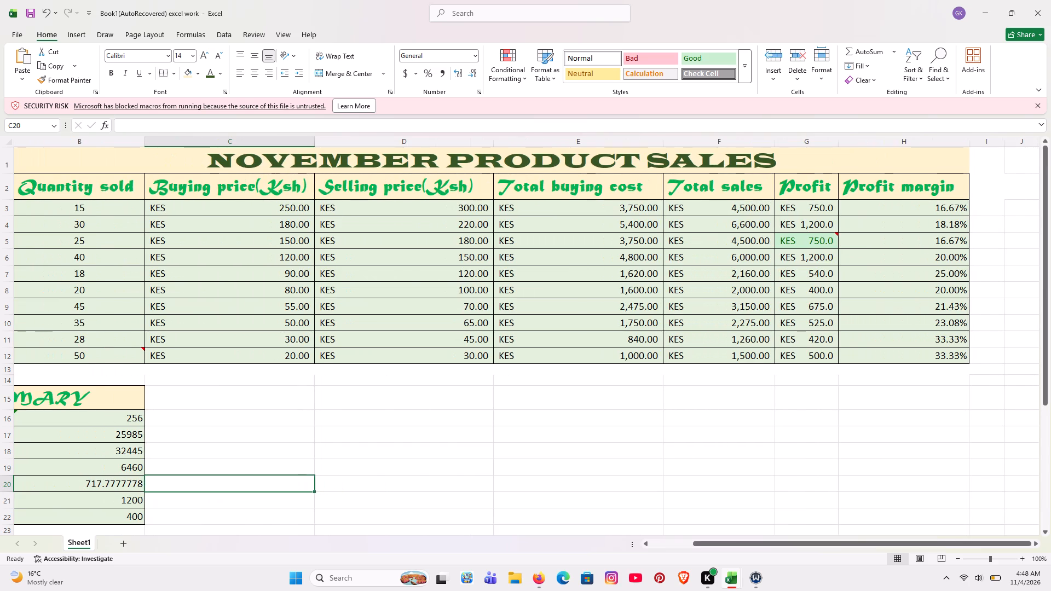
pyautogui.hscroll(2, 435, 362)
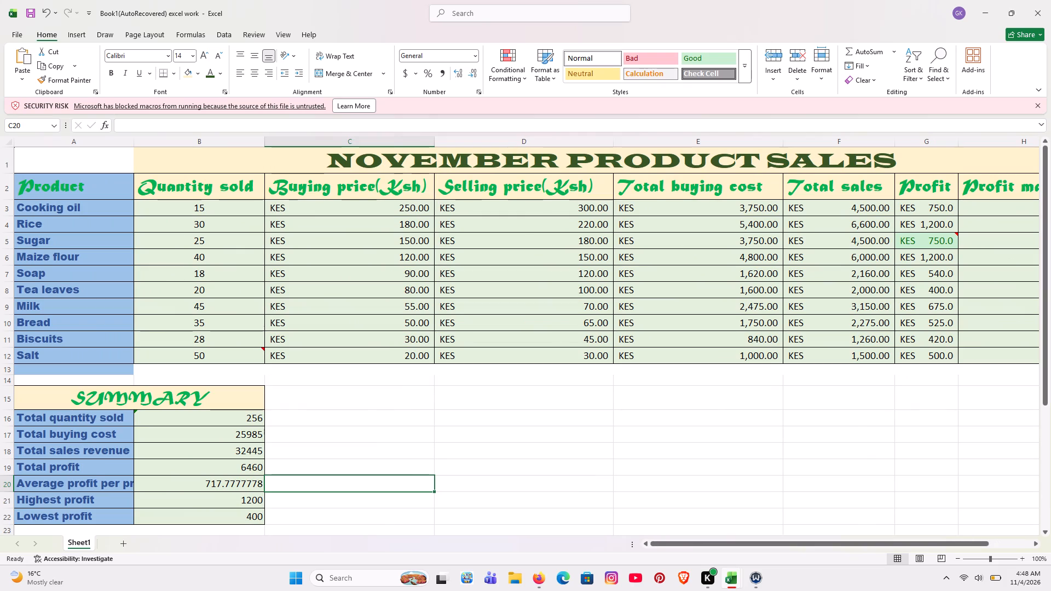
pyautogui.scroll(-1, 389, 406)
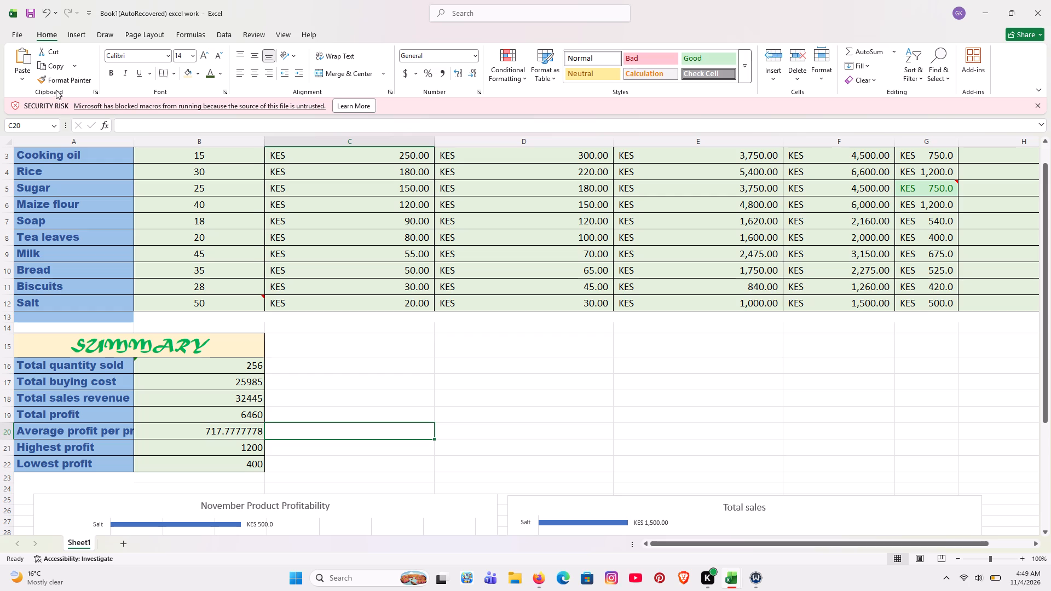
# Save the workbook under its current name.
pyautogui.click(20, 29)
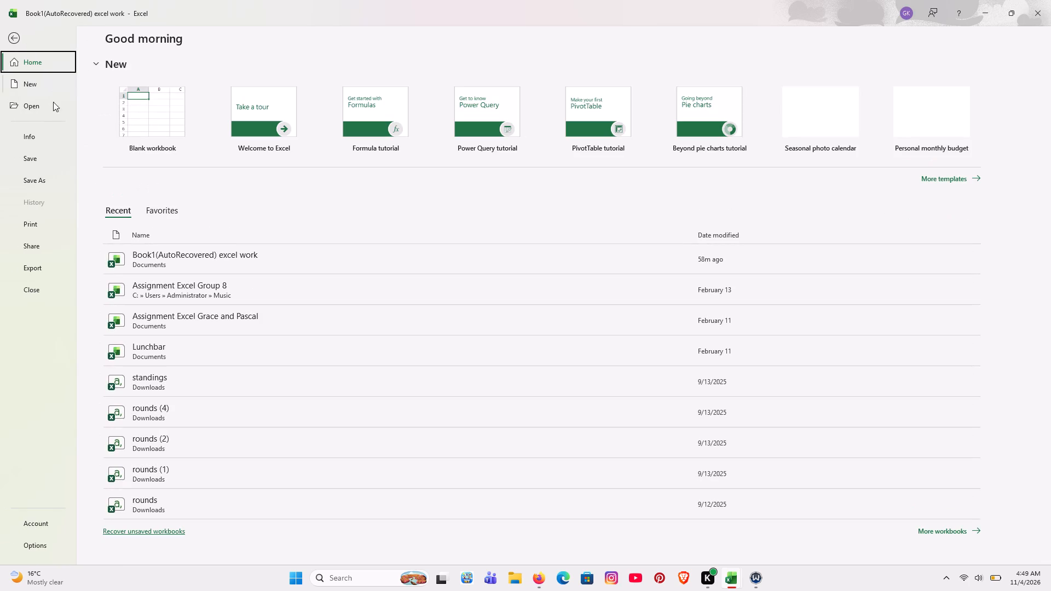
pyautogui.click(44, 158)
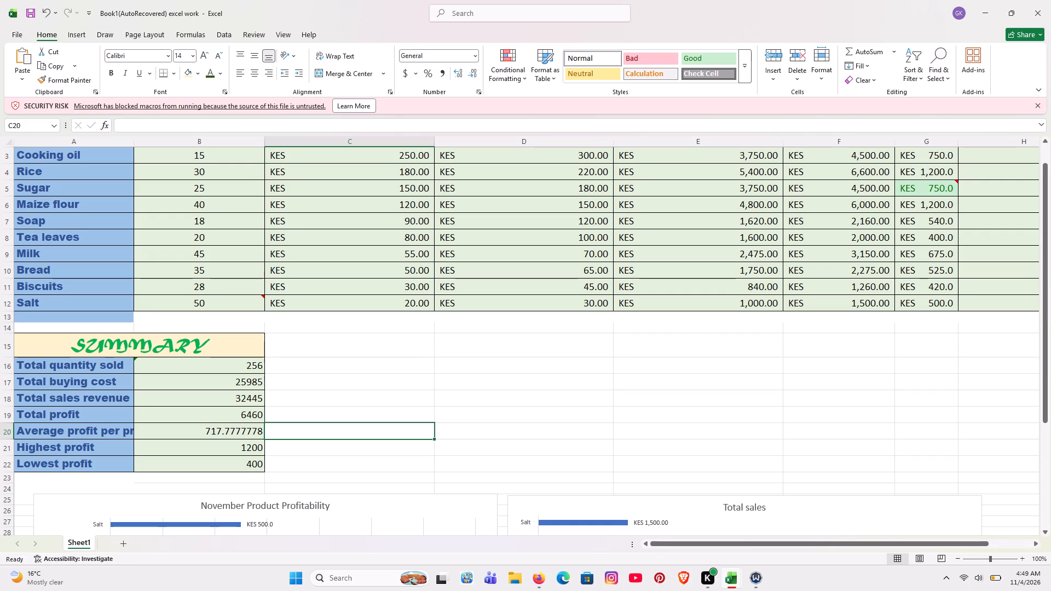
# Review the sales table across to the Profit margin column, the summary labels and the rows below them.
pyautogui.click(558, 78)
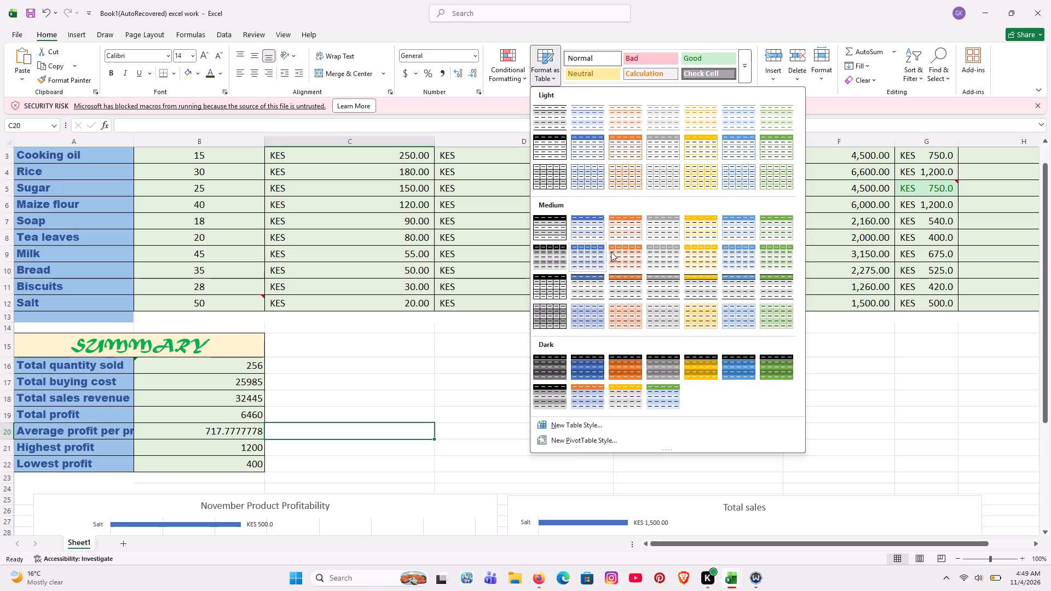
pyautogui.click(844, 414)
pyautogui.scroll(2, 789, 375)
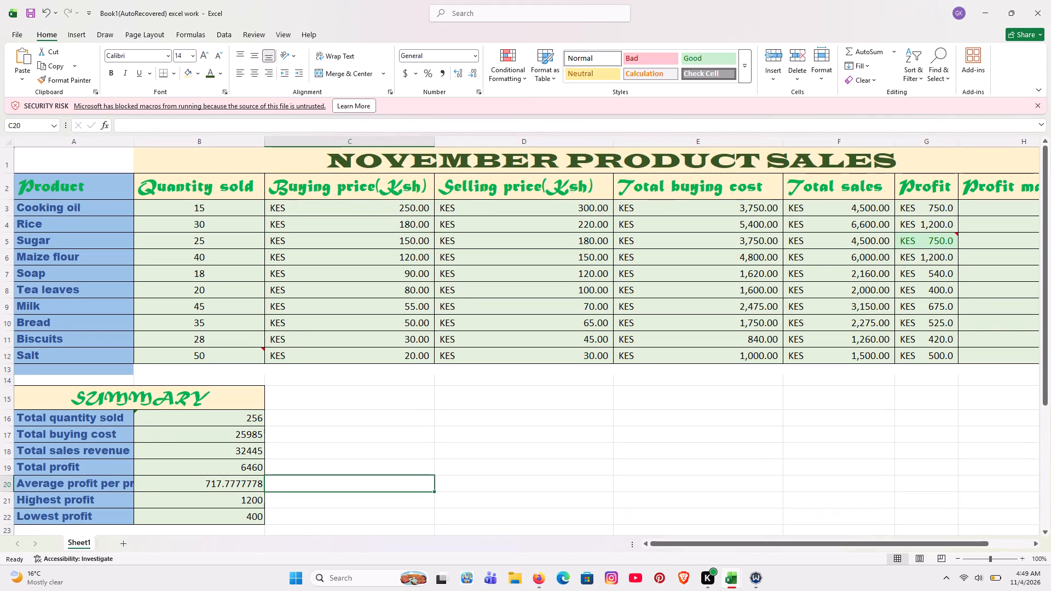
pyautogui.hscroll(-1, 688, 248)
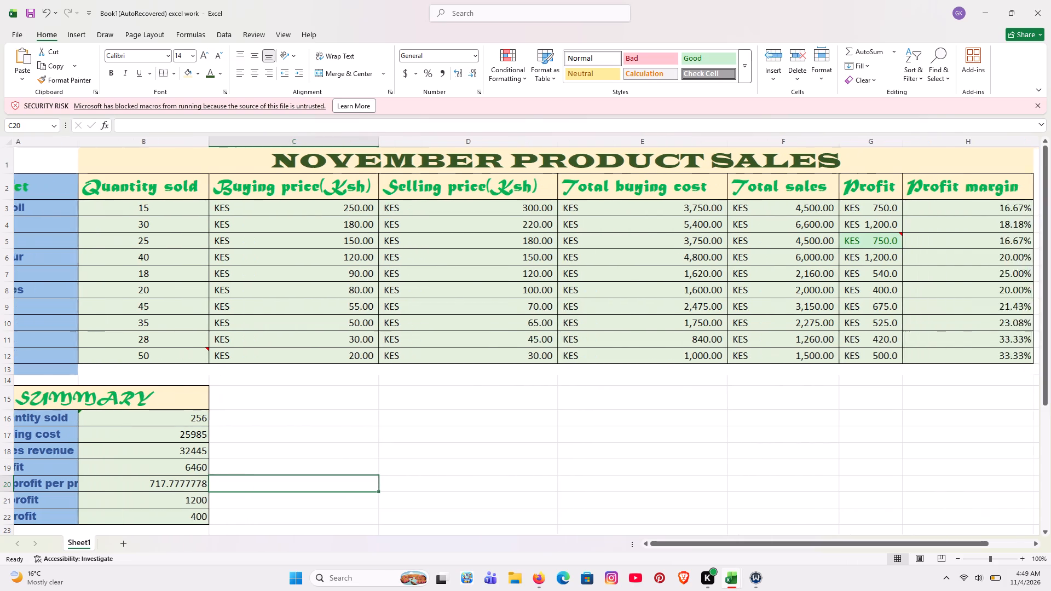
pyautogui.hscroll(-2, 688, 248)
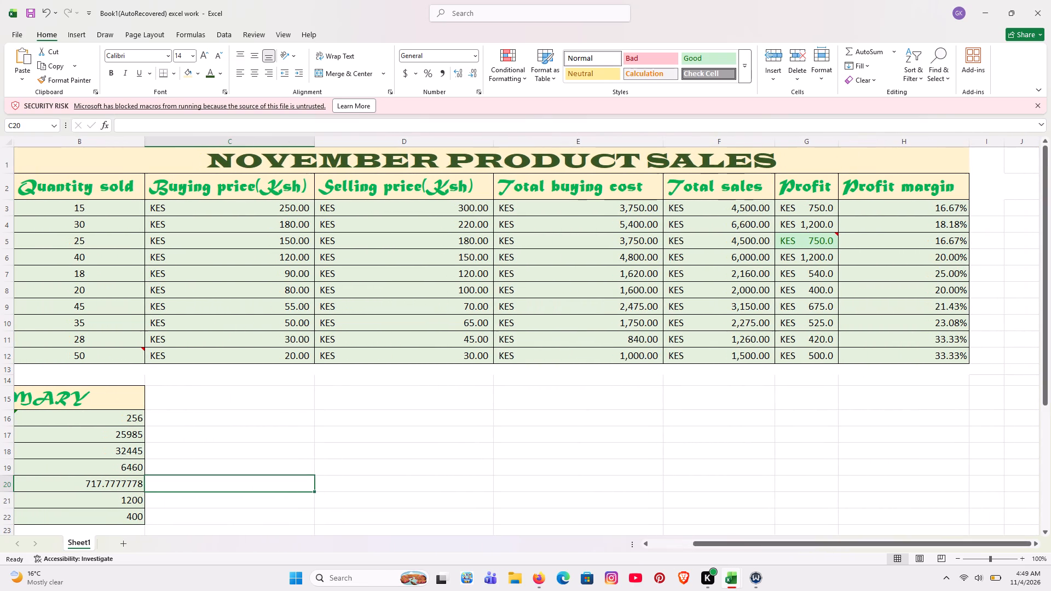
pyautogui.scroll(-2, 688, 248)
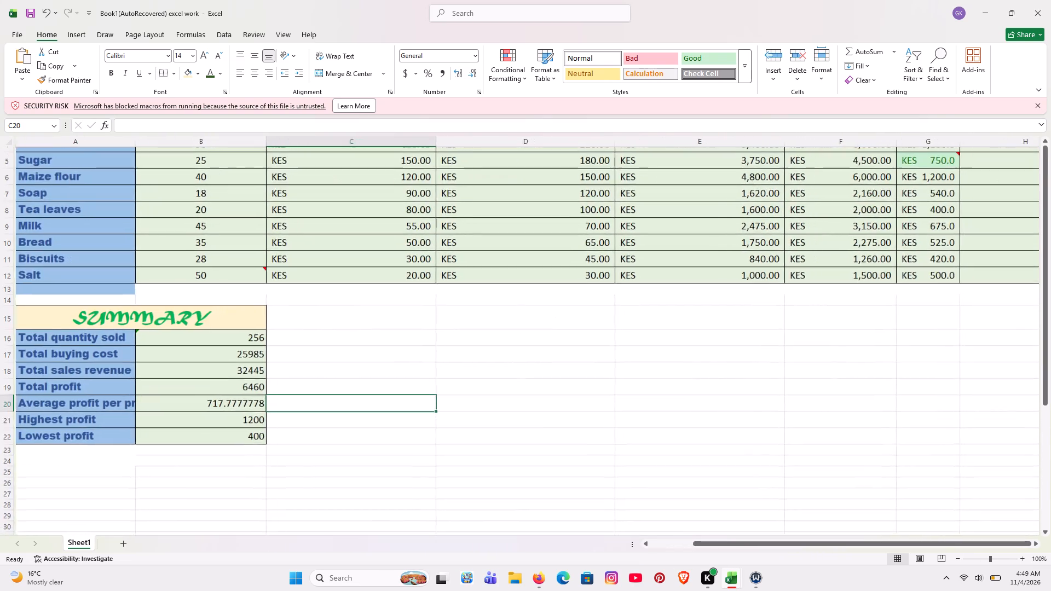
pyautogui.scroll(-4, 688, 248)
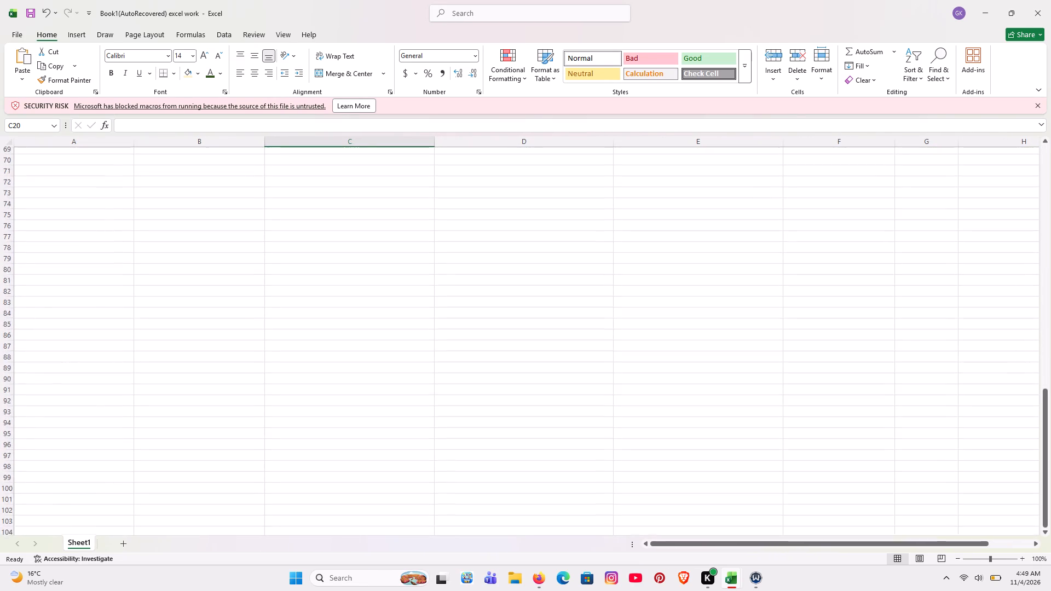
pyautogui.scroll(-2, 688, 248)
pyautogui.scroll(4, 688, 248)
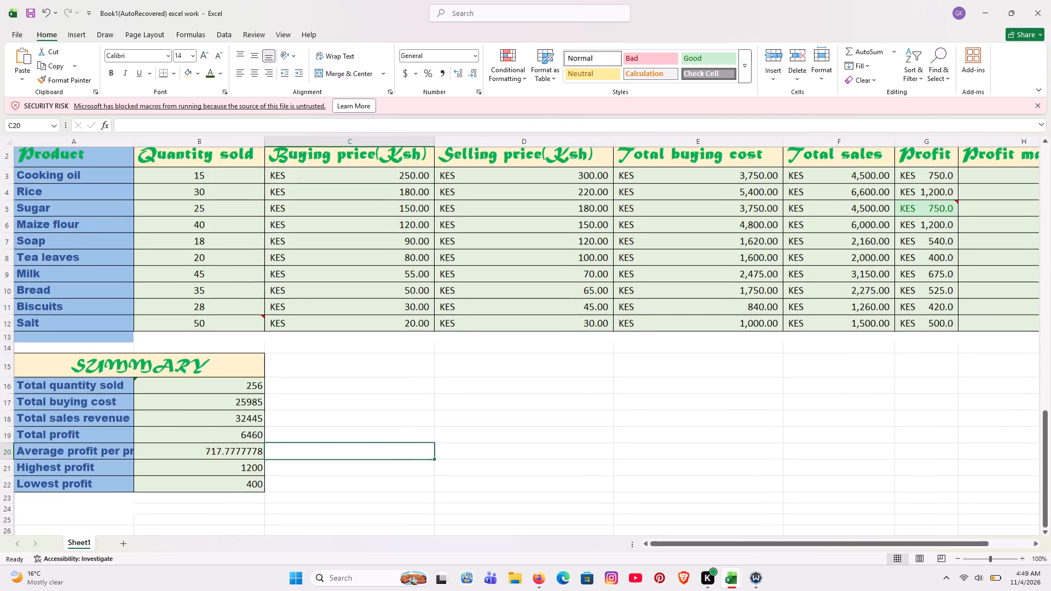
pyautogui.scroll(3, 688, 248)
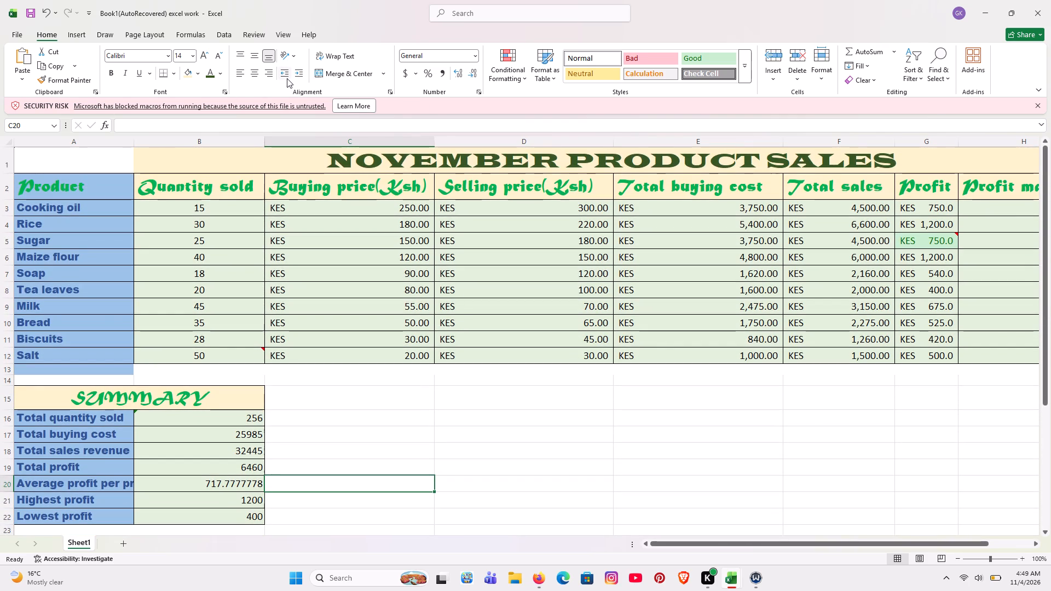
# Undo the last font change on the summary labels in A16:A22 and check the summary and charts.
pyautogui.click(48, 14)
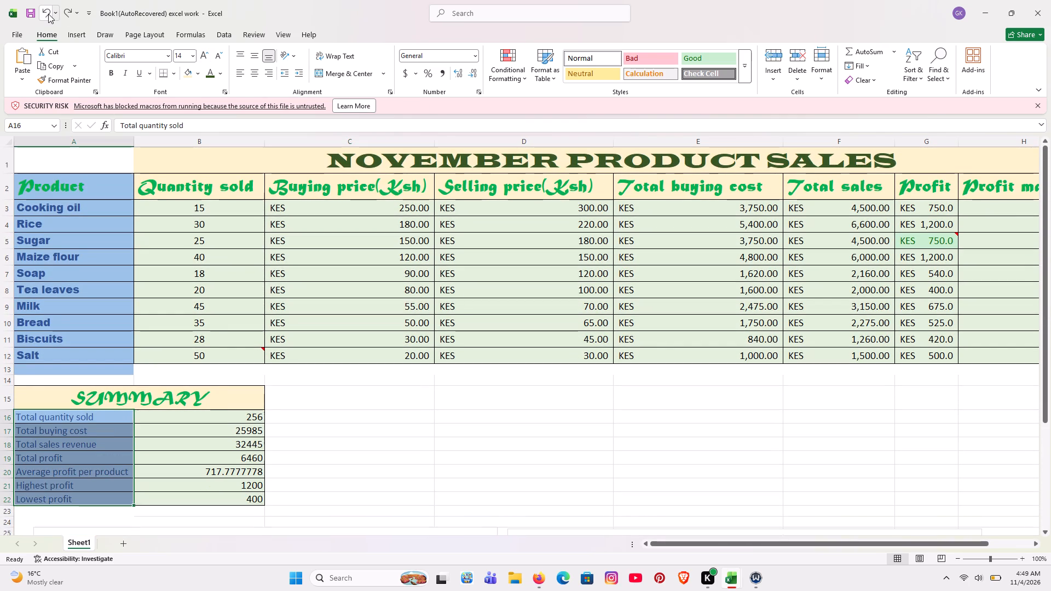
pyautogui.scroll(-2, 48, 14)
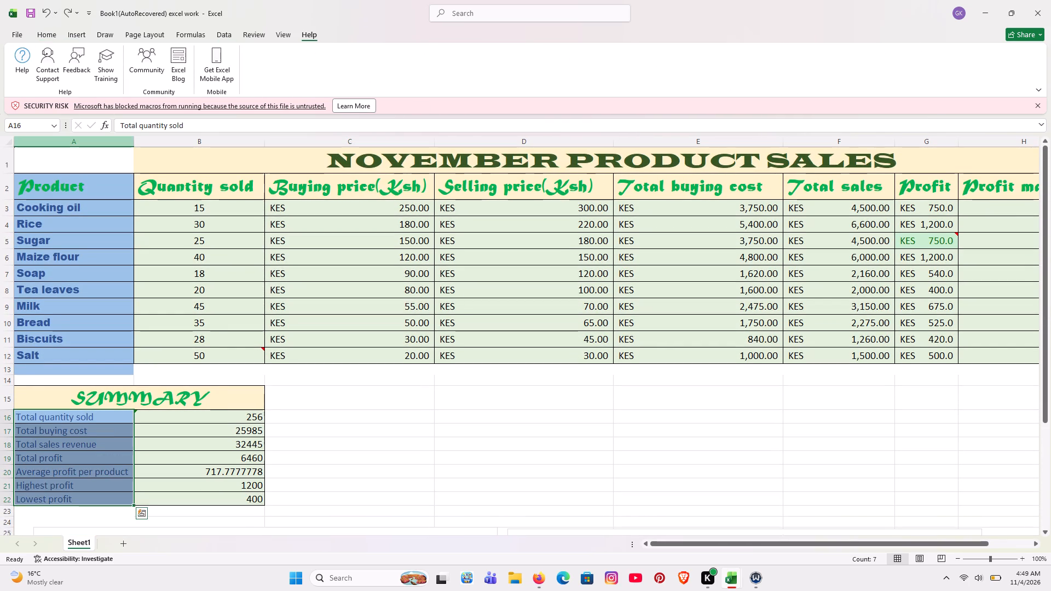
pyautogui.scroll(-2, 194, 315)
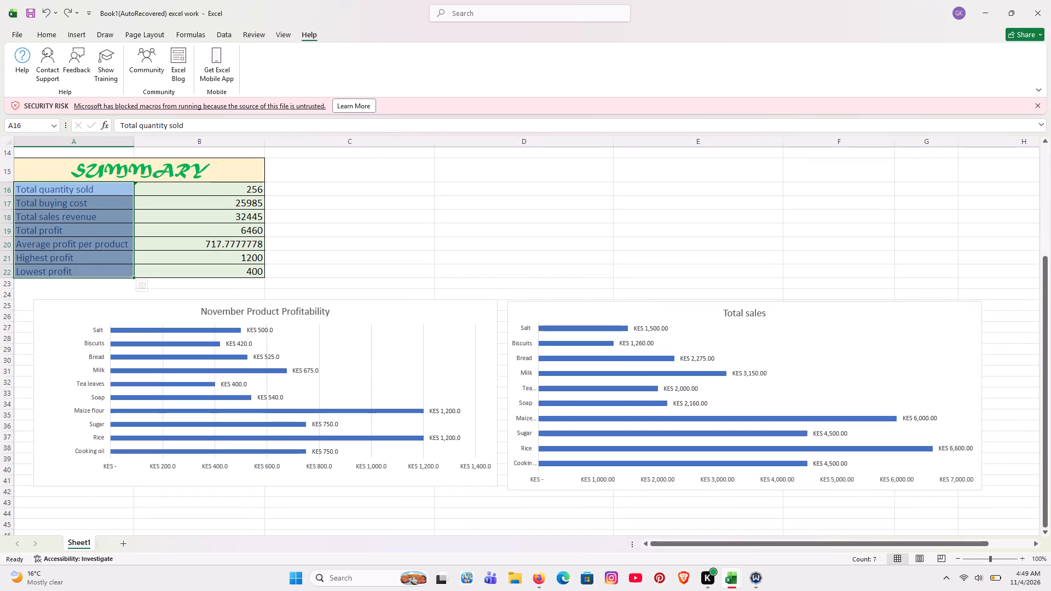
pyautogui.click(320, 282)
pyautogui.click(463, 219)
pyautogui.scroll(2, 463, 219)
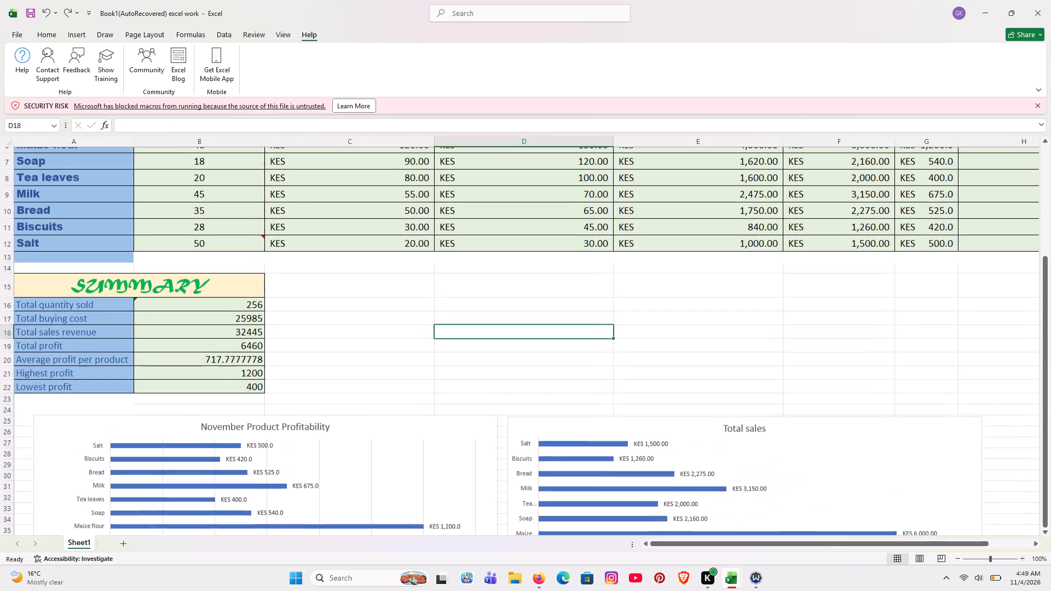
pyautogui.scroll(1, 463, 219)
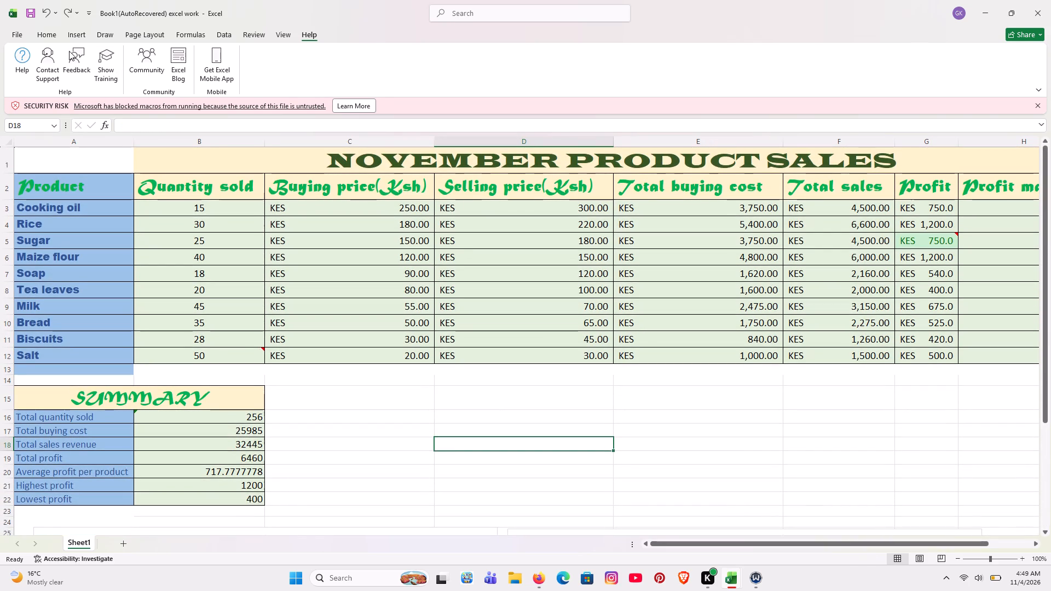
# Check the summary block, the November Product Profitability and Total sales charts, and the cells around and below them.
pyautogui.click(45, 35)
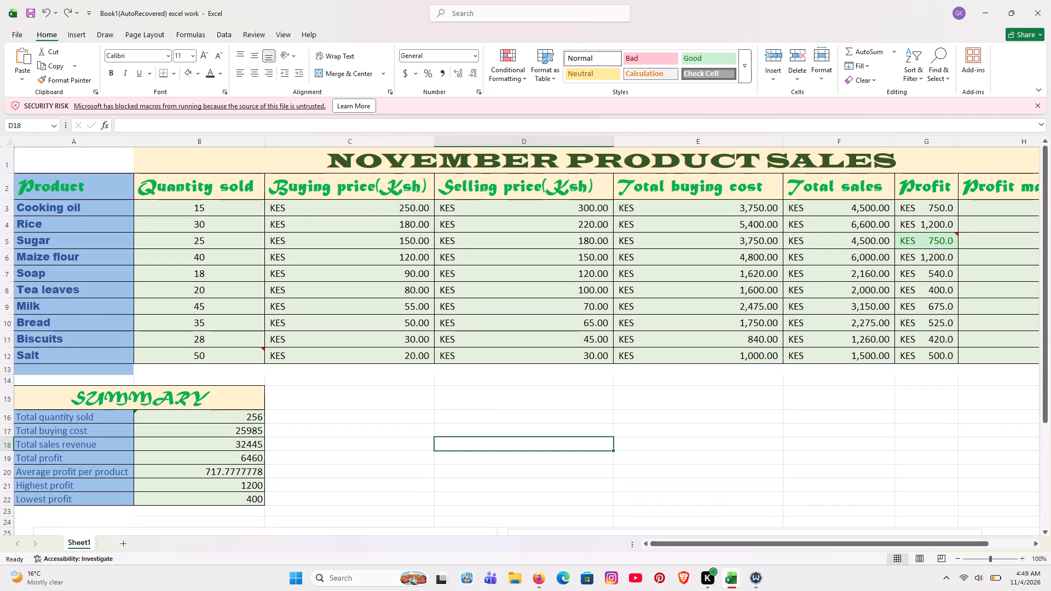
pyautogui.scroll(-3, 174, 322)
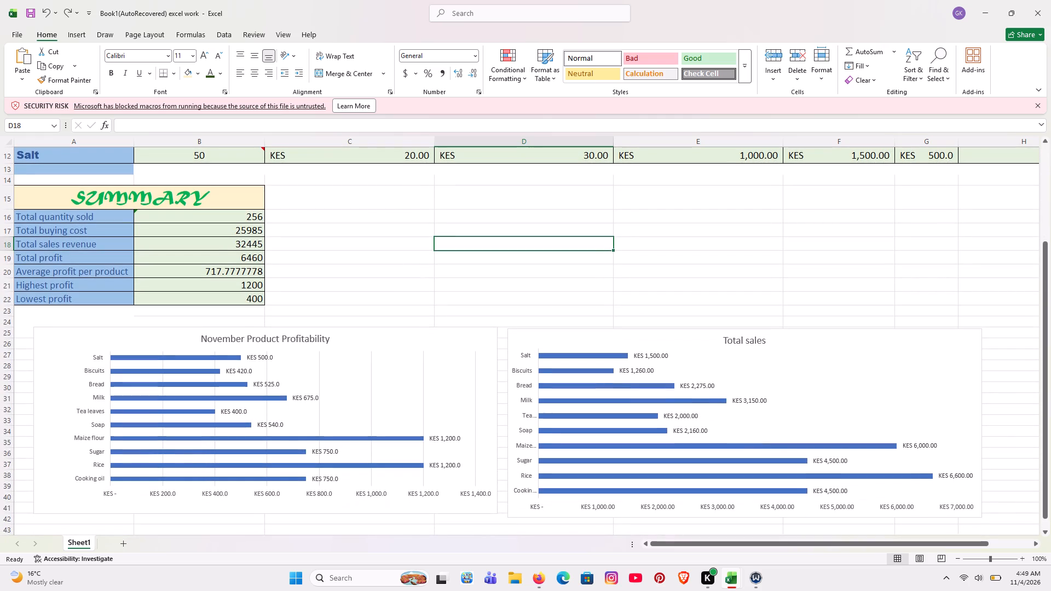
pyautogui.click(338, 276)
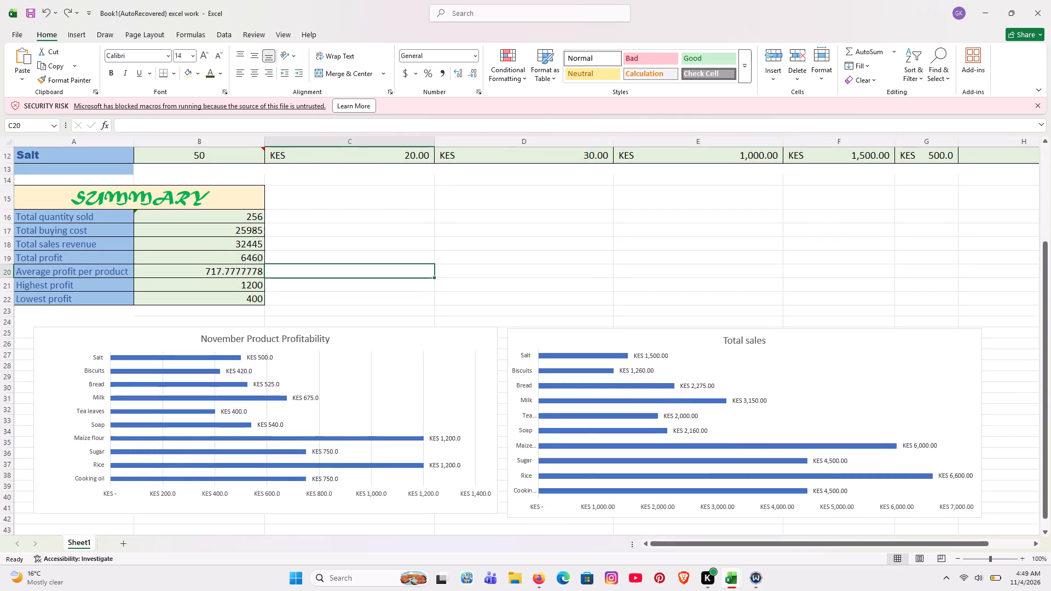
pyautogui.scroll(-1, 382, 237)
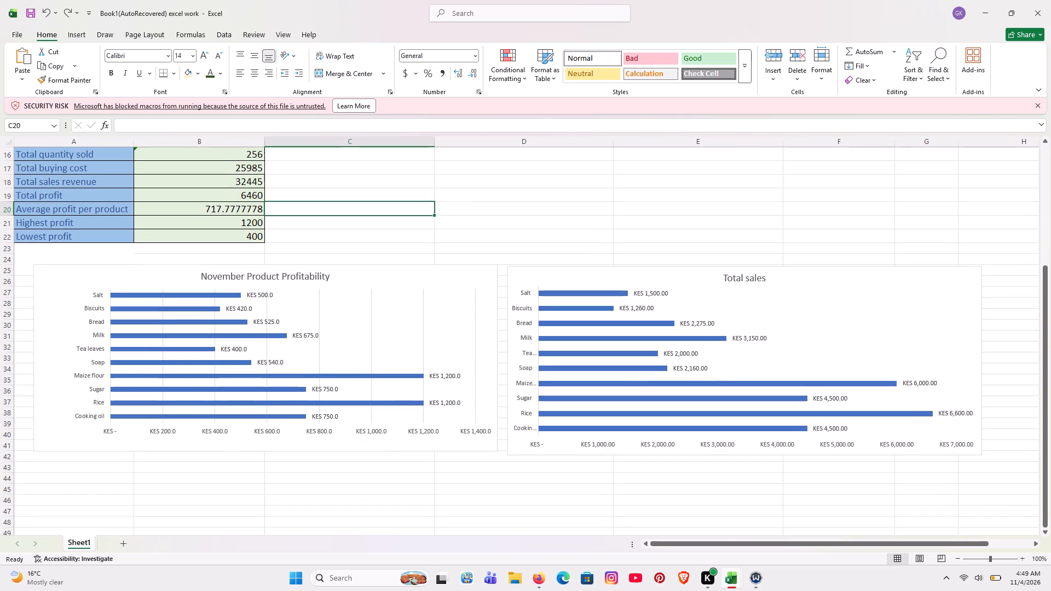
pyautogui.moveTo(28, 463); pyautogui.dragTo(34, 418)
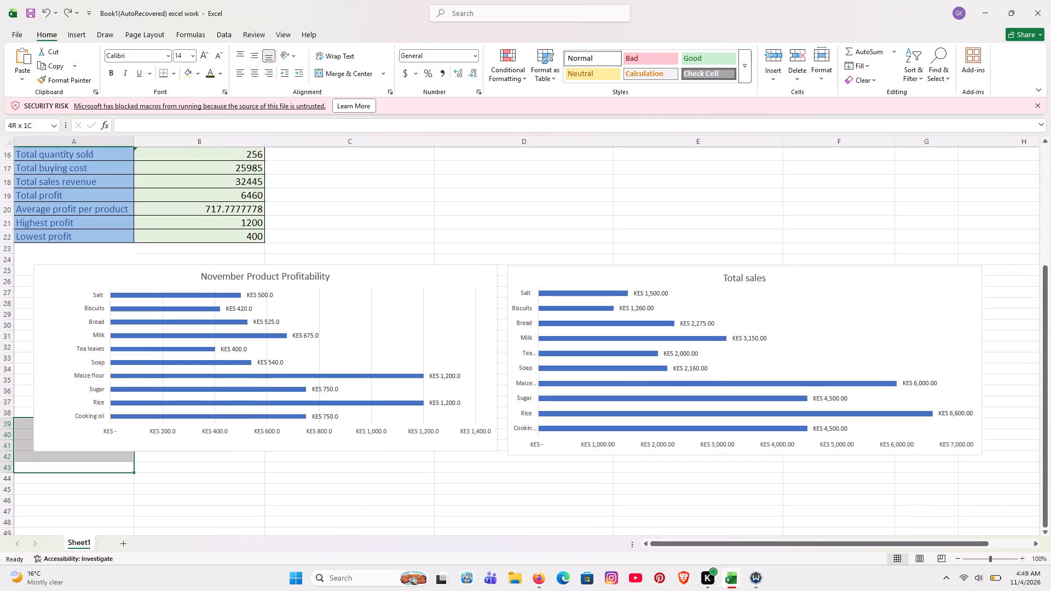
pyautogui.moveTo(34, 418); pyautogui.dragTo(237, 285)
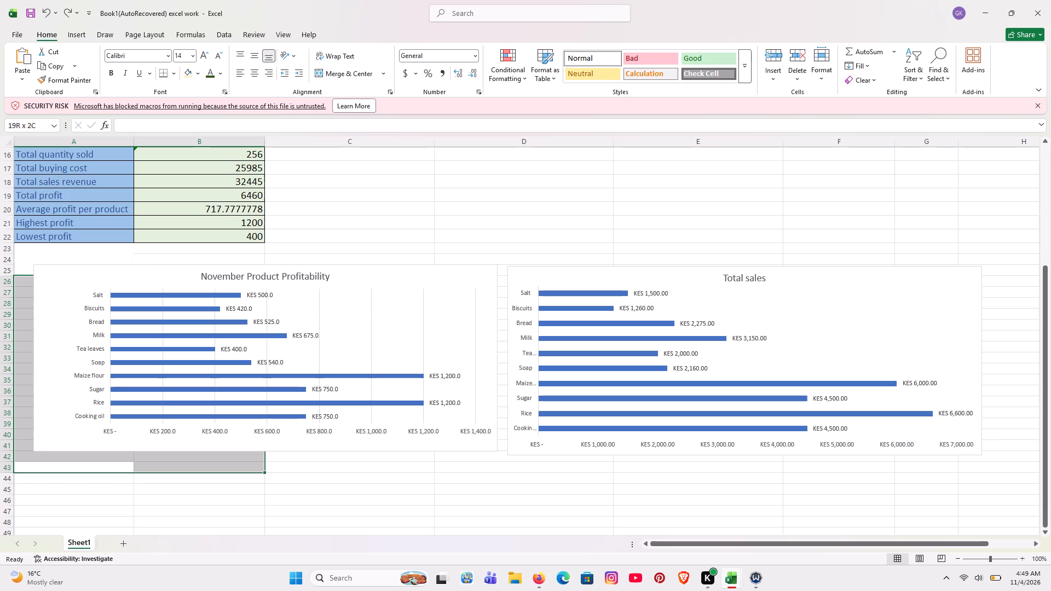
pyautogui.moveTo(237, 285); pyautogui.dragTo(460, 287)
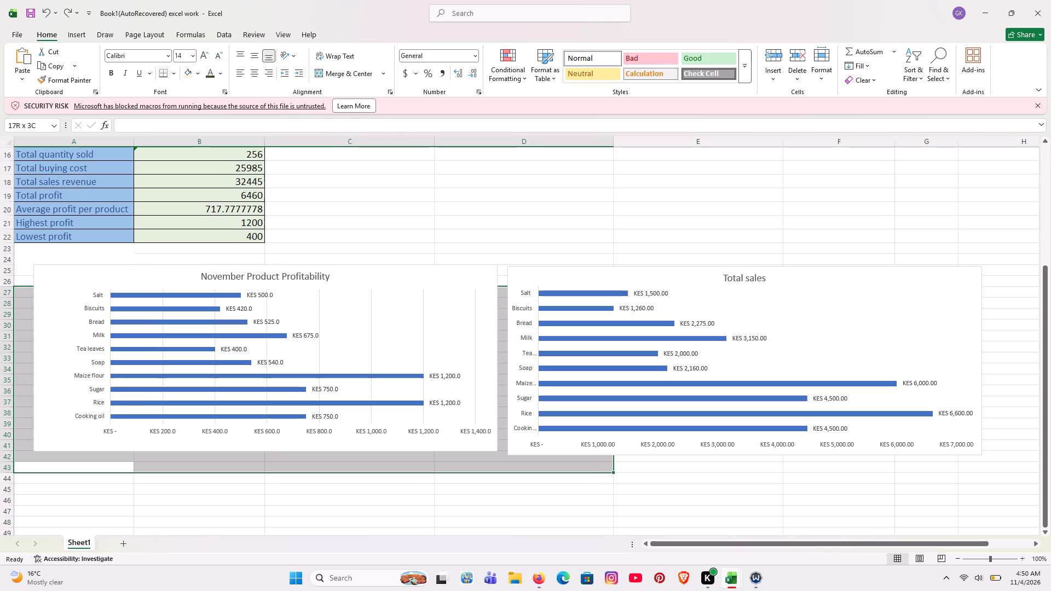
pyautogui.moveTo(460, 287); pyautogui.dragTo(111, 471)
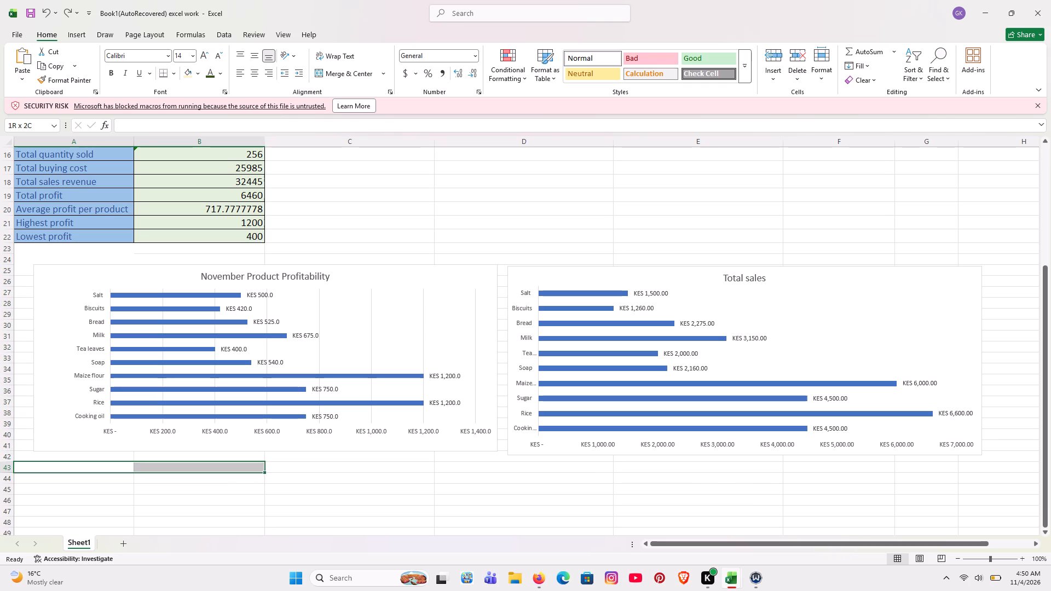
pyautogui.moveTo(111, 471); pyautogui.dragTo(39, 467)
pyautogui.click(39, 467)
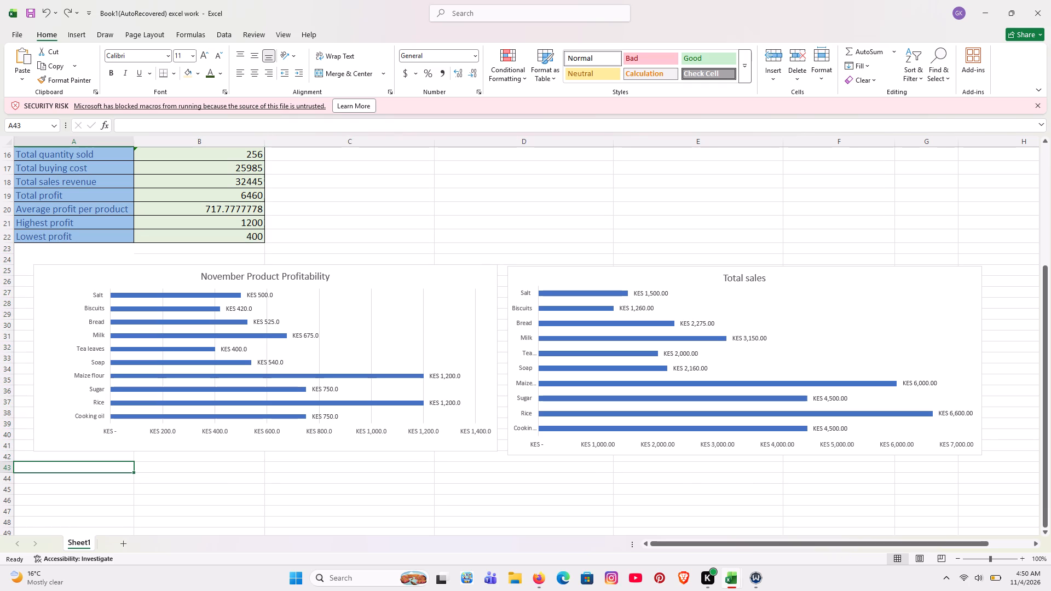
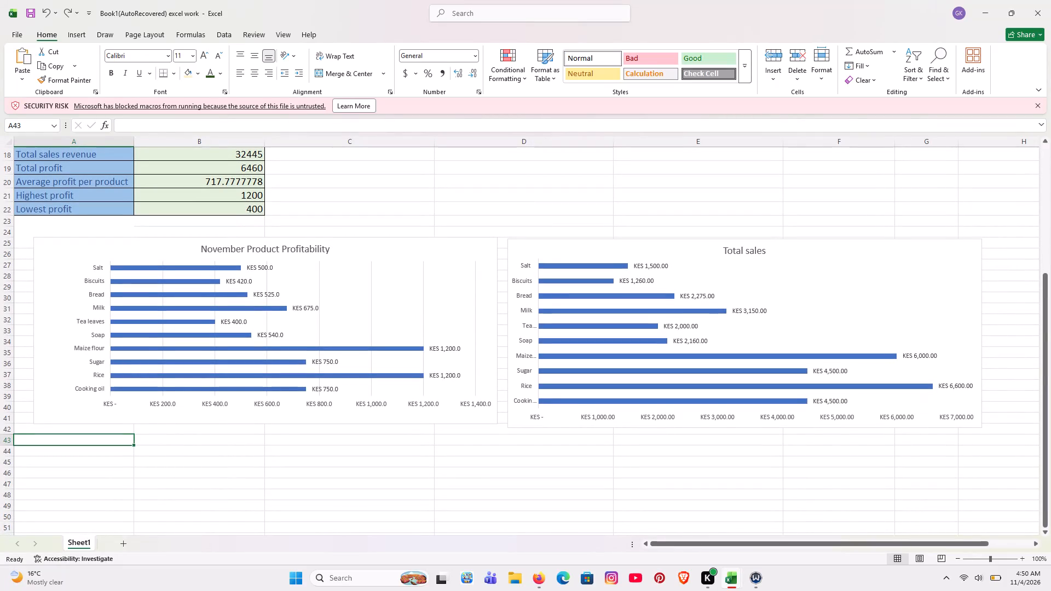
# Format the Average profit per product value in B20 as a Number with 2 decimal places.
pyautogui.scroll(3, 668, 494)
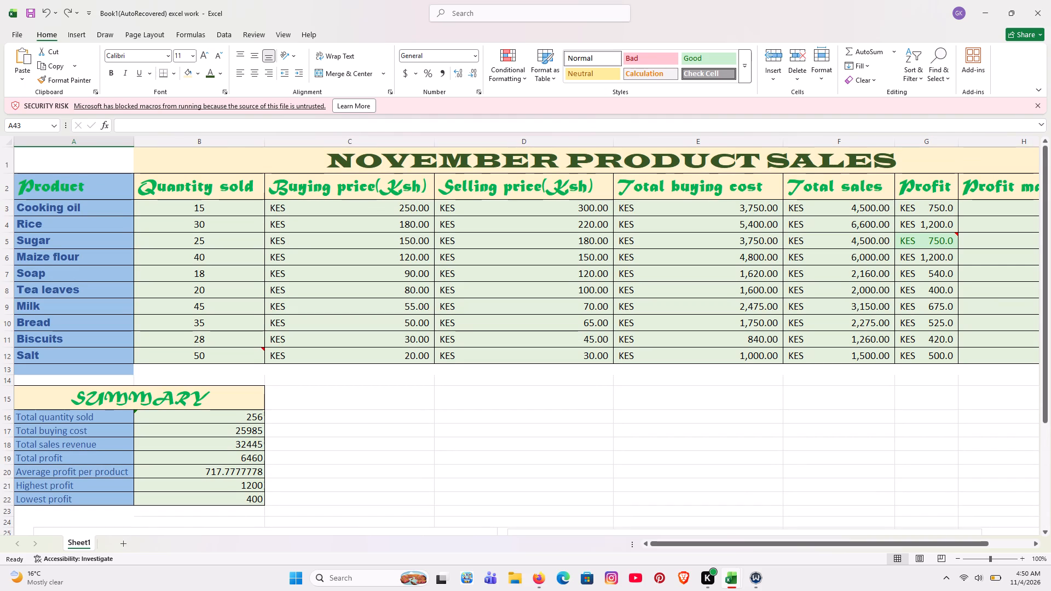
pyautogui.click(252, 476)
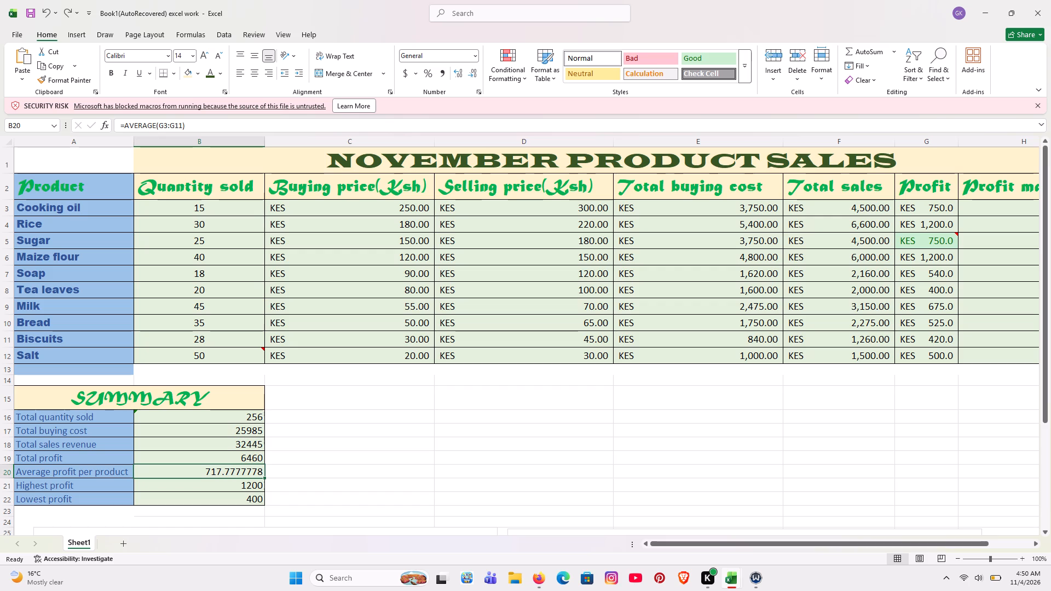
pyautogui.hotkey('ctrl', '1')
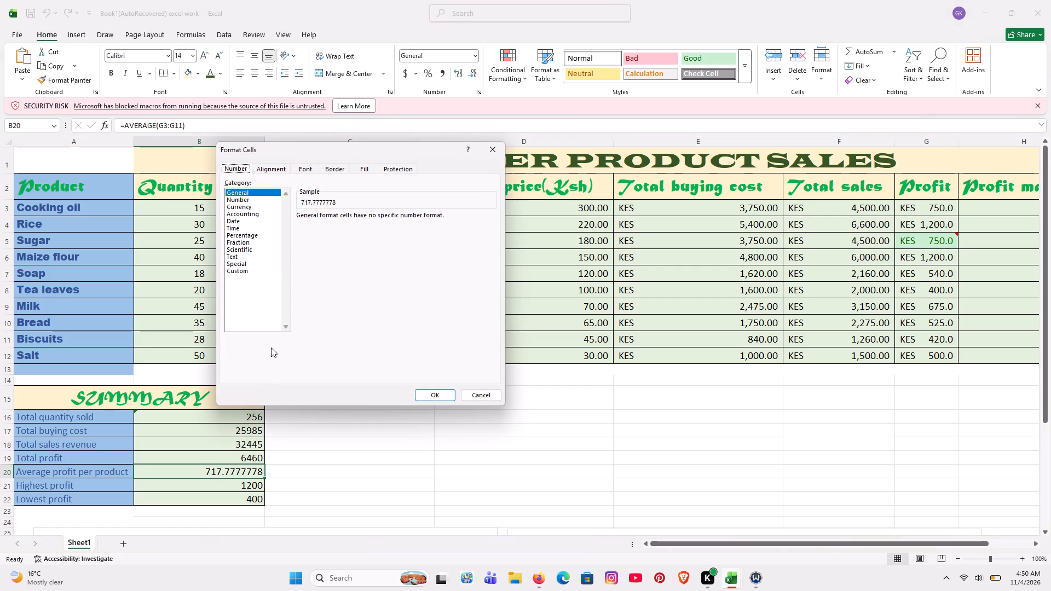
pyautogui.click(254, 201)
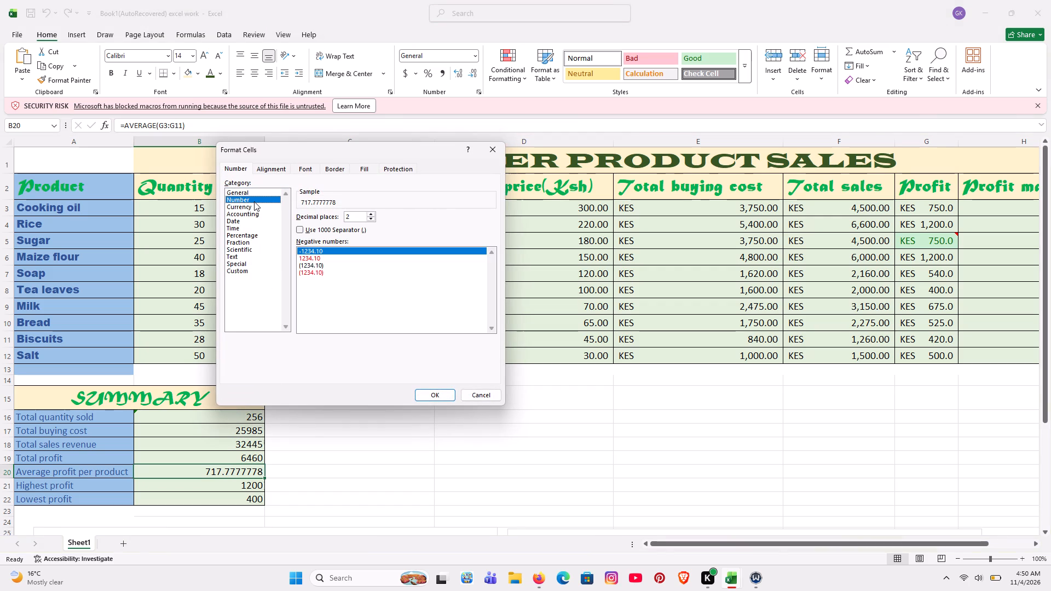
pyautogui.click(359, 215)
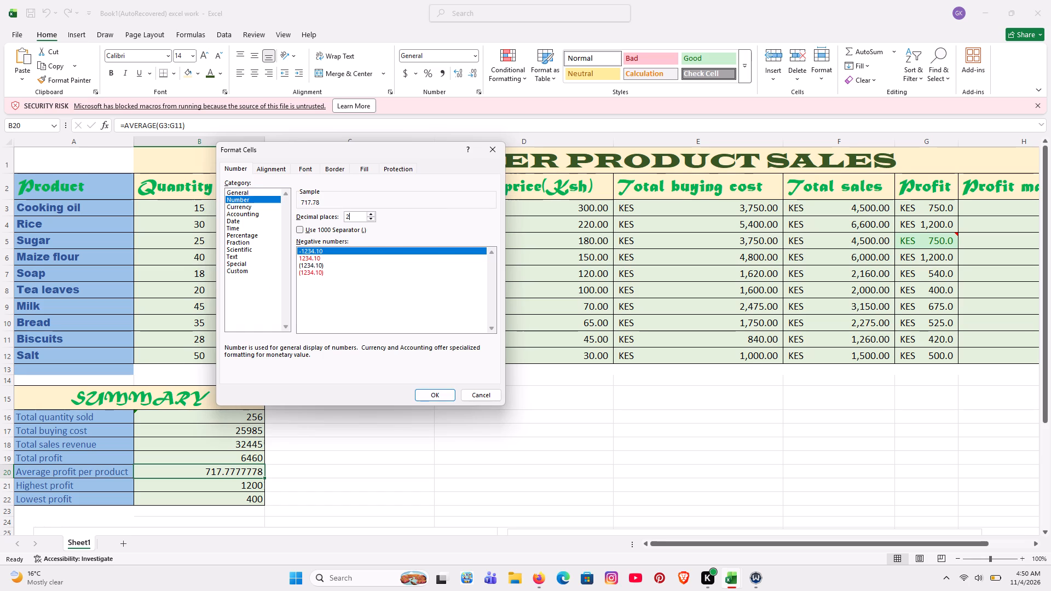
pyautogui.click(438, 391)
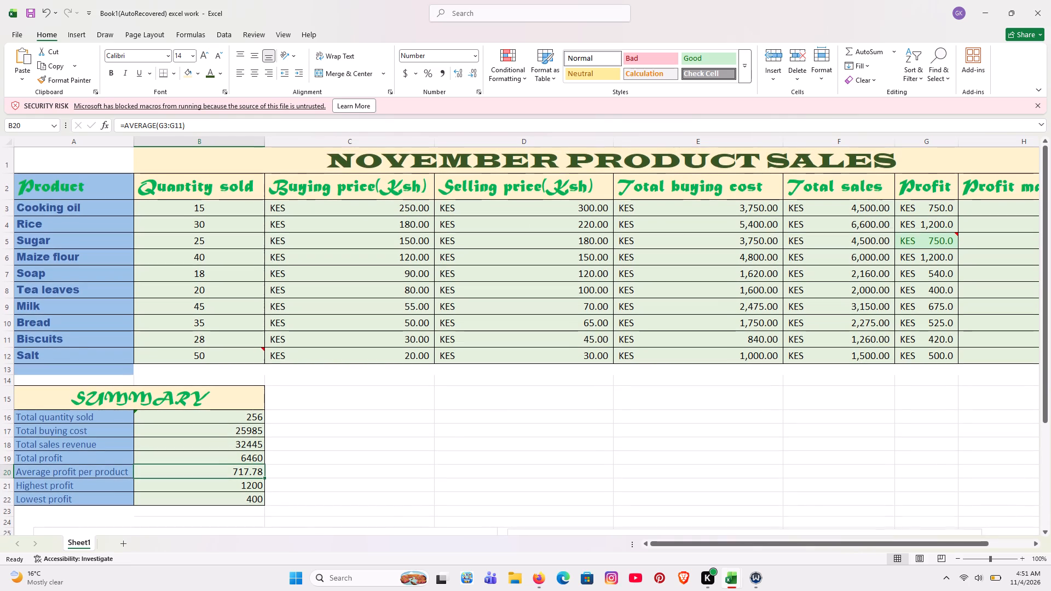
# Centre the Profit margin percentages in H3:H12 horizontally.
pyautogui.hscroll(-2, 324, 462)
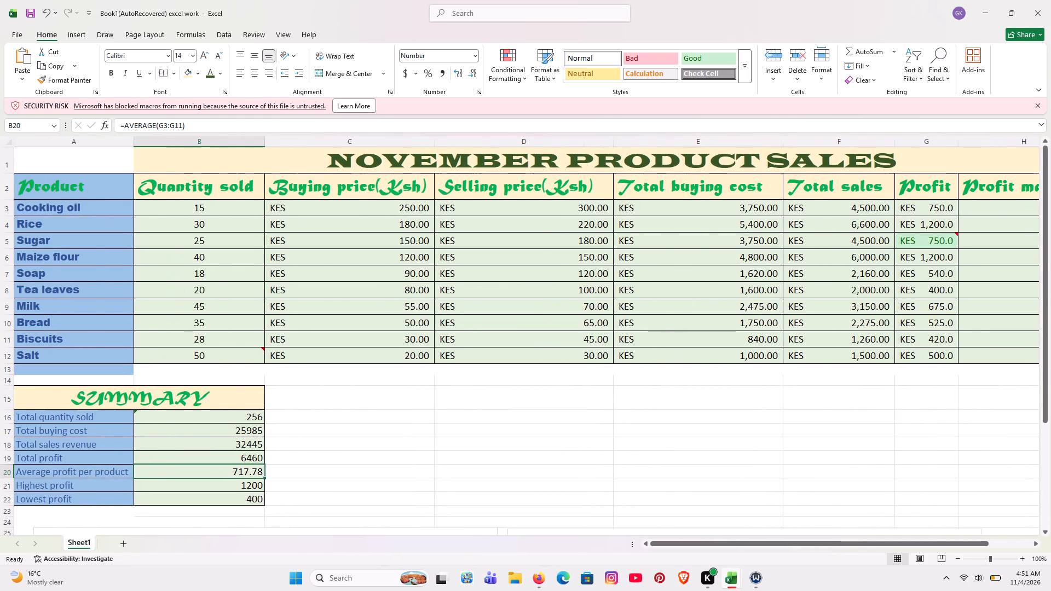
pyautogui.hscroll(-2, 324, 462)
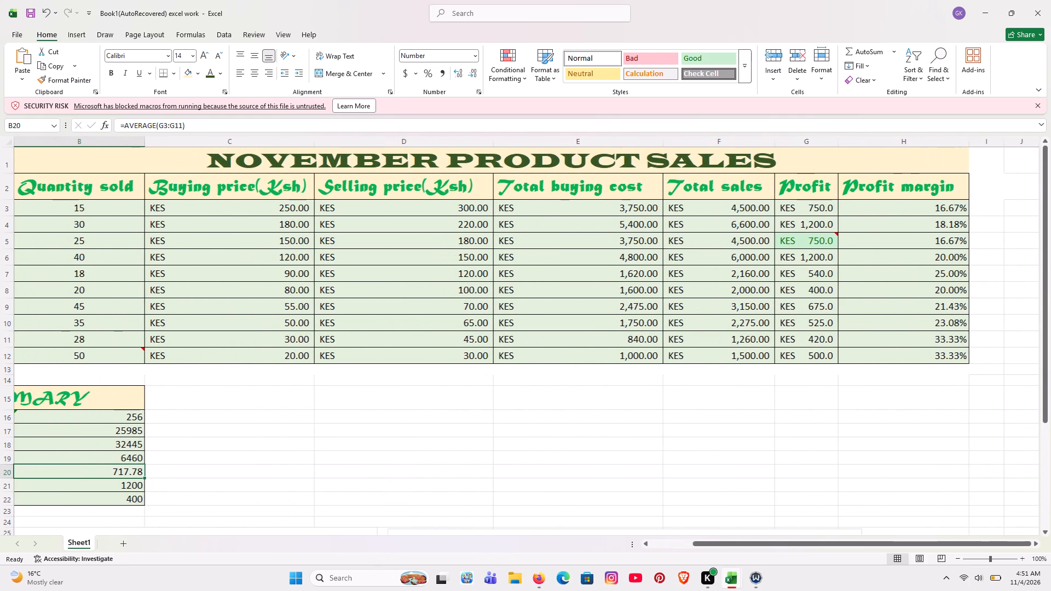
pyautogui.moveTo(938, 207); pyautogui.dragTo(932, 290)
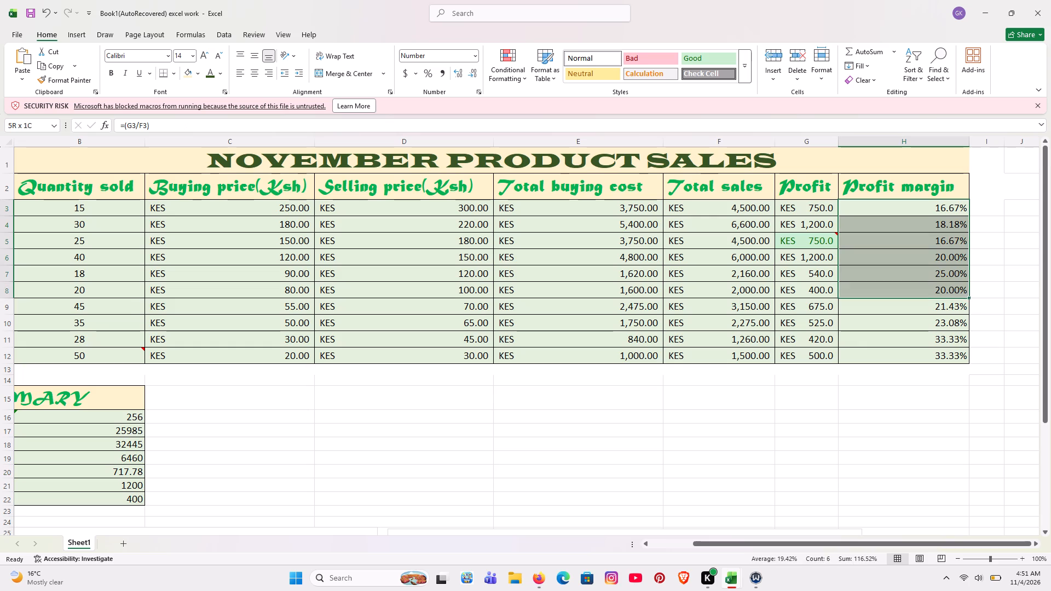
pyautogui.moveTo(932, 290); pyautogui.dragTo(937, 355)
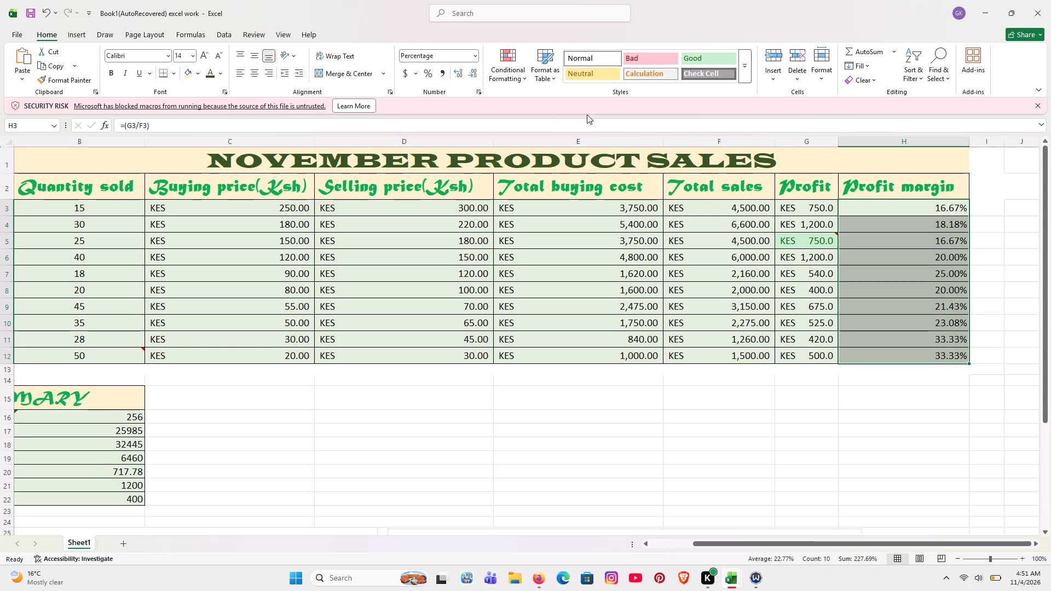
pyautogui.click(256, 77)
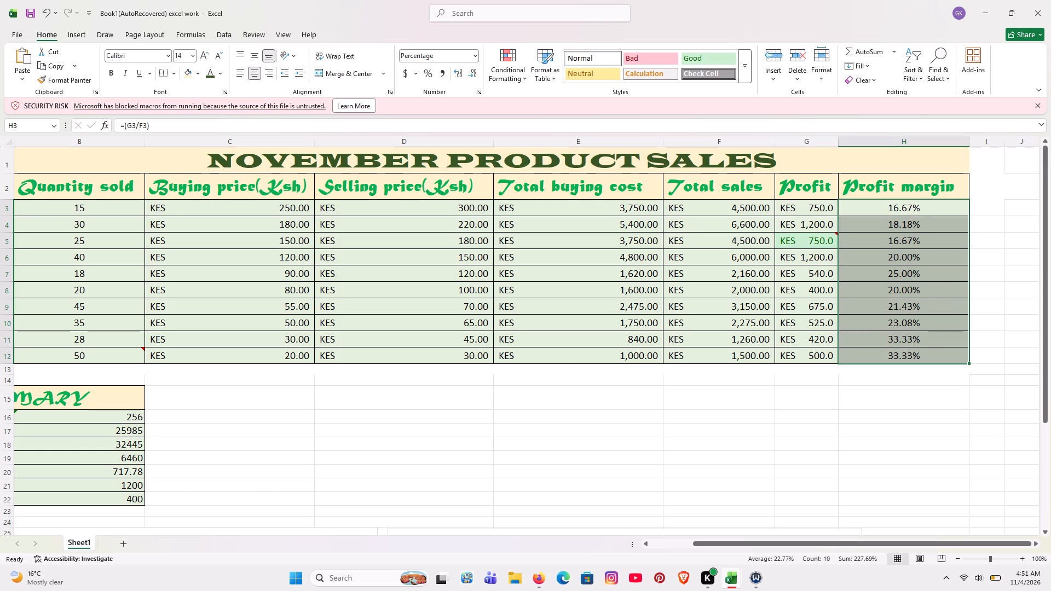
pyautogui.hscroll(1, 287, 418)
pyautogui.click(359, 434)
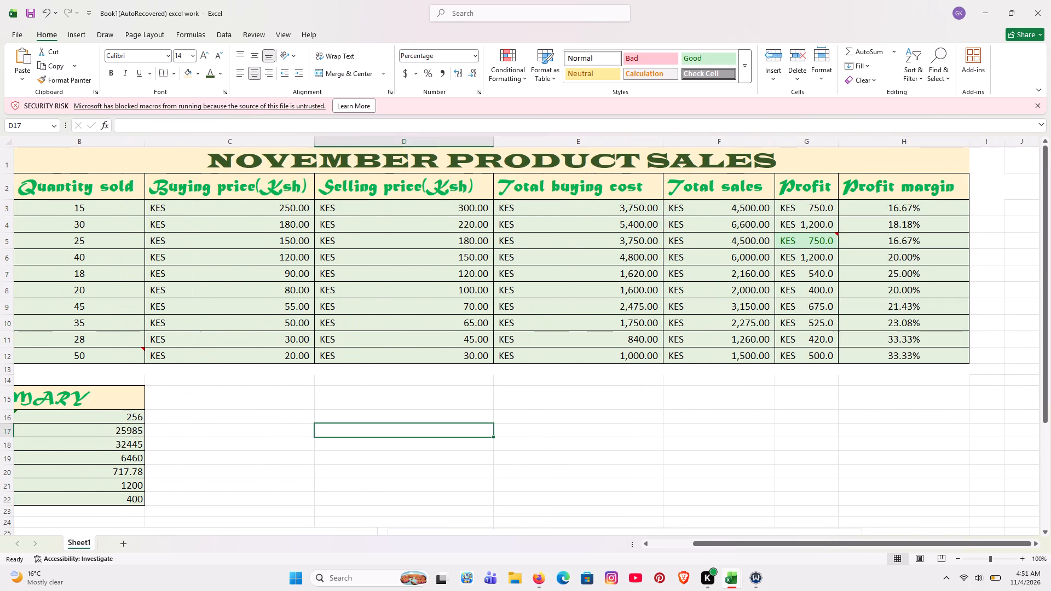
# Centre the summary values in B16:B22 horizontally.
pyautogui.hscroll(2, 359, 434)
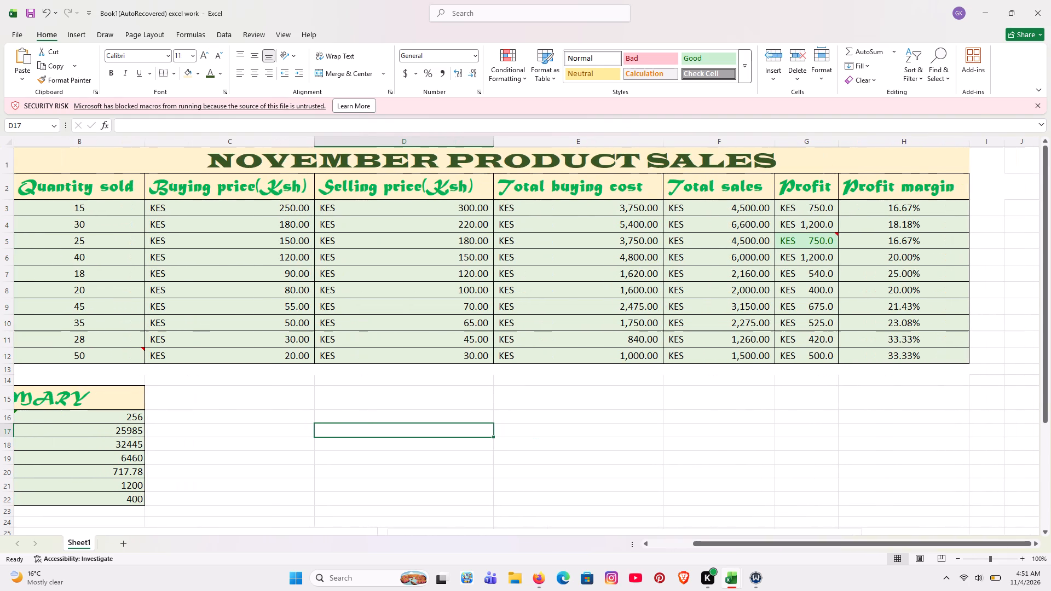
pyautogui.hscroll(1, 359, 434)
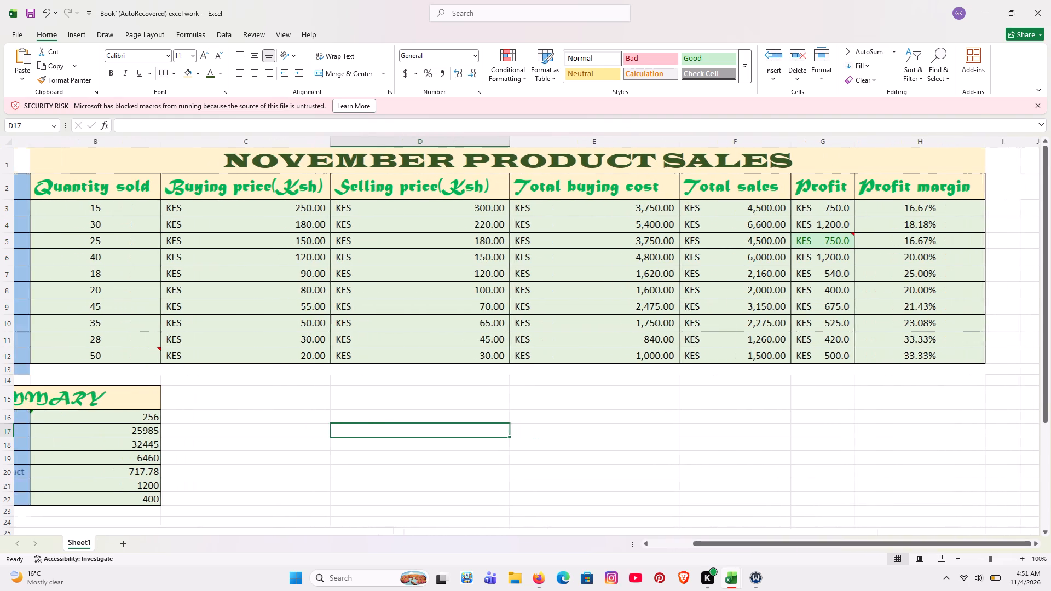
pyautogui.hscroll(4, 359, 434)
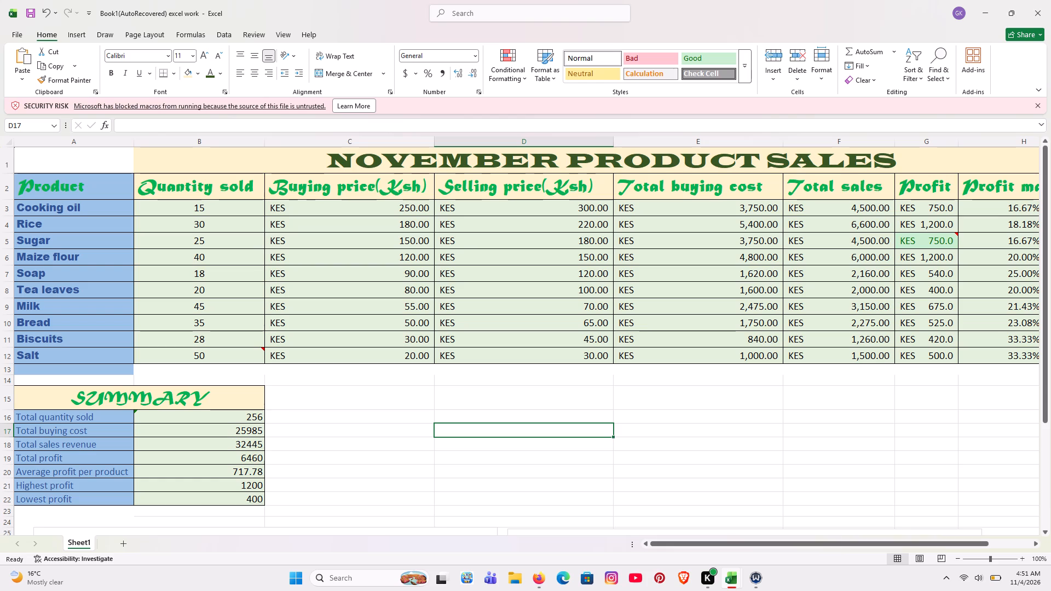
pyautogui.moveTo(238, 417); pyautogui.dragTo(226, 499)
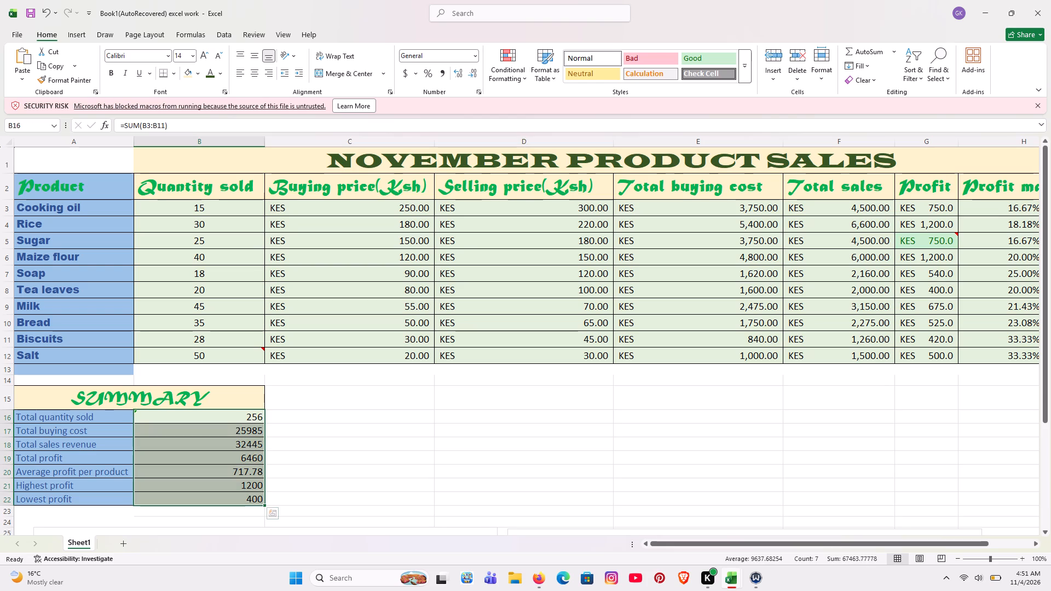
pyautogui.click(253, 73)
pyautogui.click(386, 407)
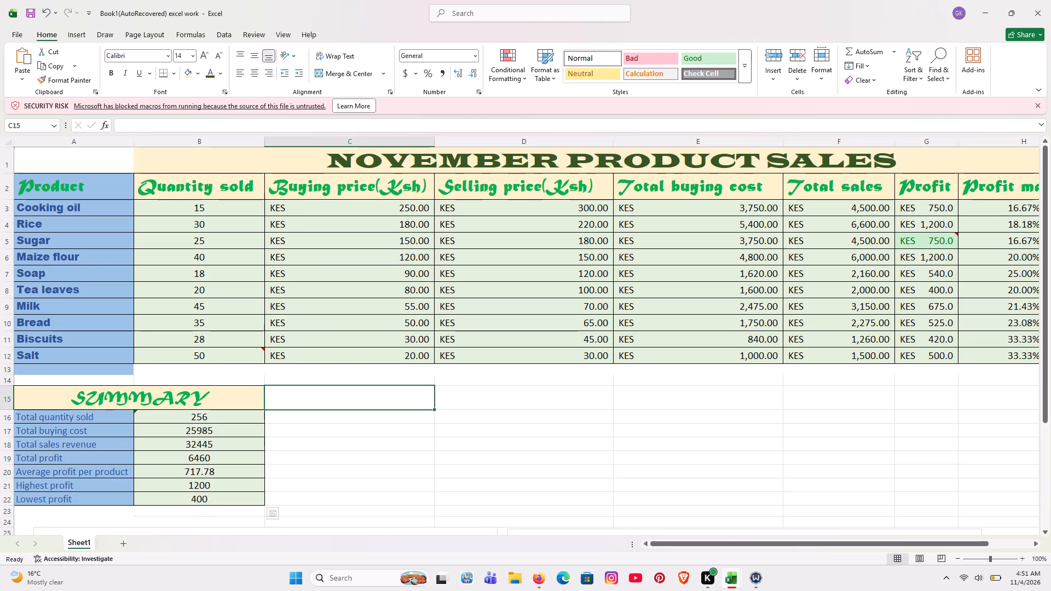
# Review the sales table across to Profit margin, the summary block and both charts after the alignment changes.
pyautogui.scroll(-2, 386, 407)
pyautogui.scroll(4, 386, 407)
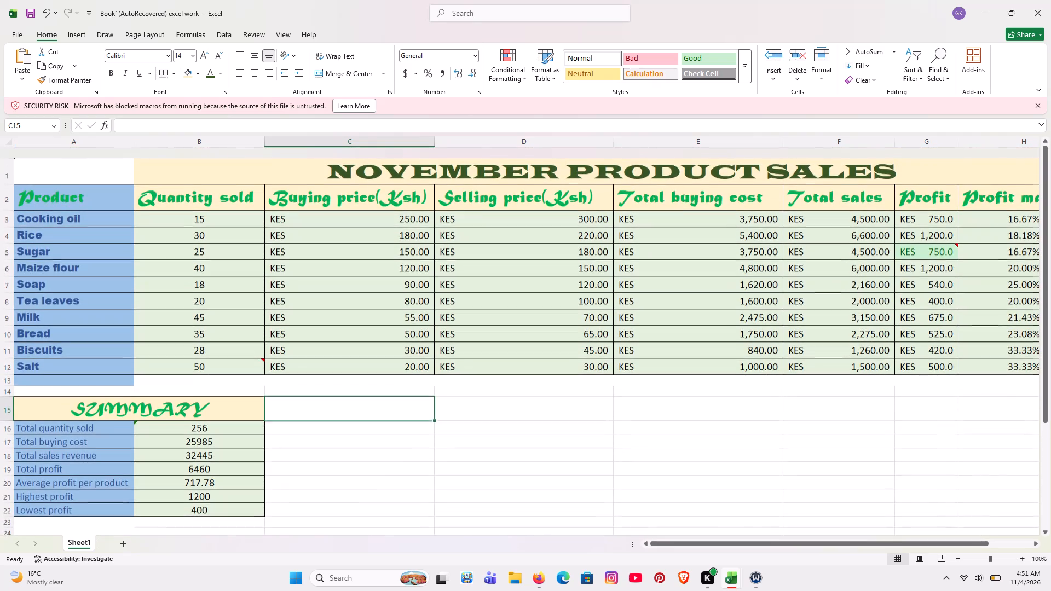
pyautogui.scroll(1, 386, 407)
pyautogui.hscroll(-1, 386, 407)
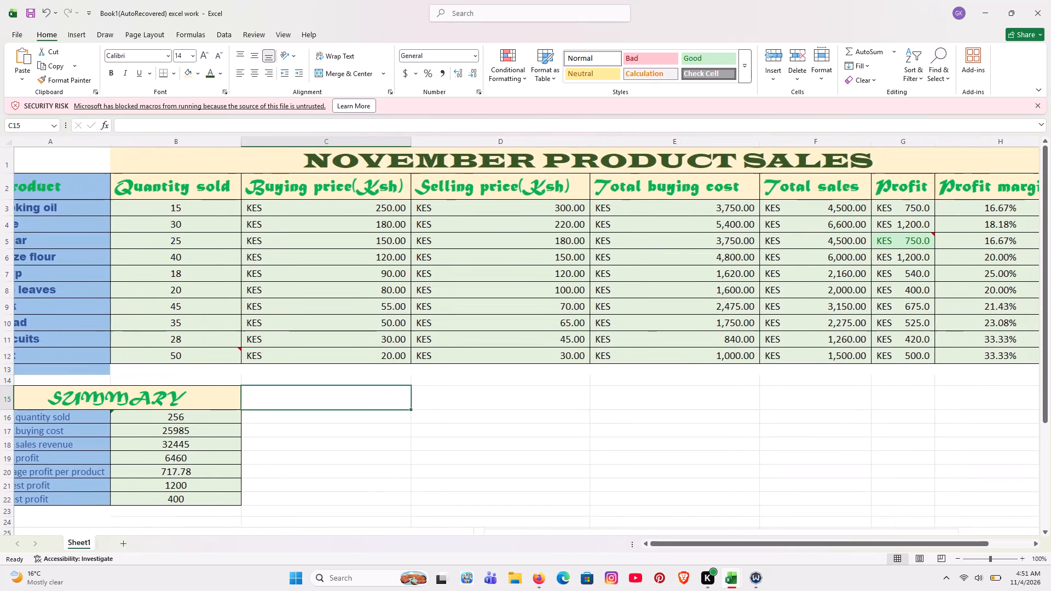
pyautogui.hscroll(-2, 386, 407)
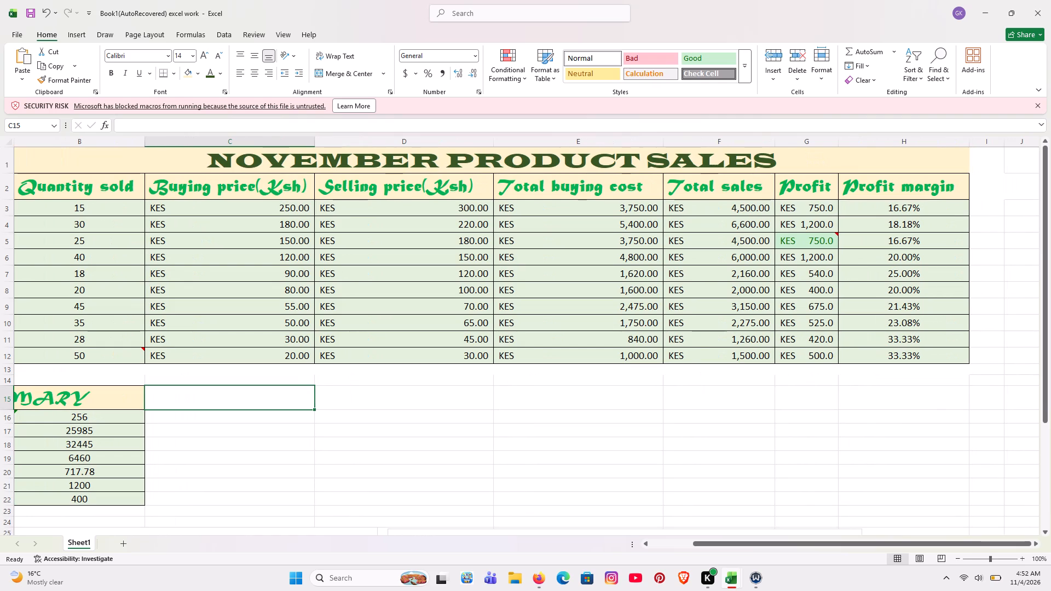
pyautogui.scroll(-3, 386, 407)
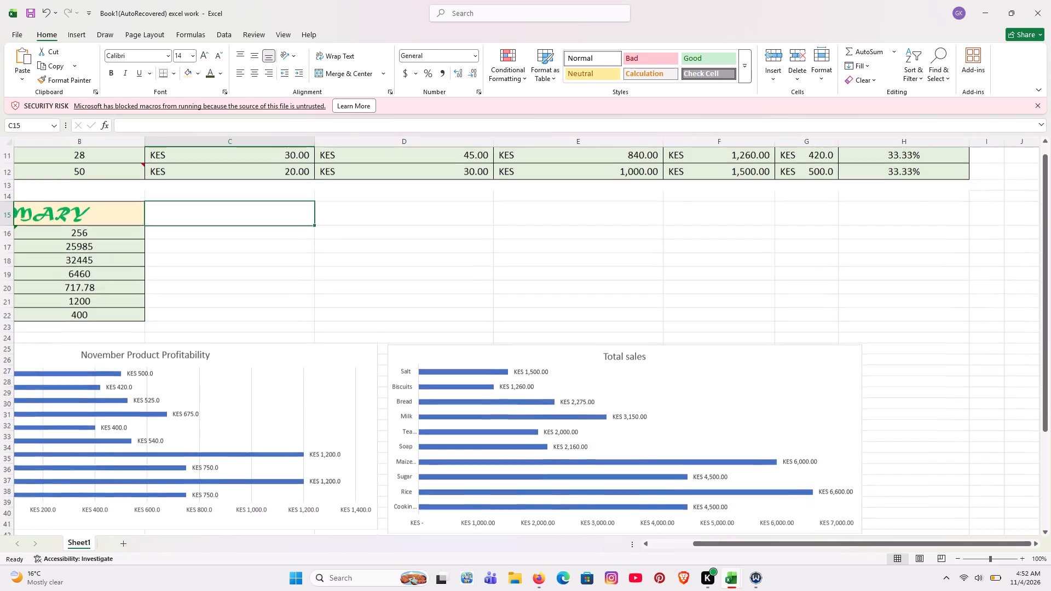
pyautogui.scroll(-1, 386, 407)
pyautogui.hscroll(3, 386, 407)
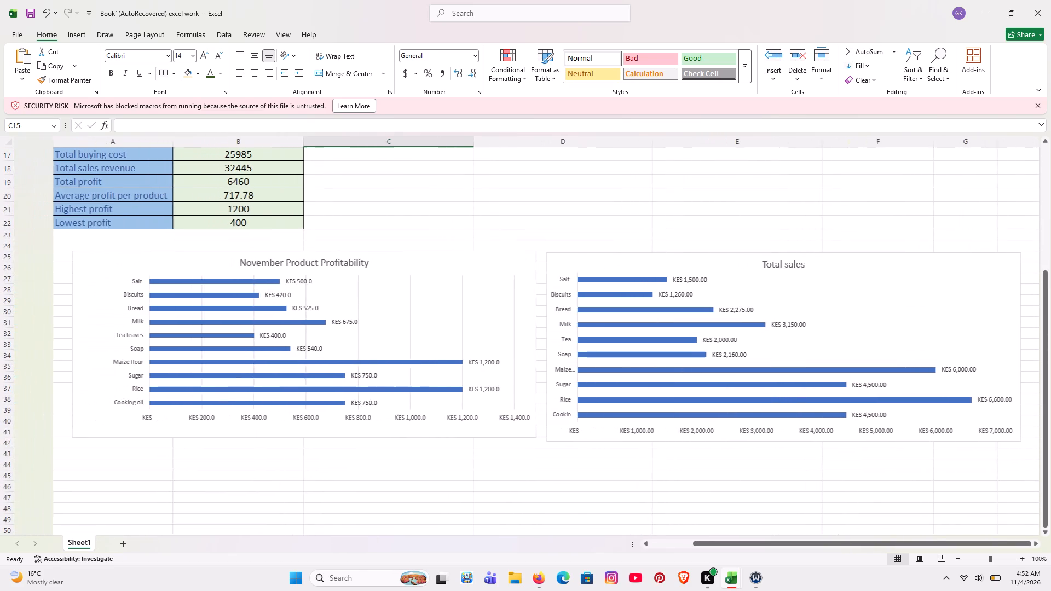
pyautogui.hscroll(1, 386, 407)
pyautogui.scroll(2, 386, 407)
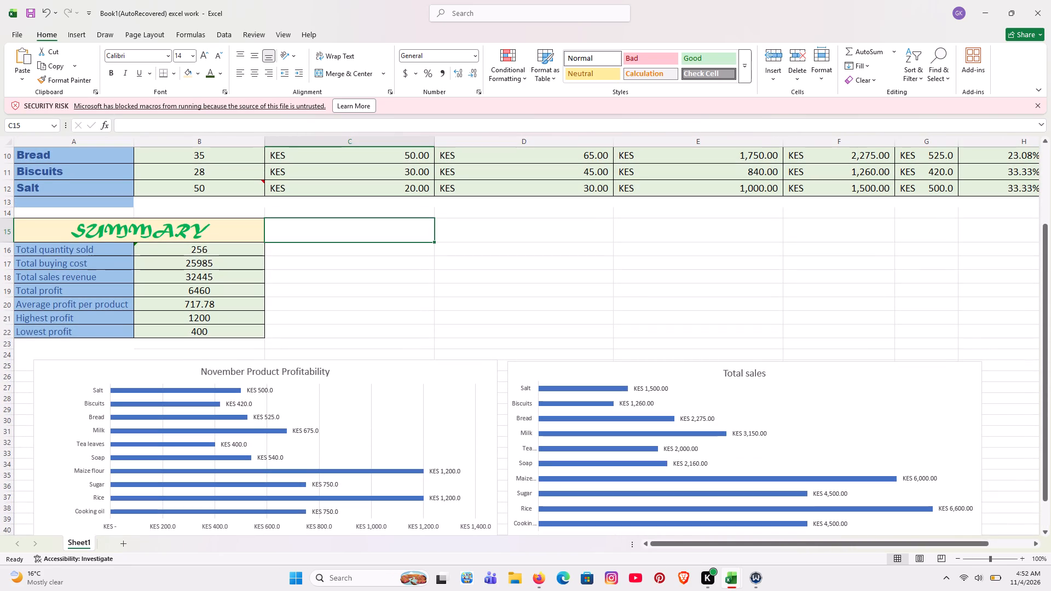
pyautogui.scroll(2, 386, 407)
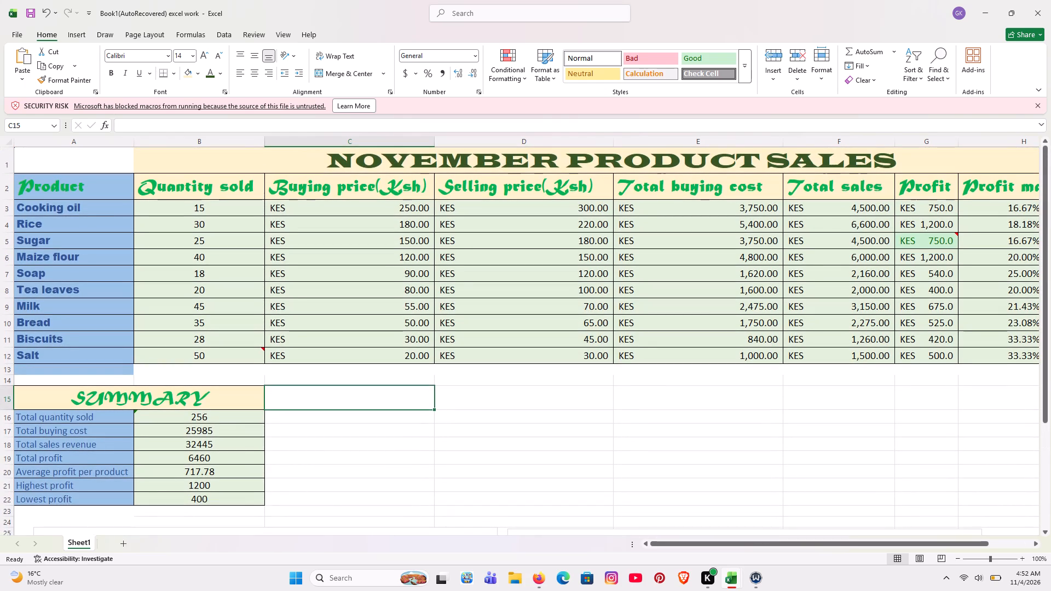
pyautogui.click(386, 407)
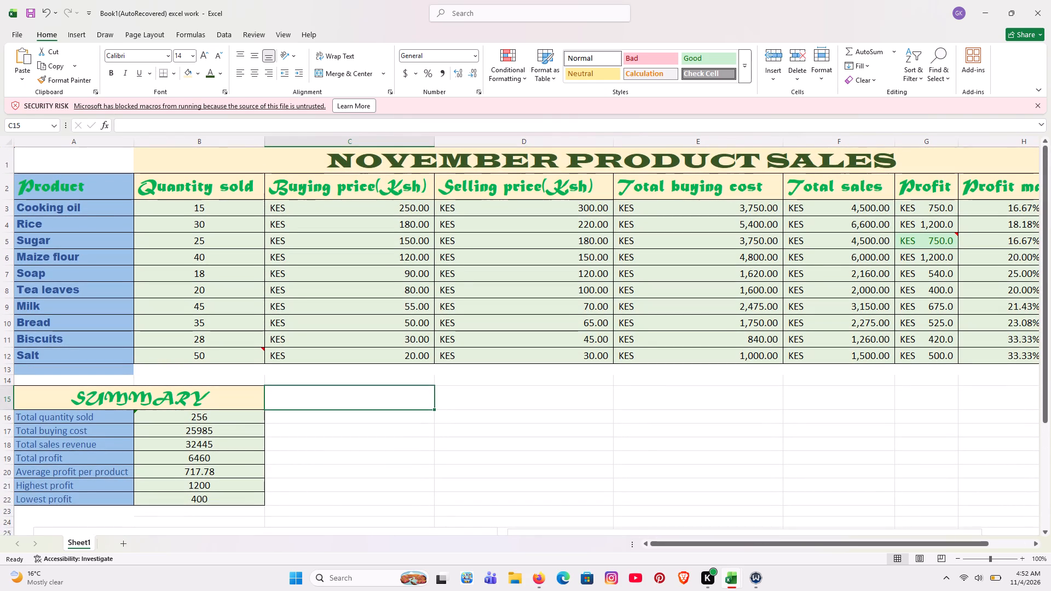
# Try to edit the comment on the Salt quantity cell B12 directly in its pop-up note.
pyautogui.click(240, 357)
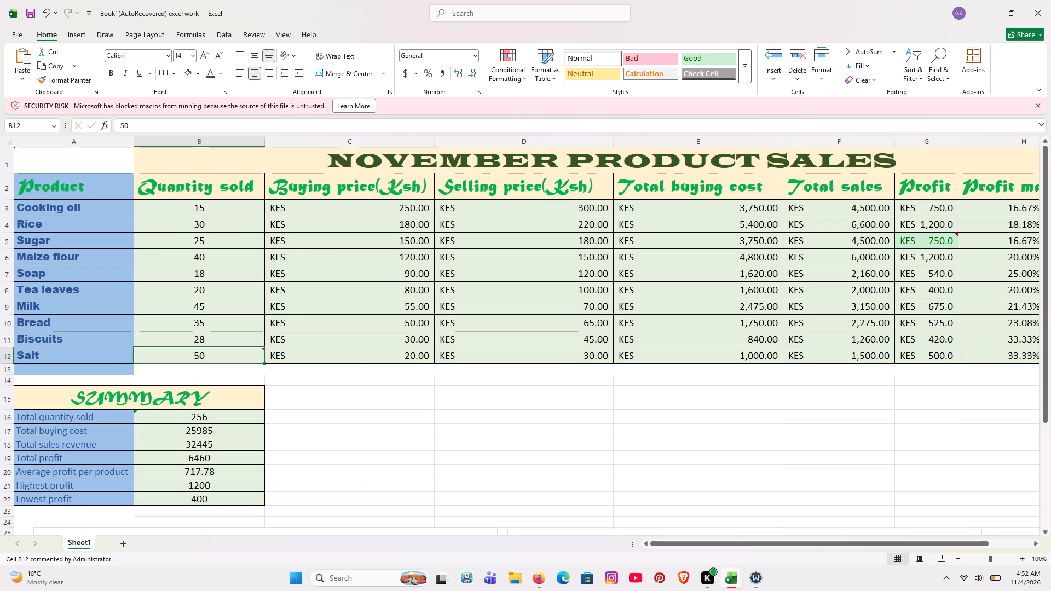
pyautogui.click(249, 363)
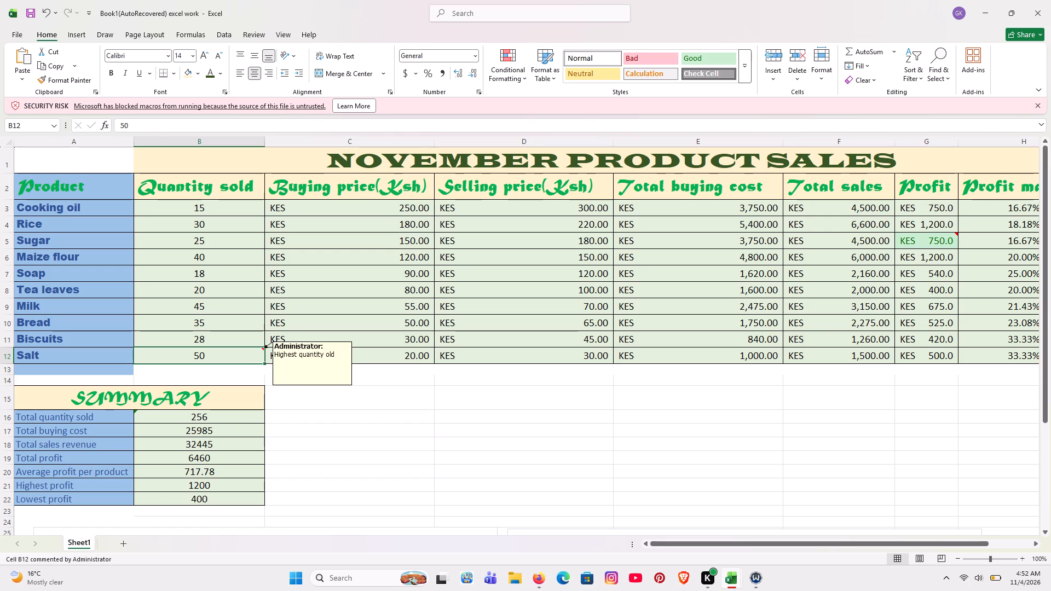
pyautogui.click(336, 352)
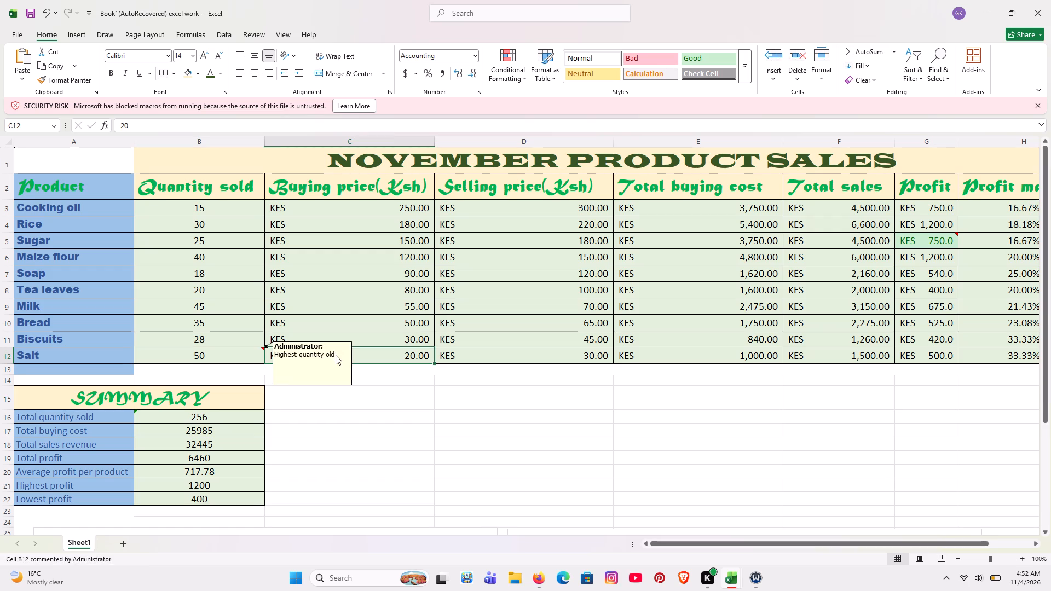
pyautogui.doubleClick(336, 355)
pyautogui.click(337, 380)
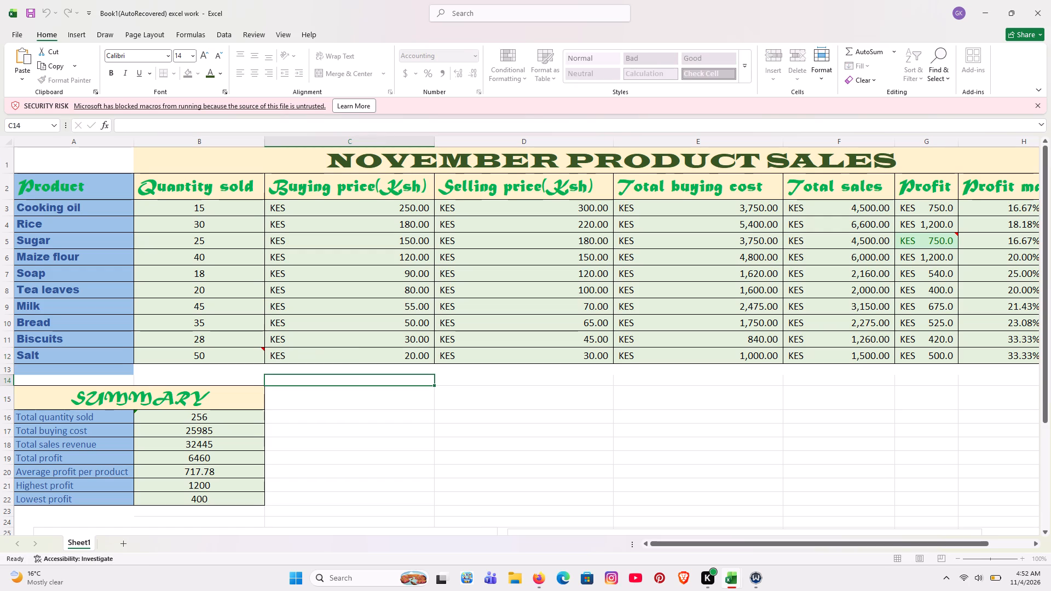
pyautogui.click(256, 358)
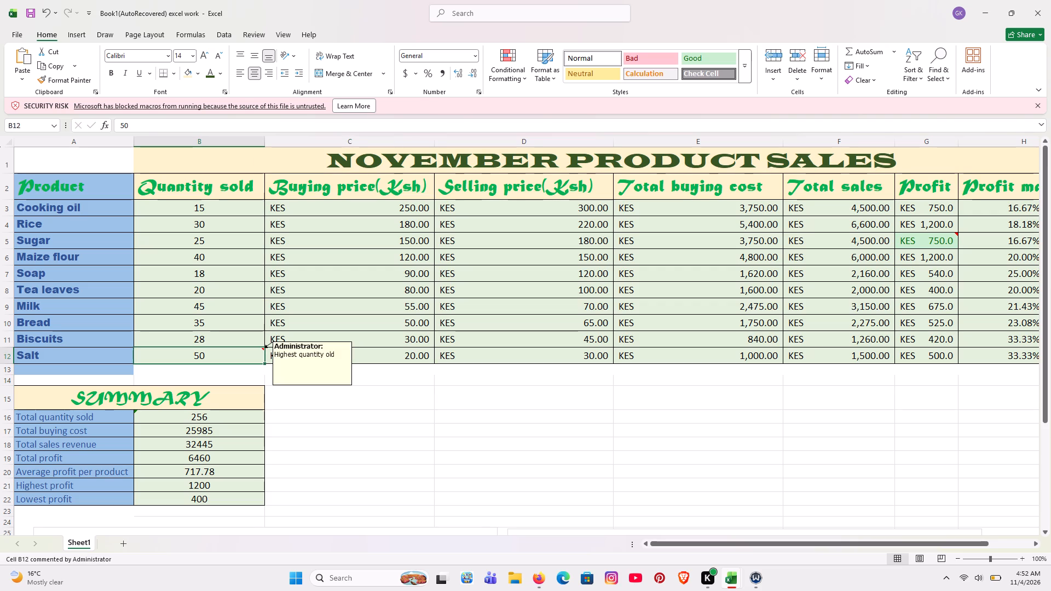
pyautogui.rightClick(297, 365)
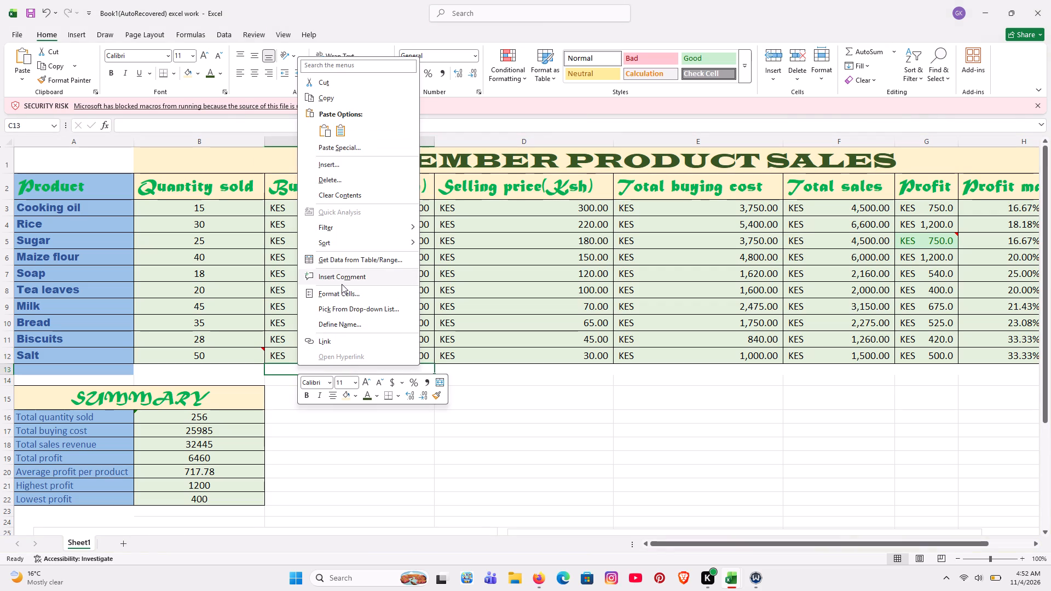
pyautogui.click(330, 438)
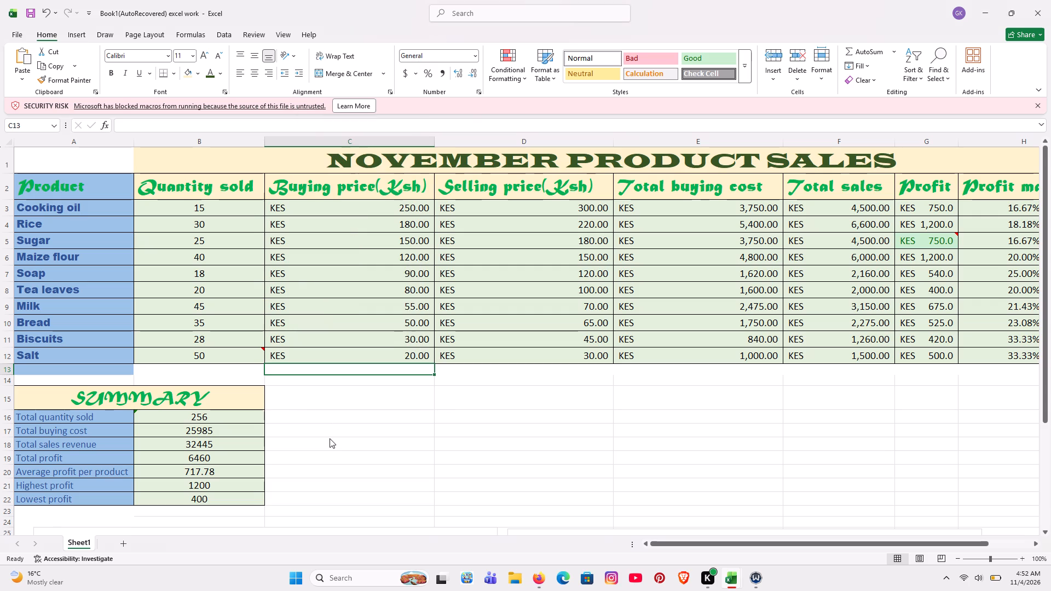
# Correct the comment on the Salt quantity cell B12 to read "Highest quantity sold" and check its pop-up note.
pyautogui.click(260, 355)
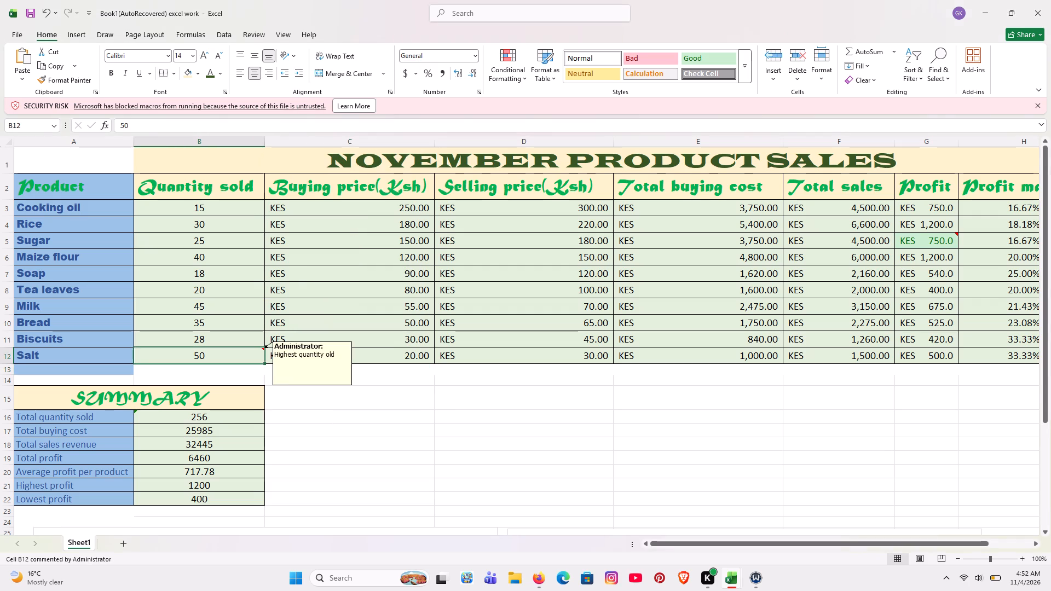
pyautogui.rightClick(261, 352)
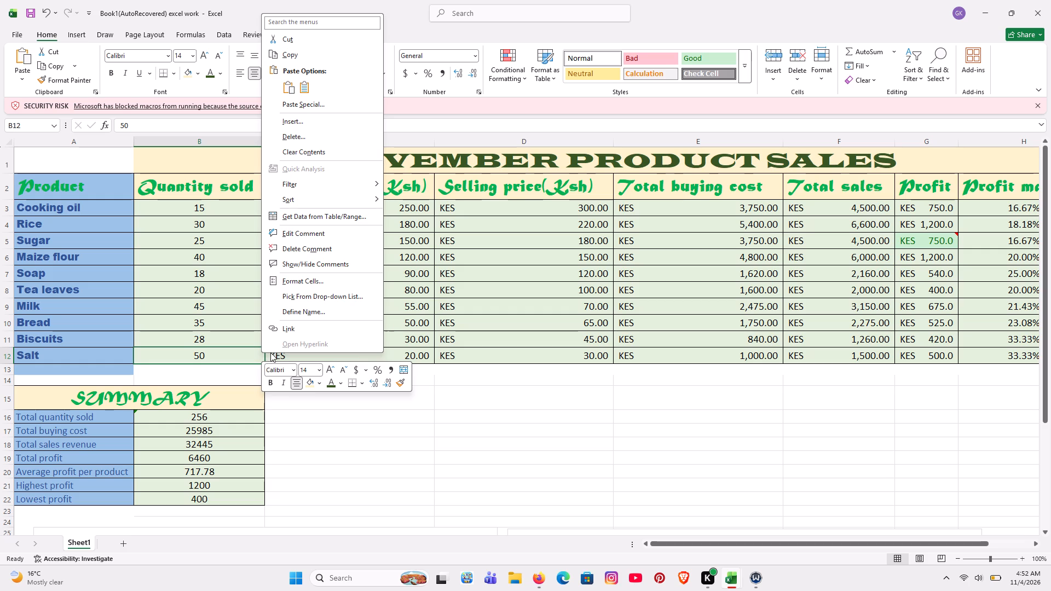
pyautogui.click(301, 237)
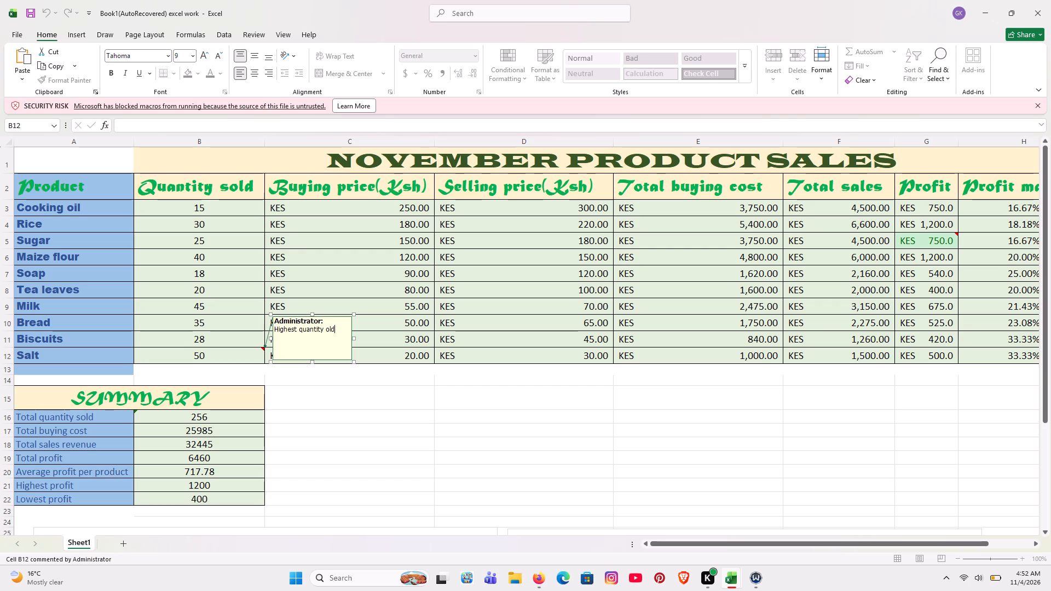
pyautogui.click(324, 330)
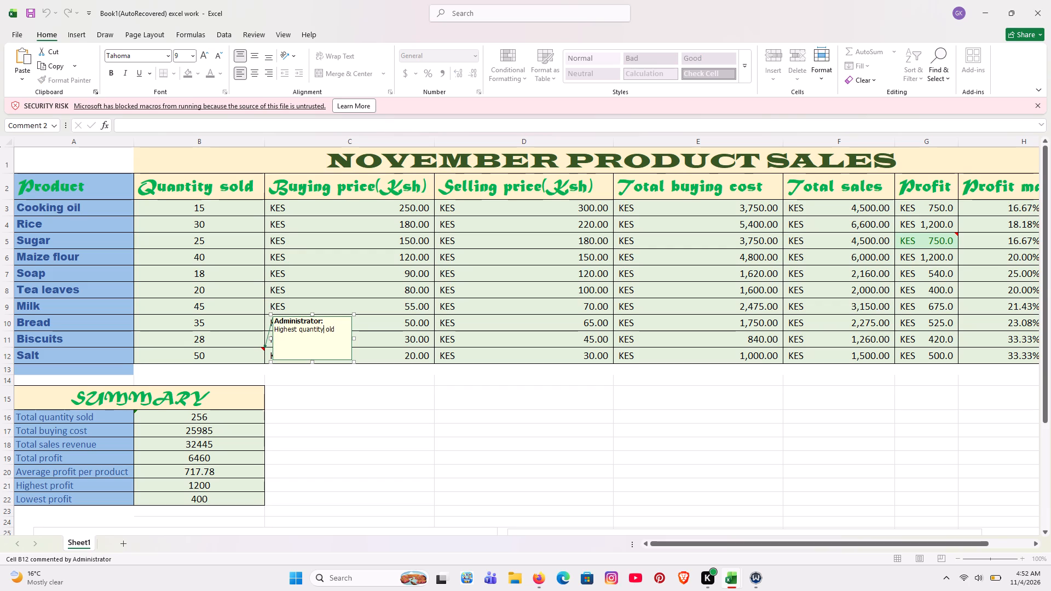
pyautogui.click(326, 330)
pyautogui.press('s')
pyautogui.click(355, 402)
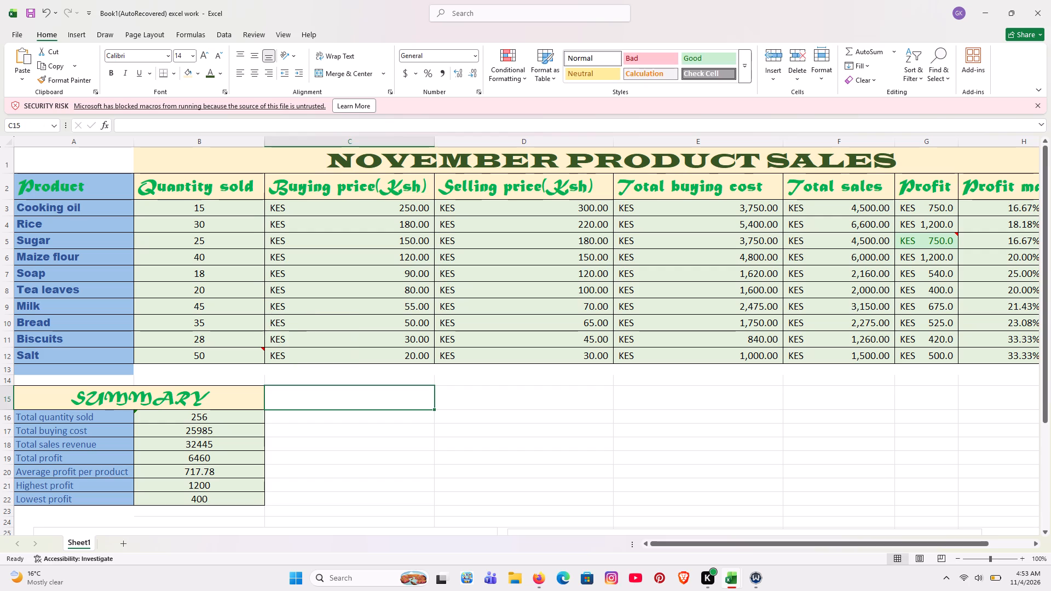
pyautogui.click(252, 359)
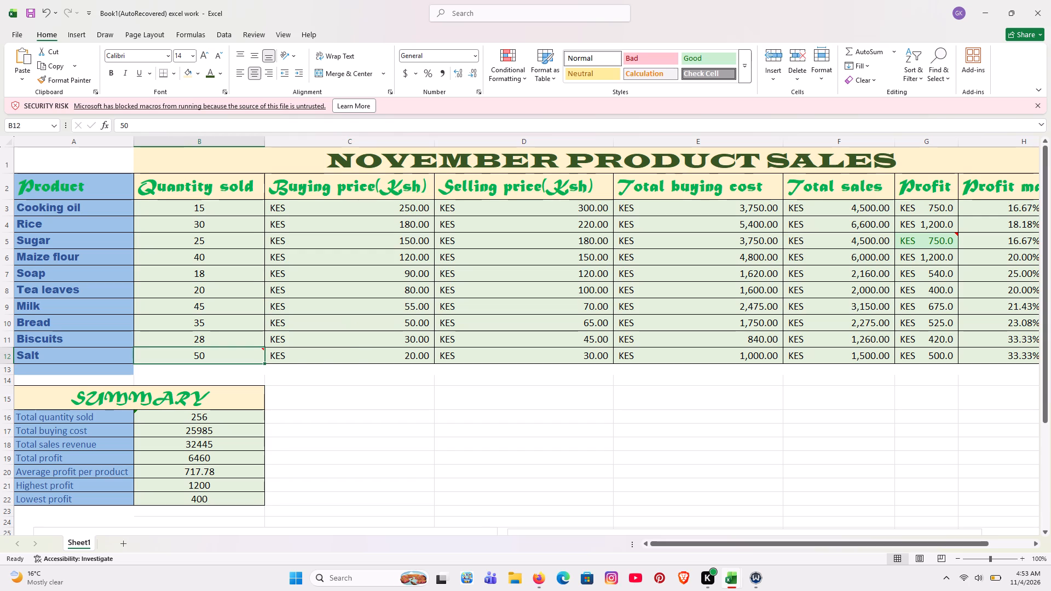
pyautogui.click(320, 395)
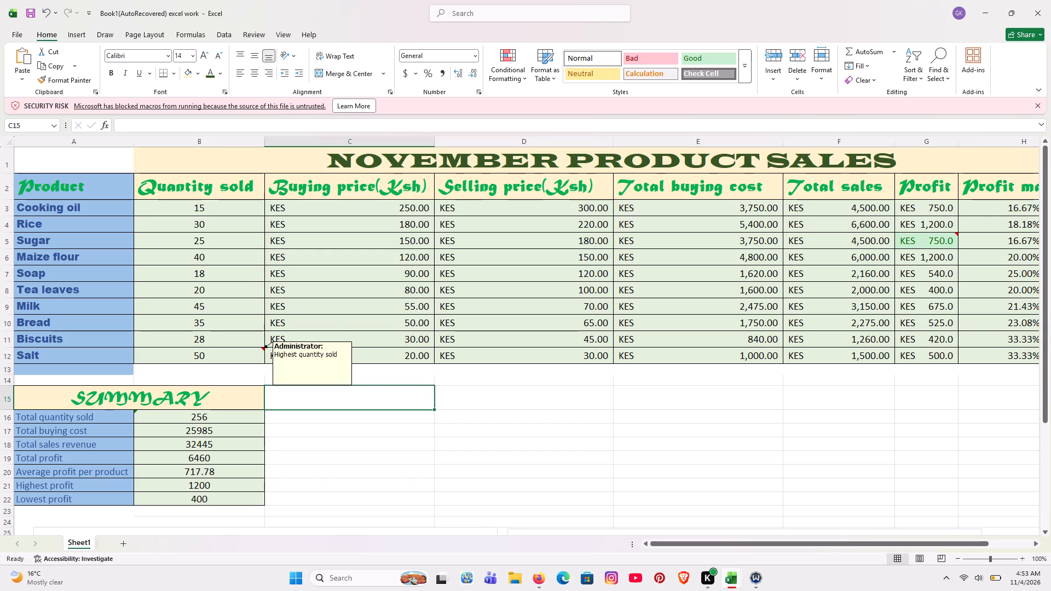
# Check the comment on the Sugar profit cell G5, and review the sales table, summary block and both charts.
pyautogui.hscroll(-2, 376, 307)
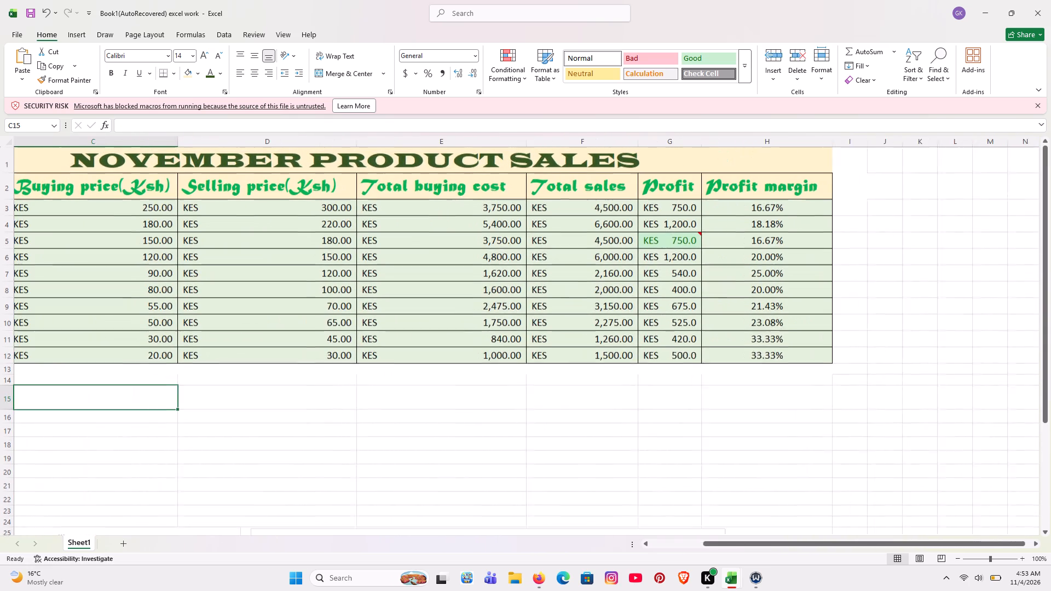
pyautogui.click(669, 242)
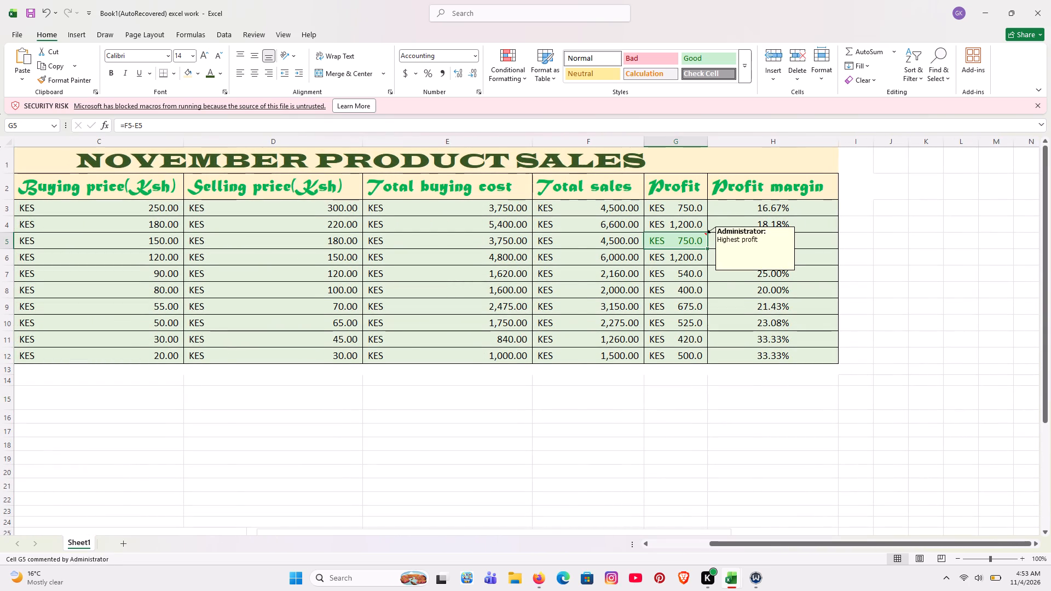
pyautogui.click(647, 445)
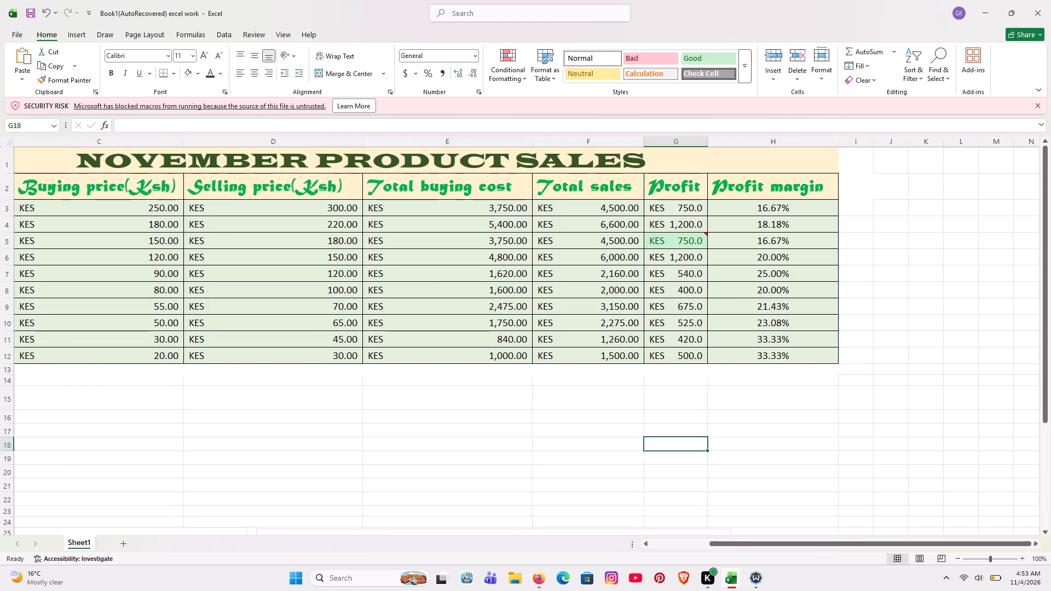
pyautogui.hscroll(4, 684, 450)
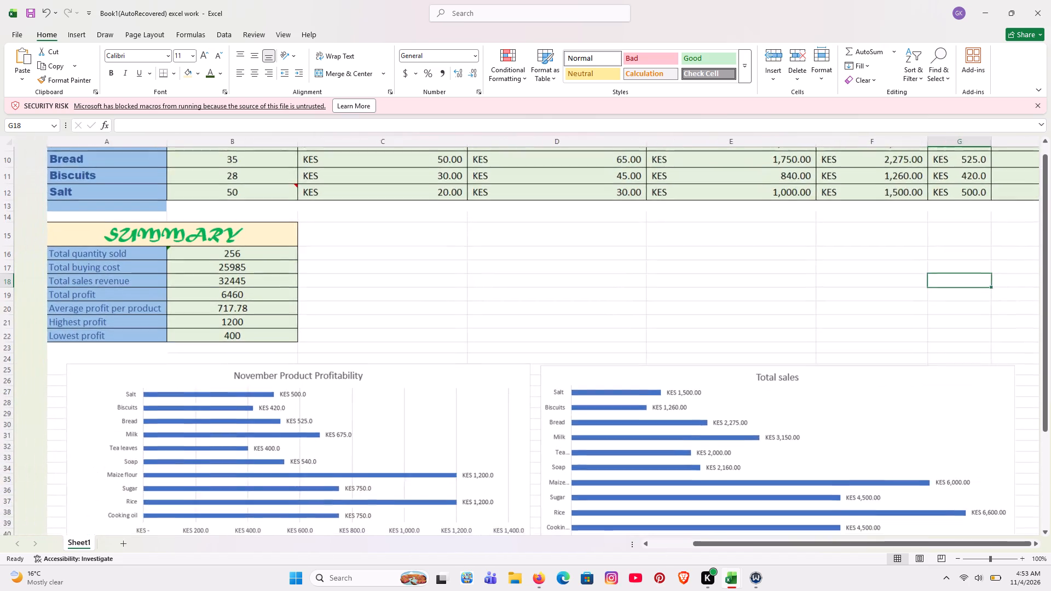
pyautogui.scroll(-1, 684, 450)
pyautogui.scroll(2, 684, 450)
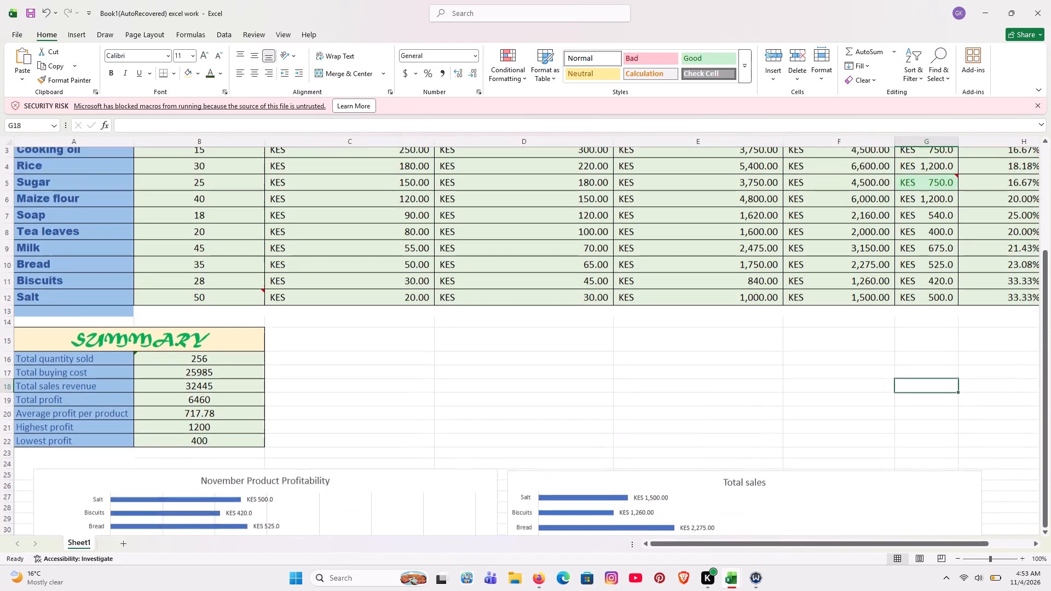
pyautogui.scroll(1, 684, 450)
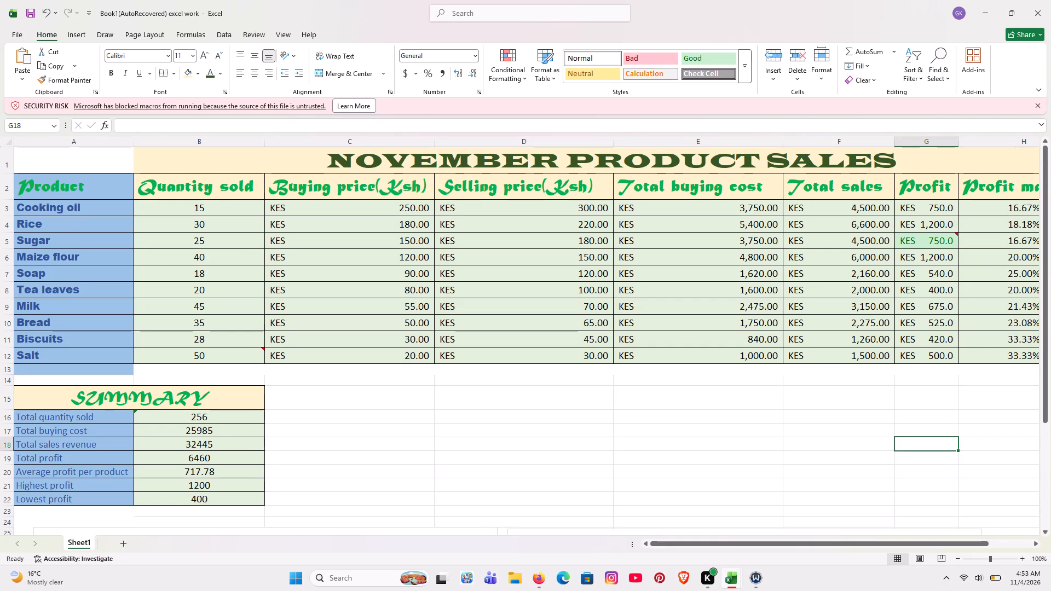
# Save the Book1(AutoRecovered) excel work workbook under its existing name.
pyautogui.click(14, 27)
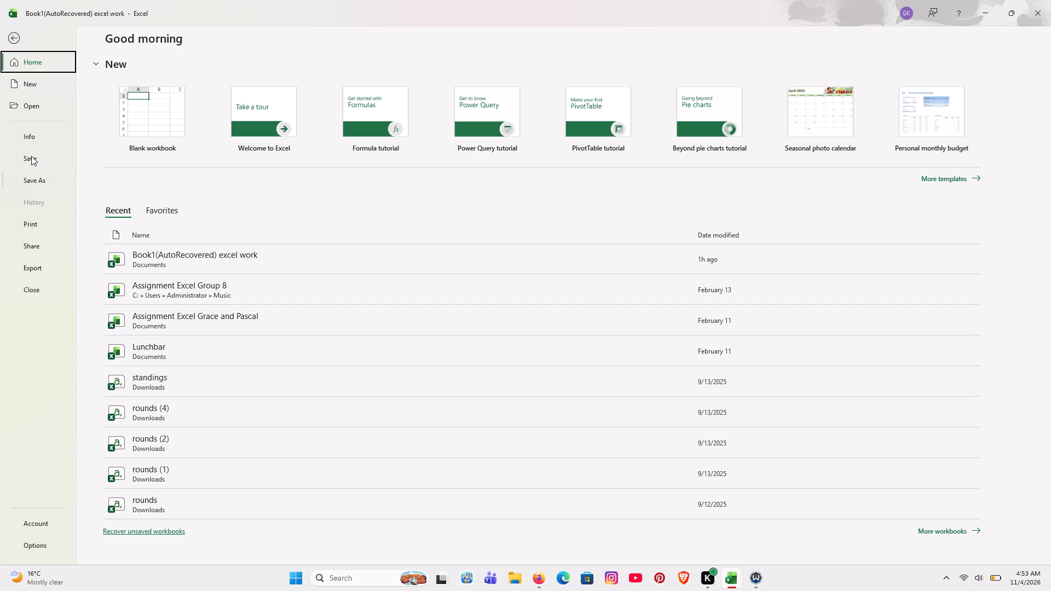
pyautogui.click(31, 156)
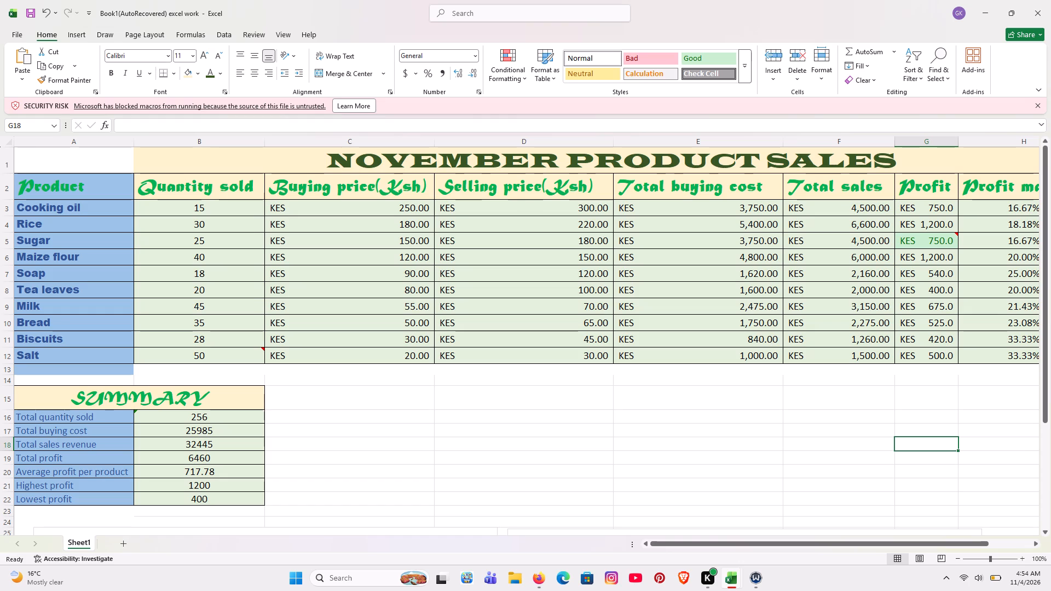
# Show the window previews of the open Excel workbooks.
pyautogui.click(724, 576)
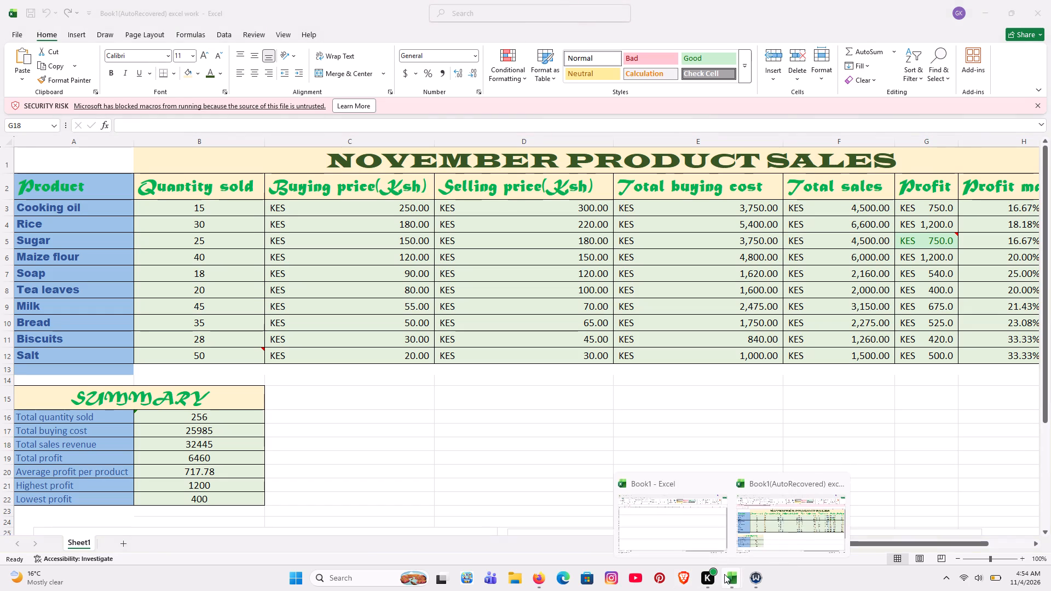
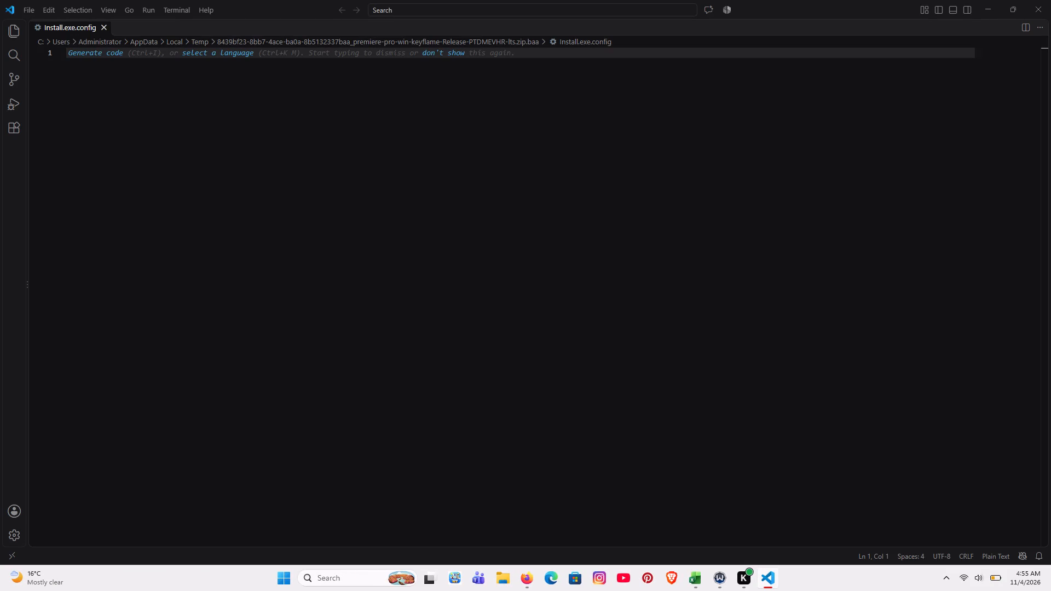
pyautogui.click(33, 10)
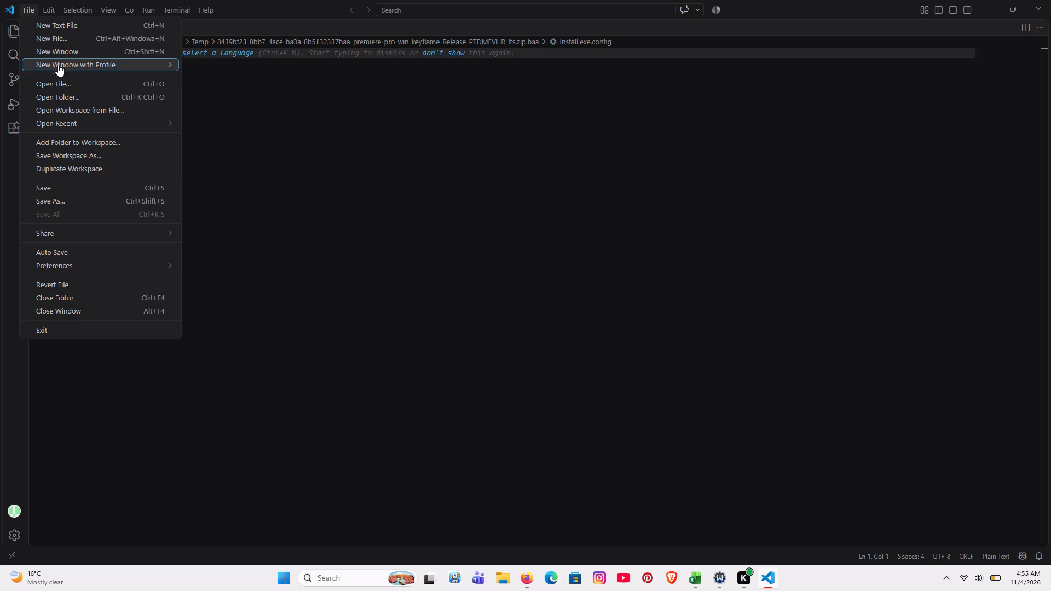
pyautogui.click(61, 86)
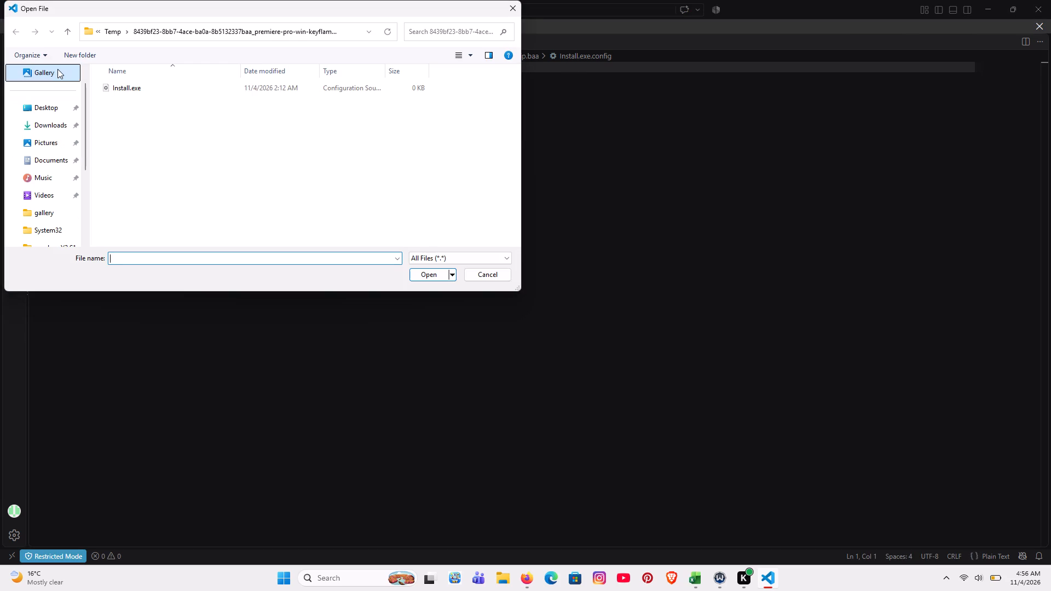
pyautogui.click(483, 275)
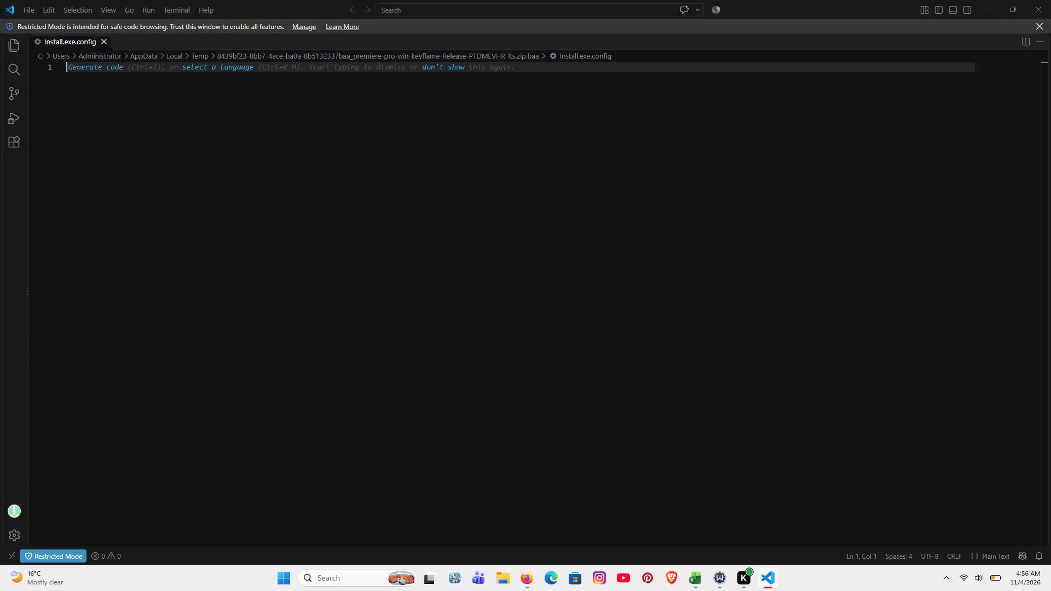
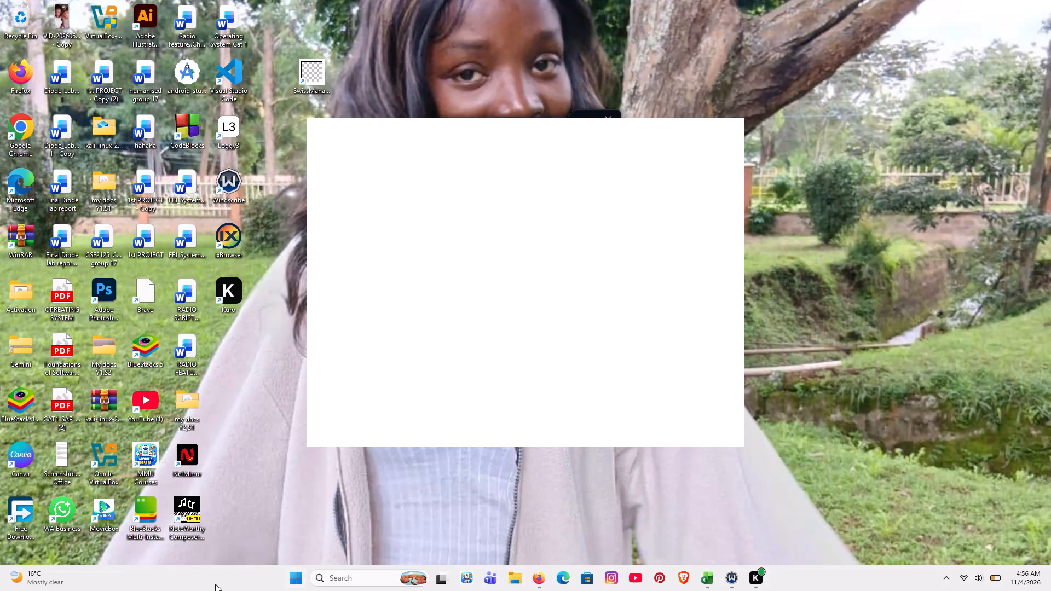
# Shut down the computer.
pyautogui.click(295, 573)
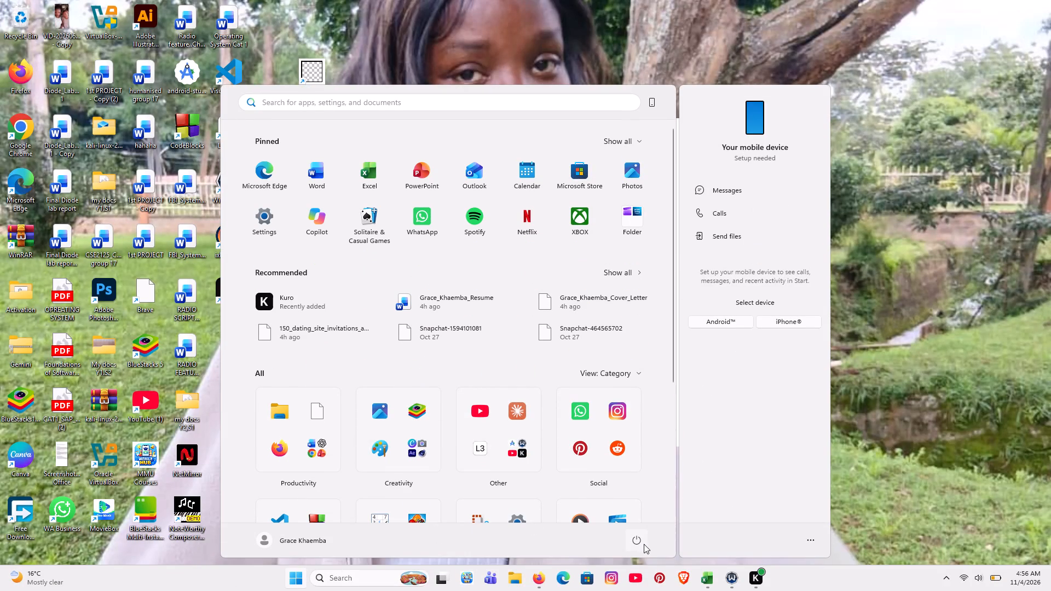
pyautogui.click(644, 532)
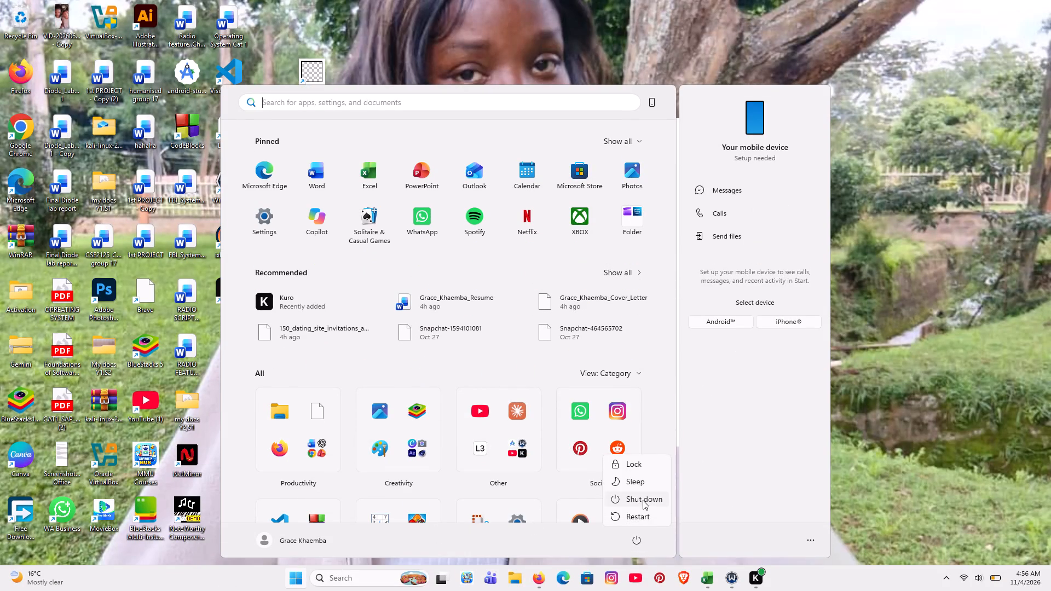
pyautogui.click(643, 500)
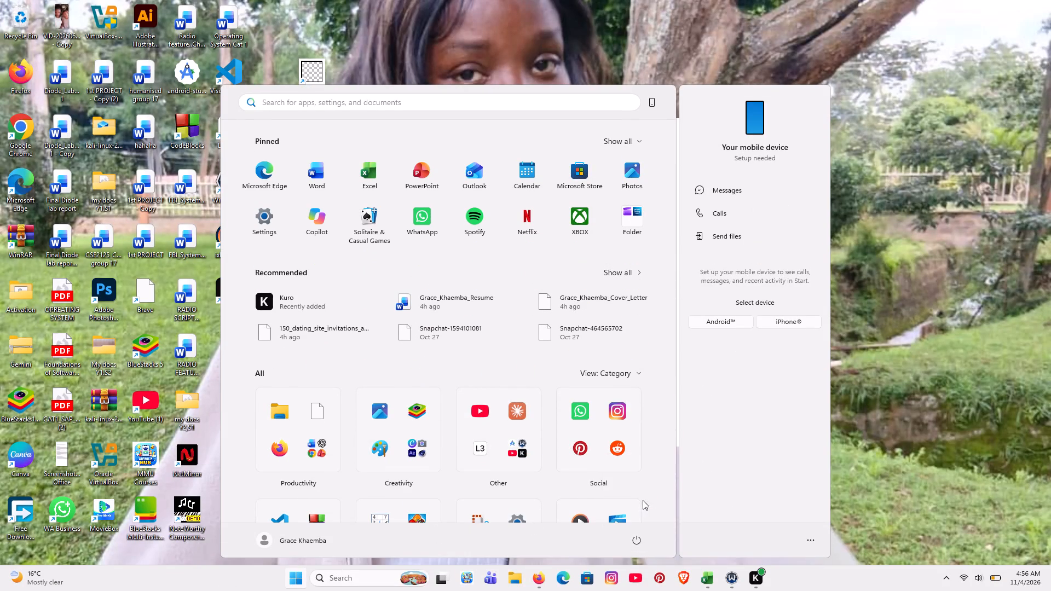